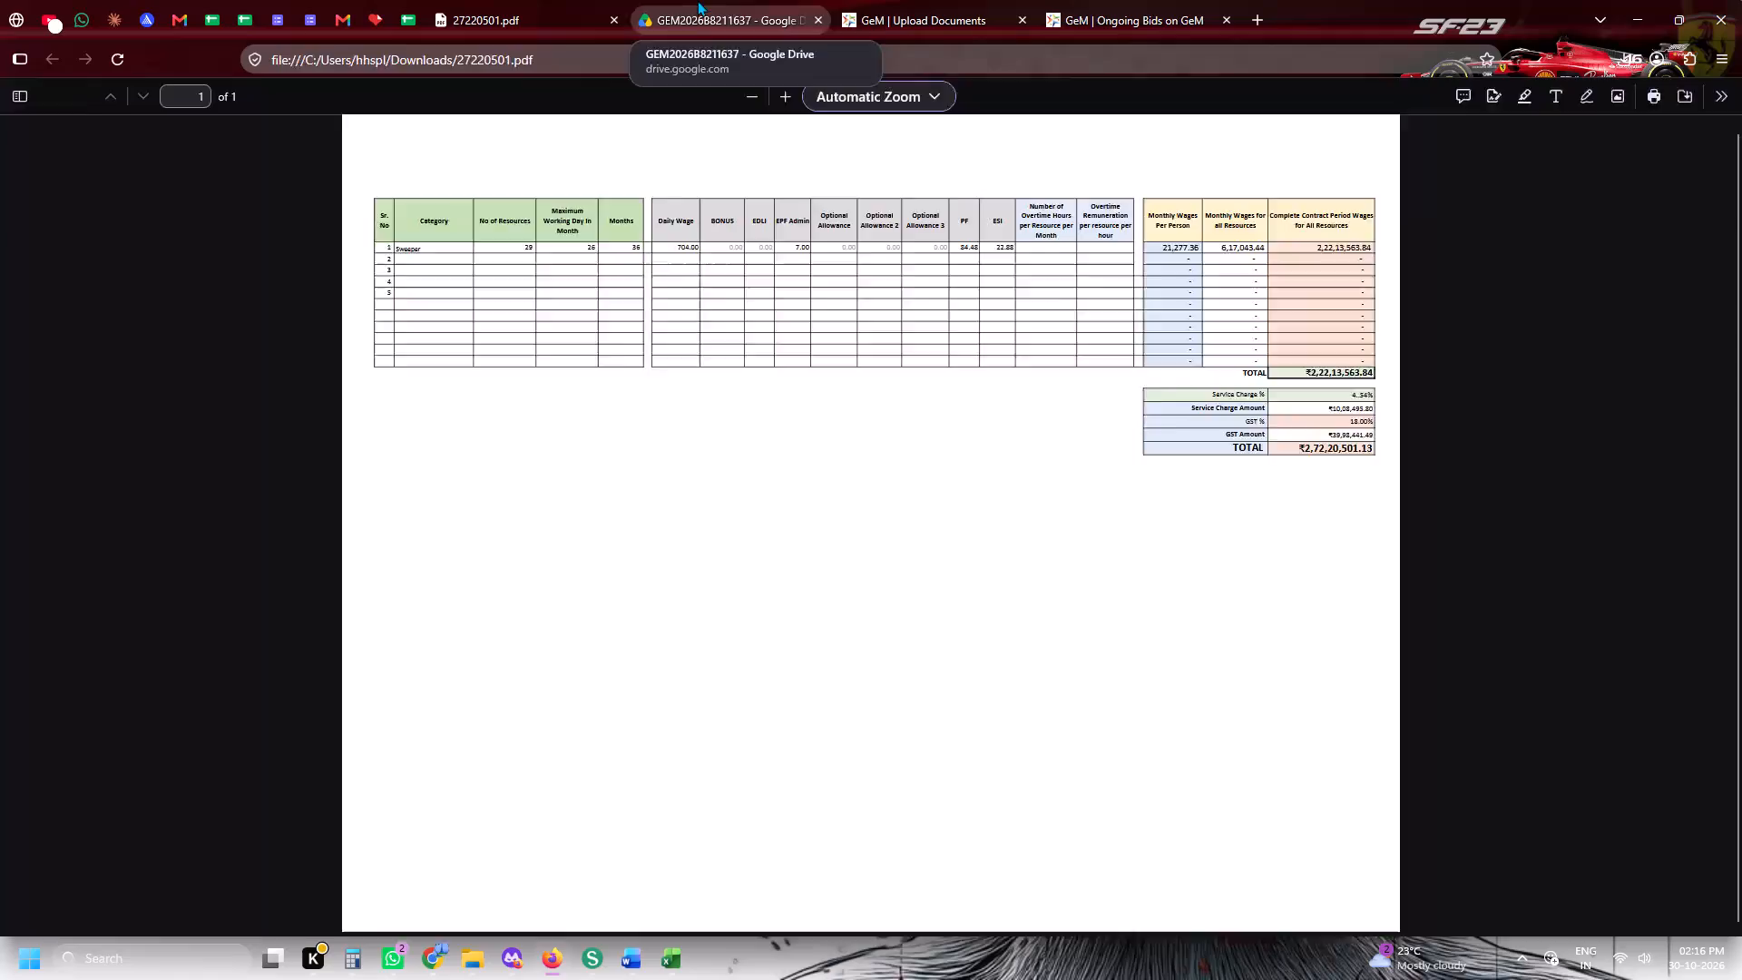
# Check bid GEM/2026/B/8211815 in the bid listing, its document upload page, and its row in the Daily Tender Sheet 2026.
pyautogui.click(1067, 0)
pyautogui.scroll(2, 1233, 418)
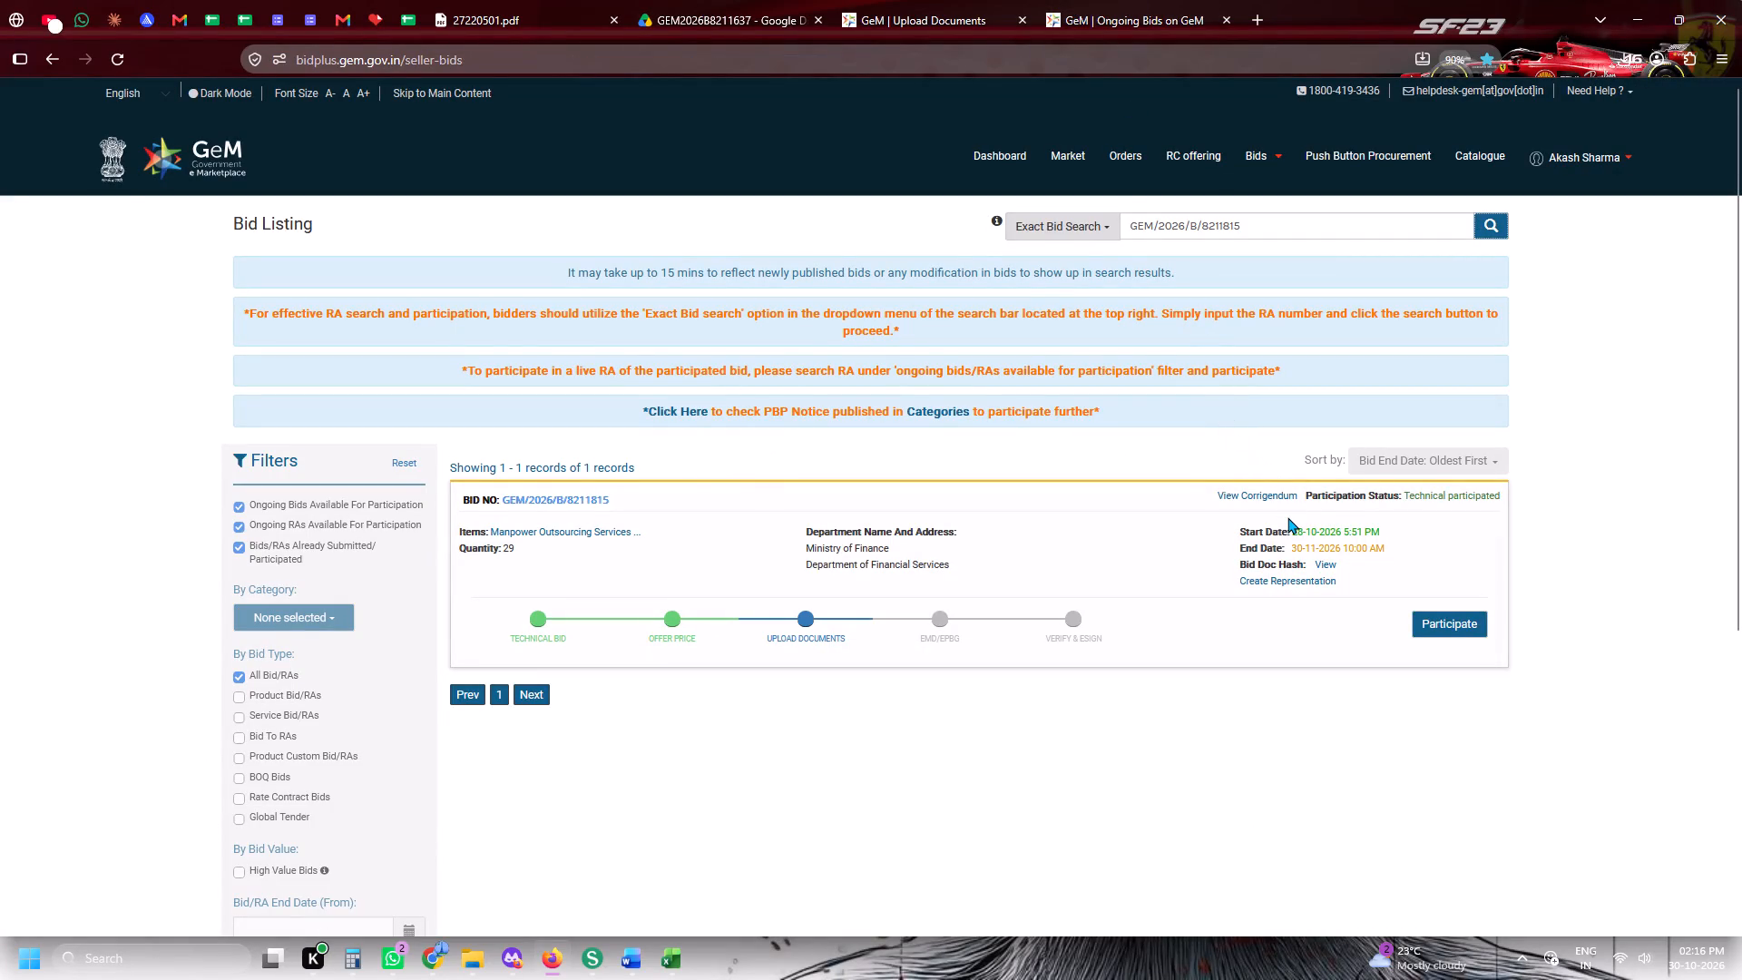
pyautogui.click(921, 0)
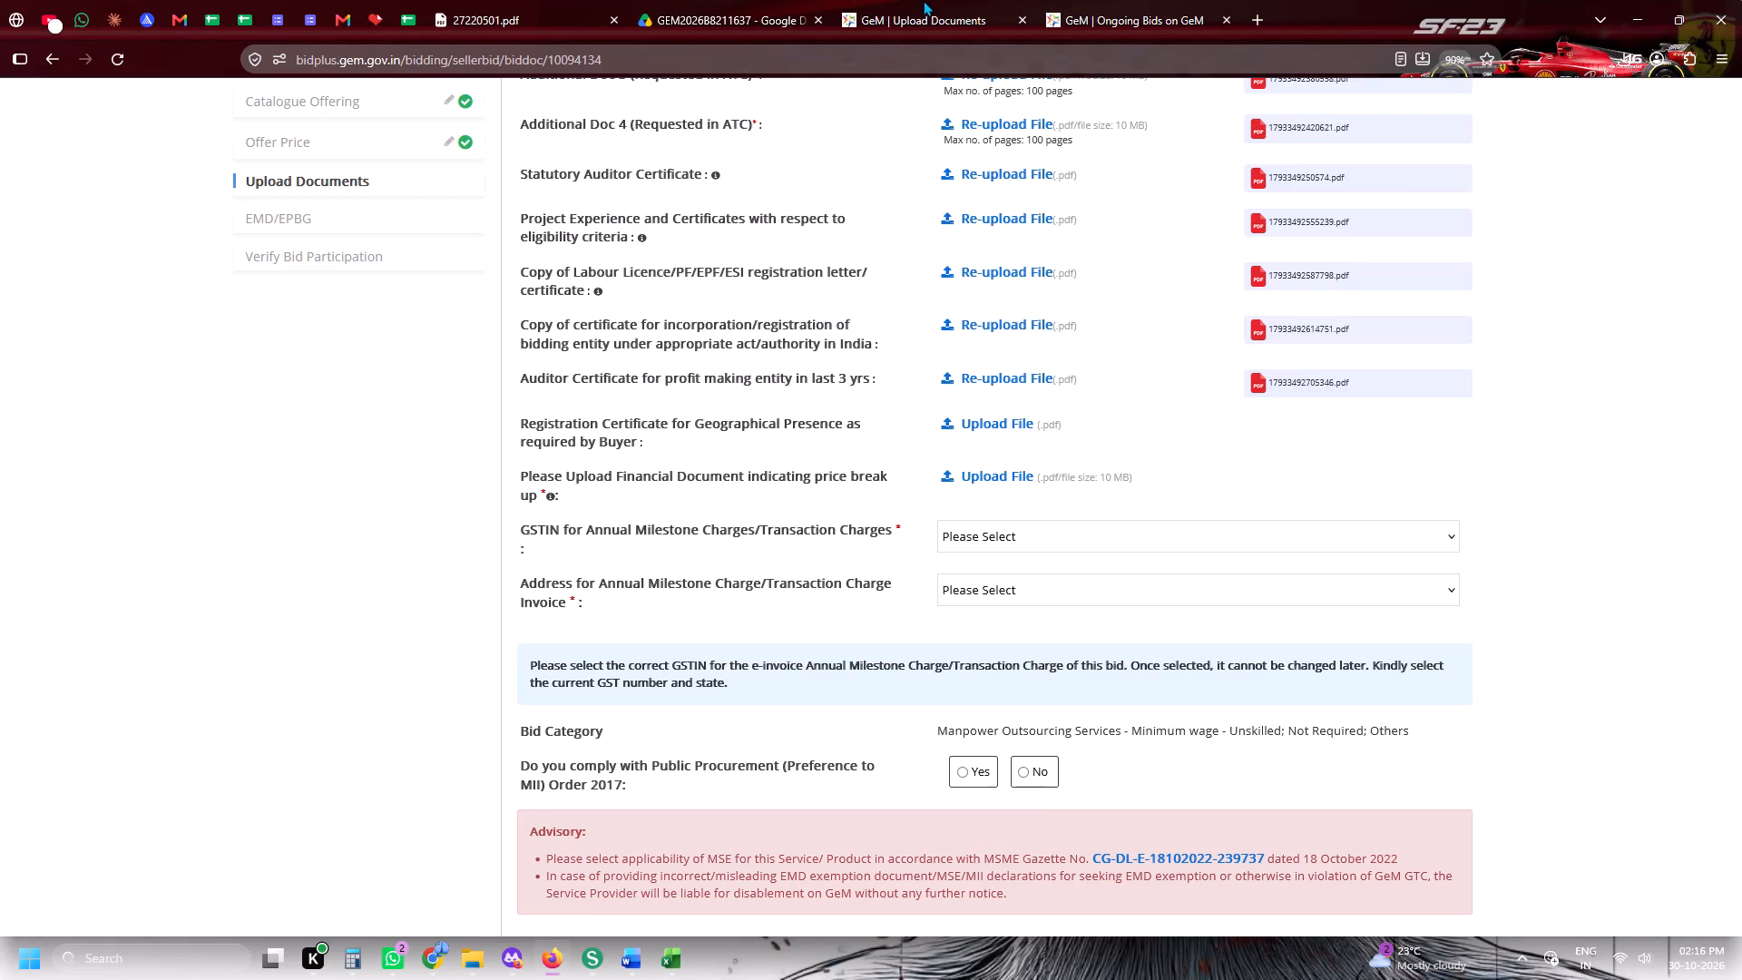
pyautogui.scroll(4, 667, 93)
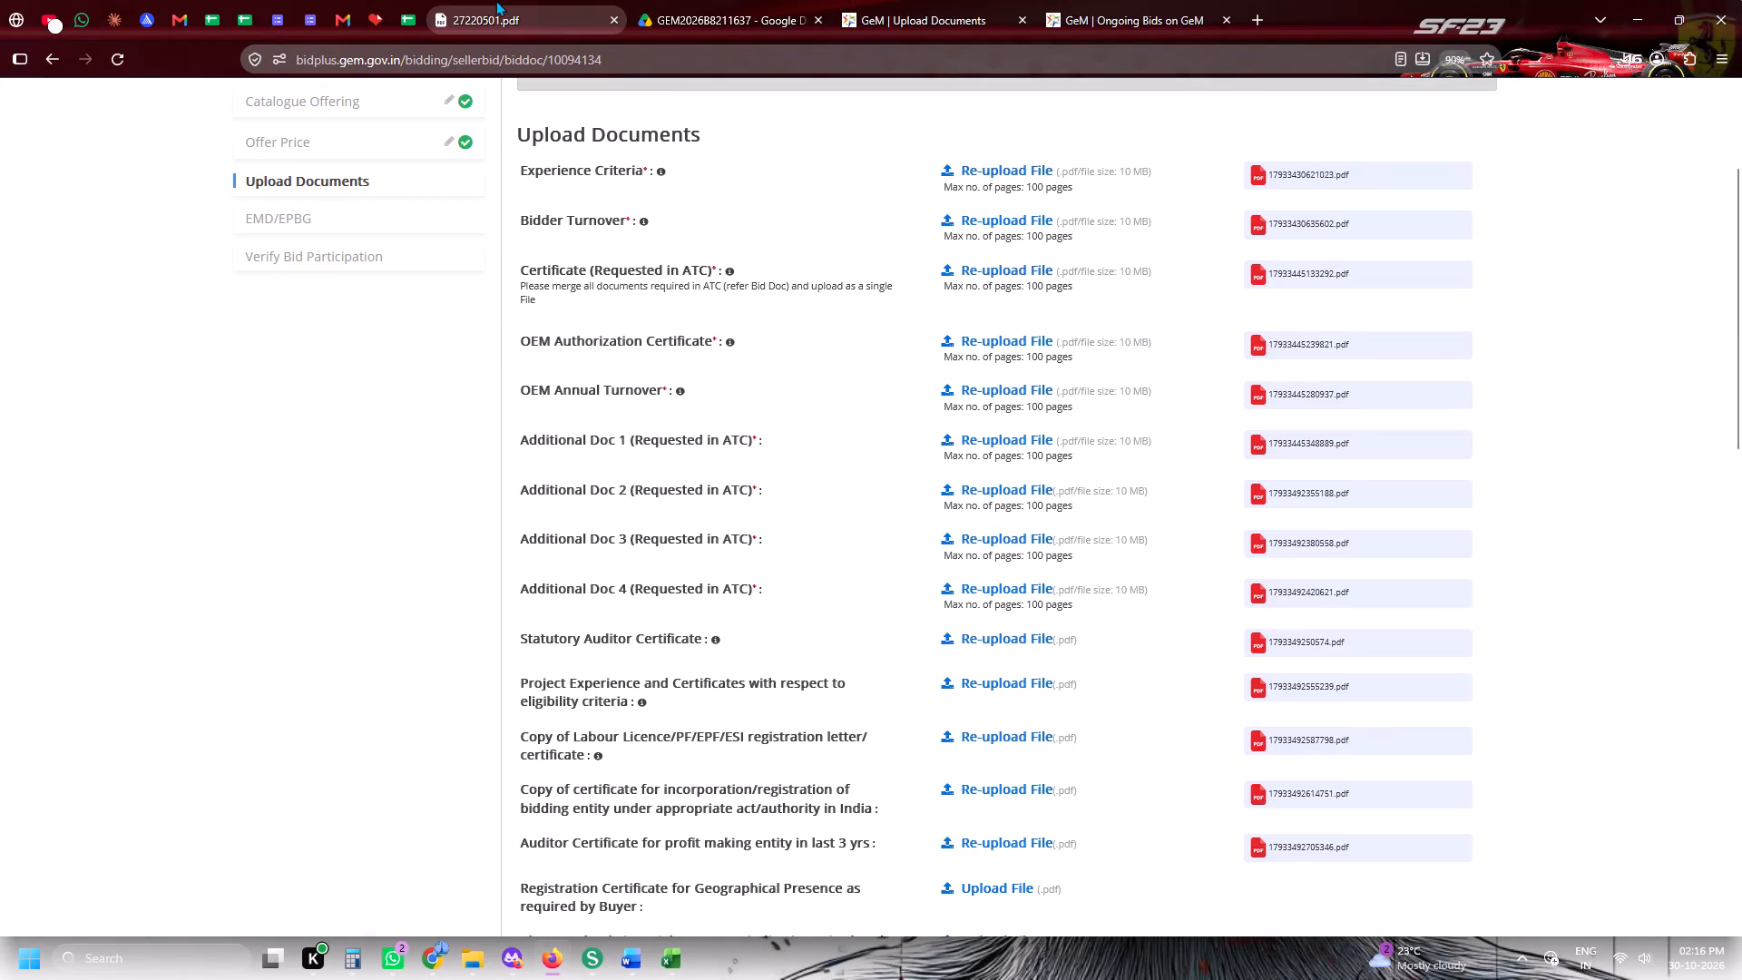
pyautogui.click(377, 0)
pyautogui.click(401, 0)
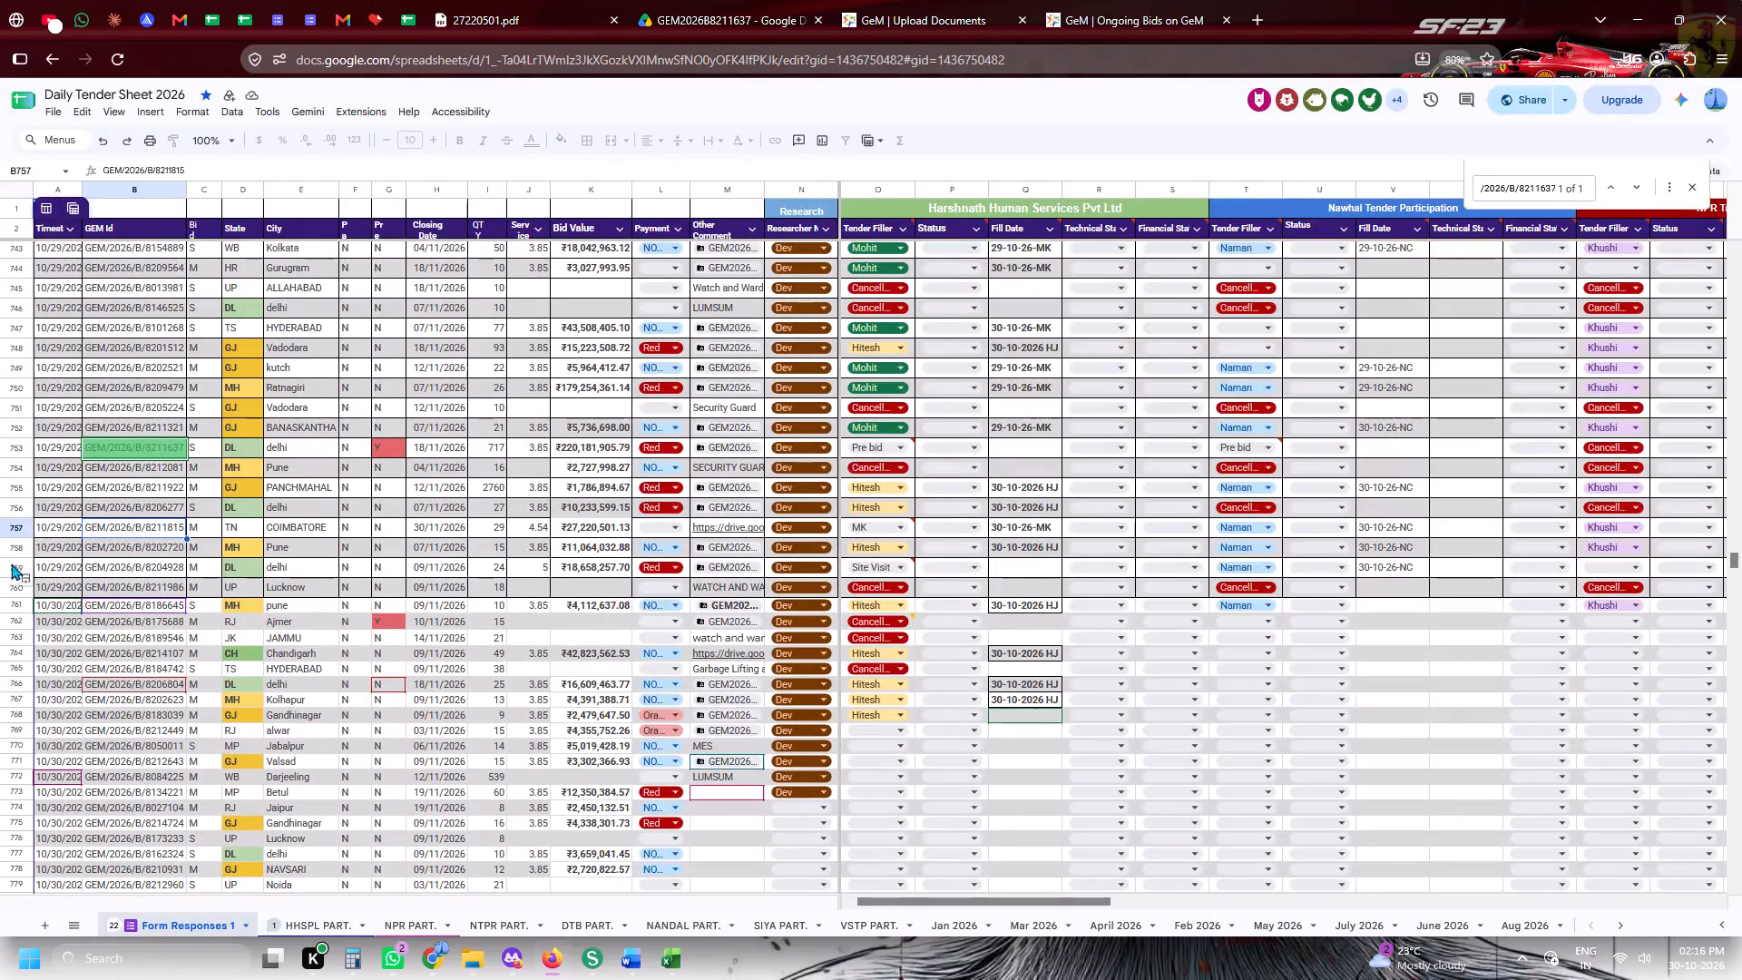
pyautogui.click(0, 545)
pyautogui.click(705, 0)
# Upload the Tamil Nadu Kanchipuram rent agreement from the Shop Act folder as the Registration Certificate for Geographical Presence.
pyautogui.click(893, 0)
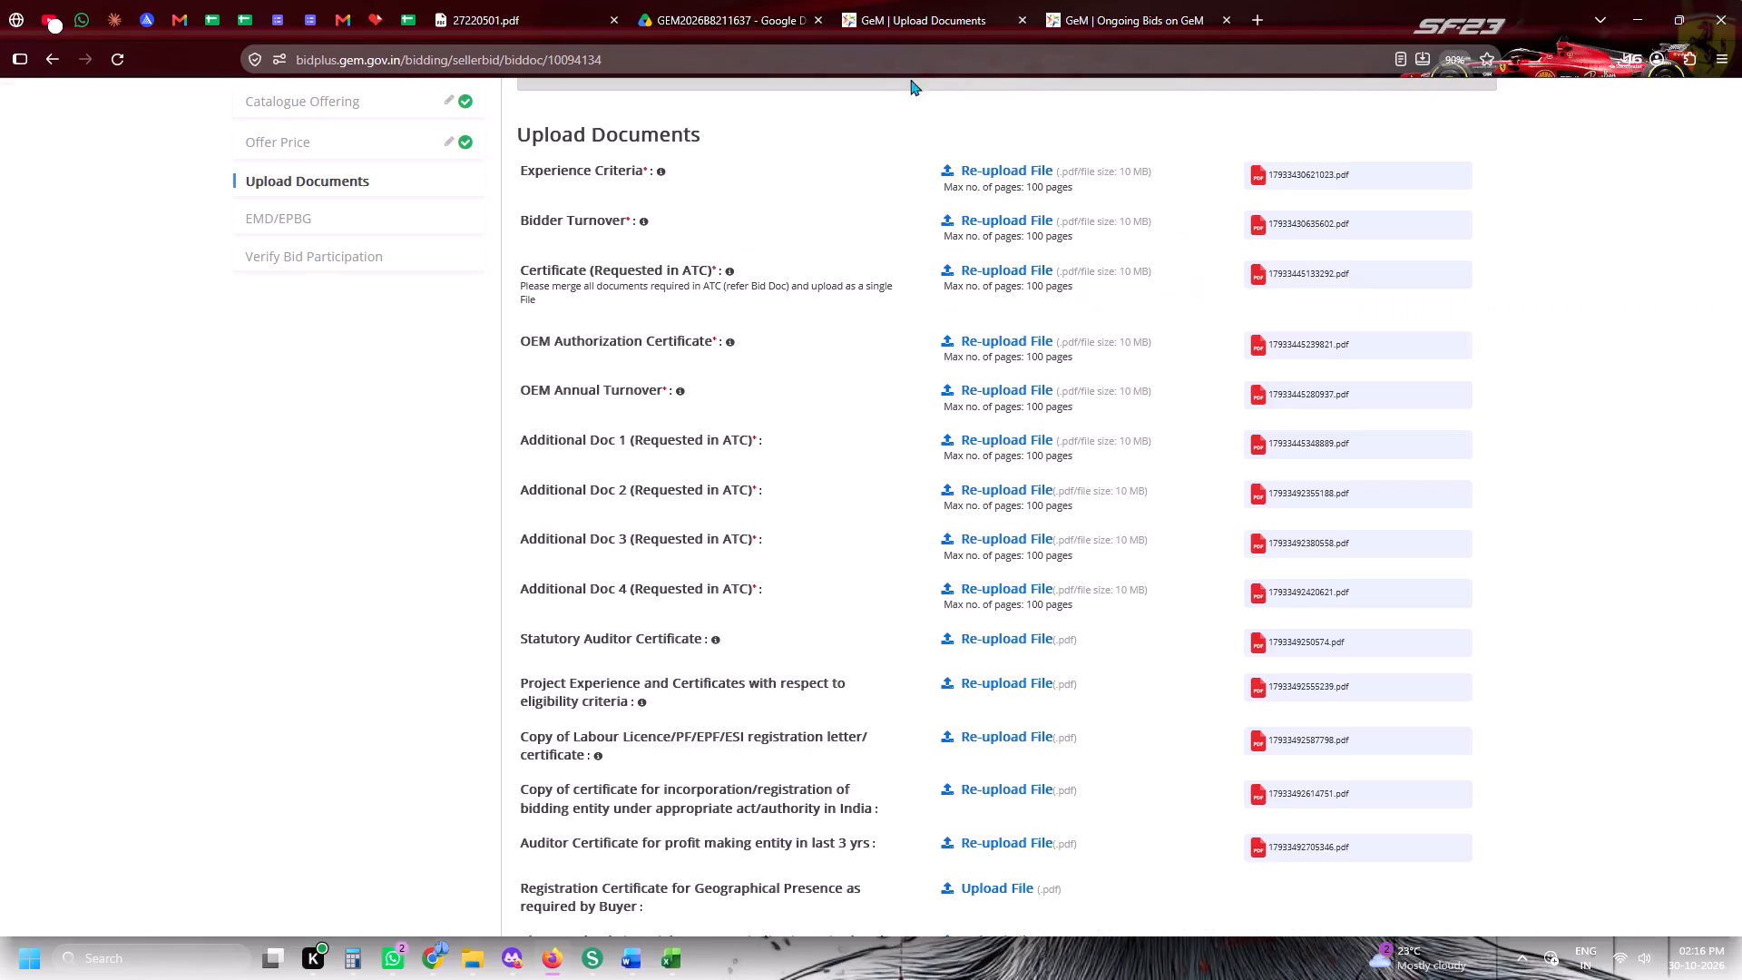
pyautogui.click(990, 888)
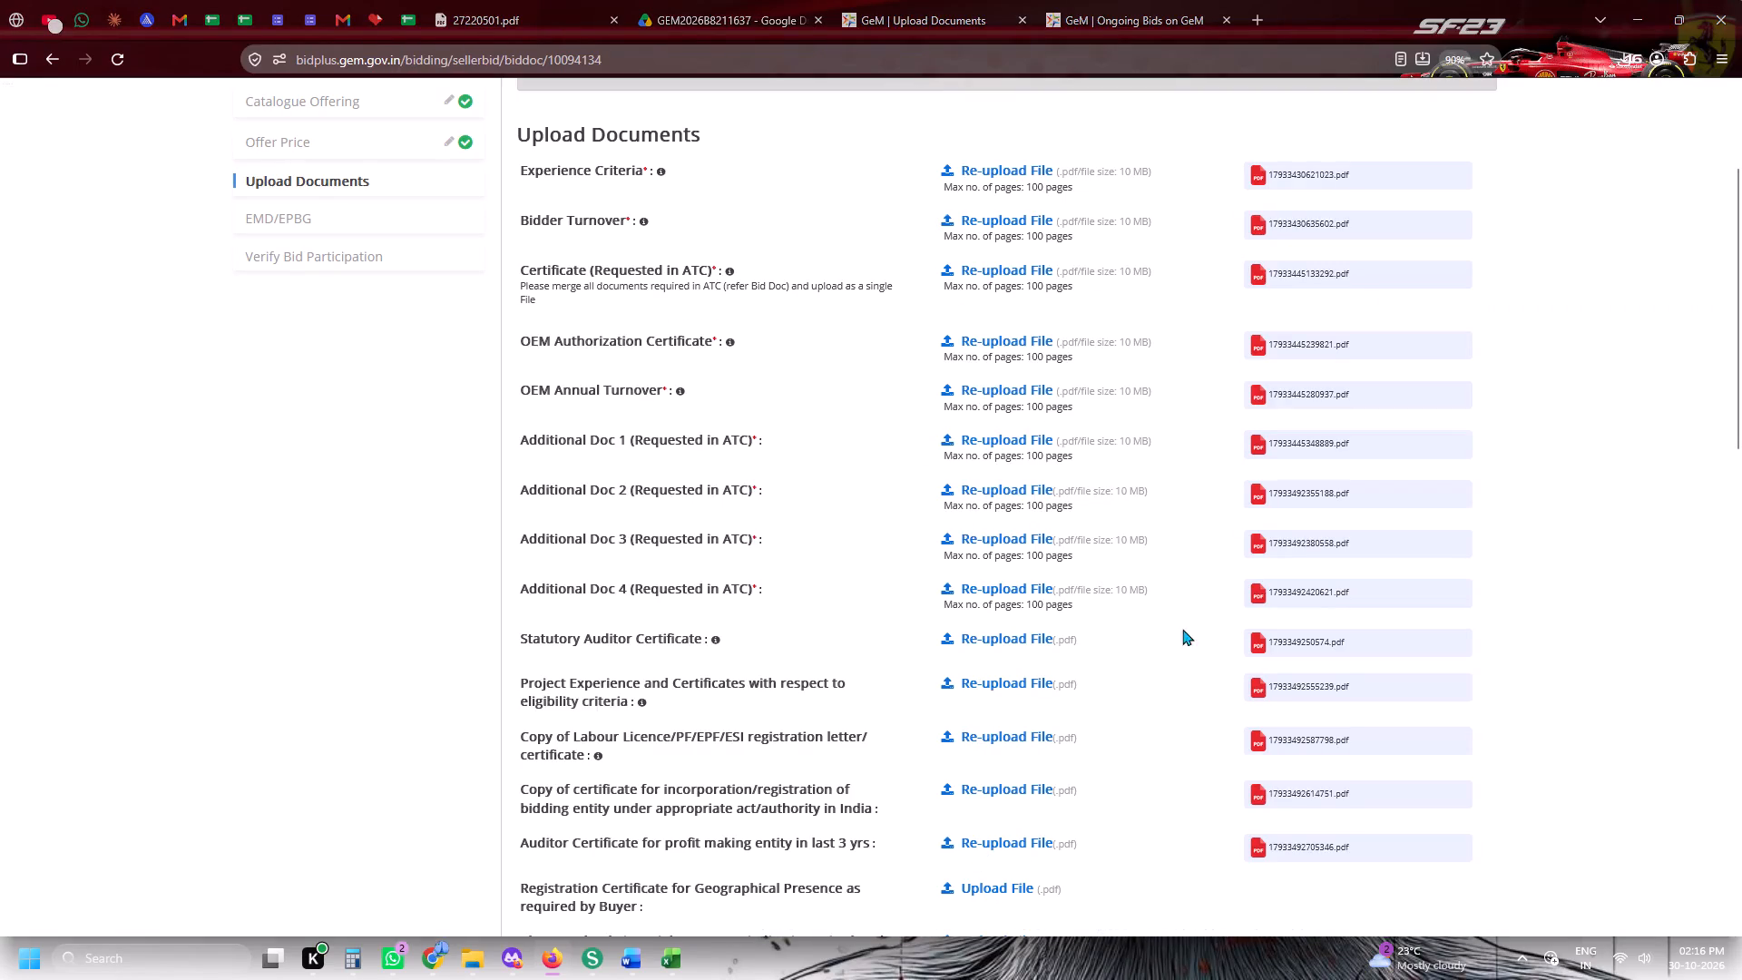
pyautogui.scroll(6, 1206, 556)
pyautogui.click(1242, 413)
pyautogui.scroll(-5, 1498, 556)
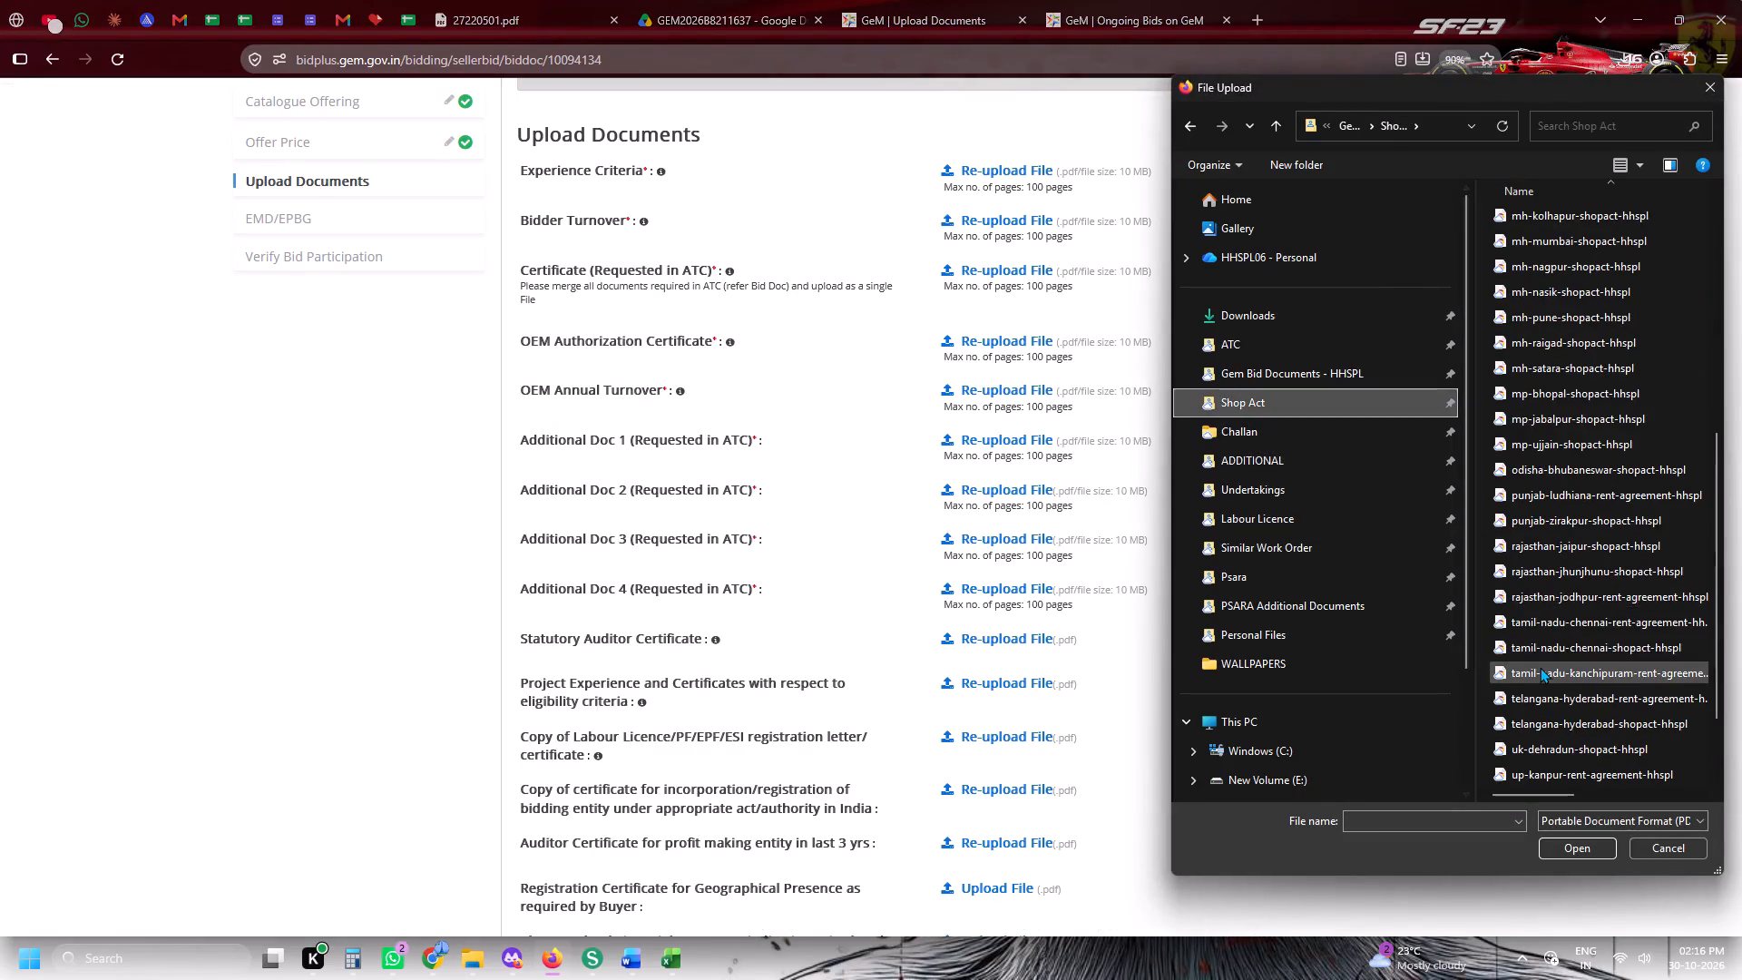
pyautogui.doubleClick(1546, 680)
# Upload the PDF from the Downloads folder as the Financial Document indicating price break up.
pyautogui.scroll(-3, 1287, 495)
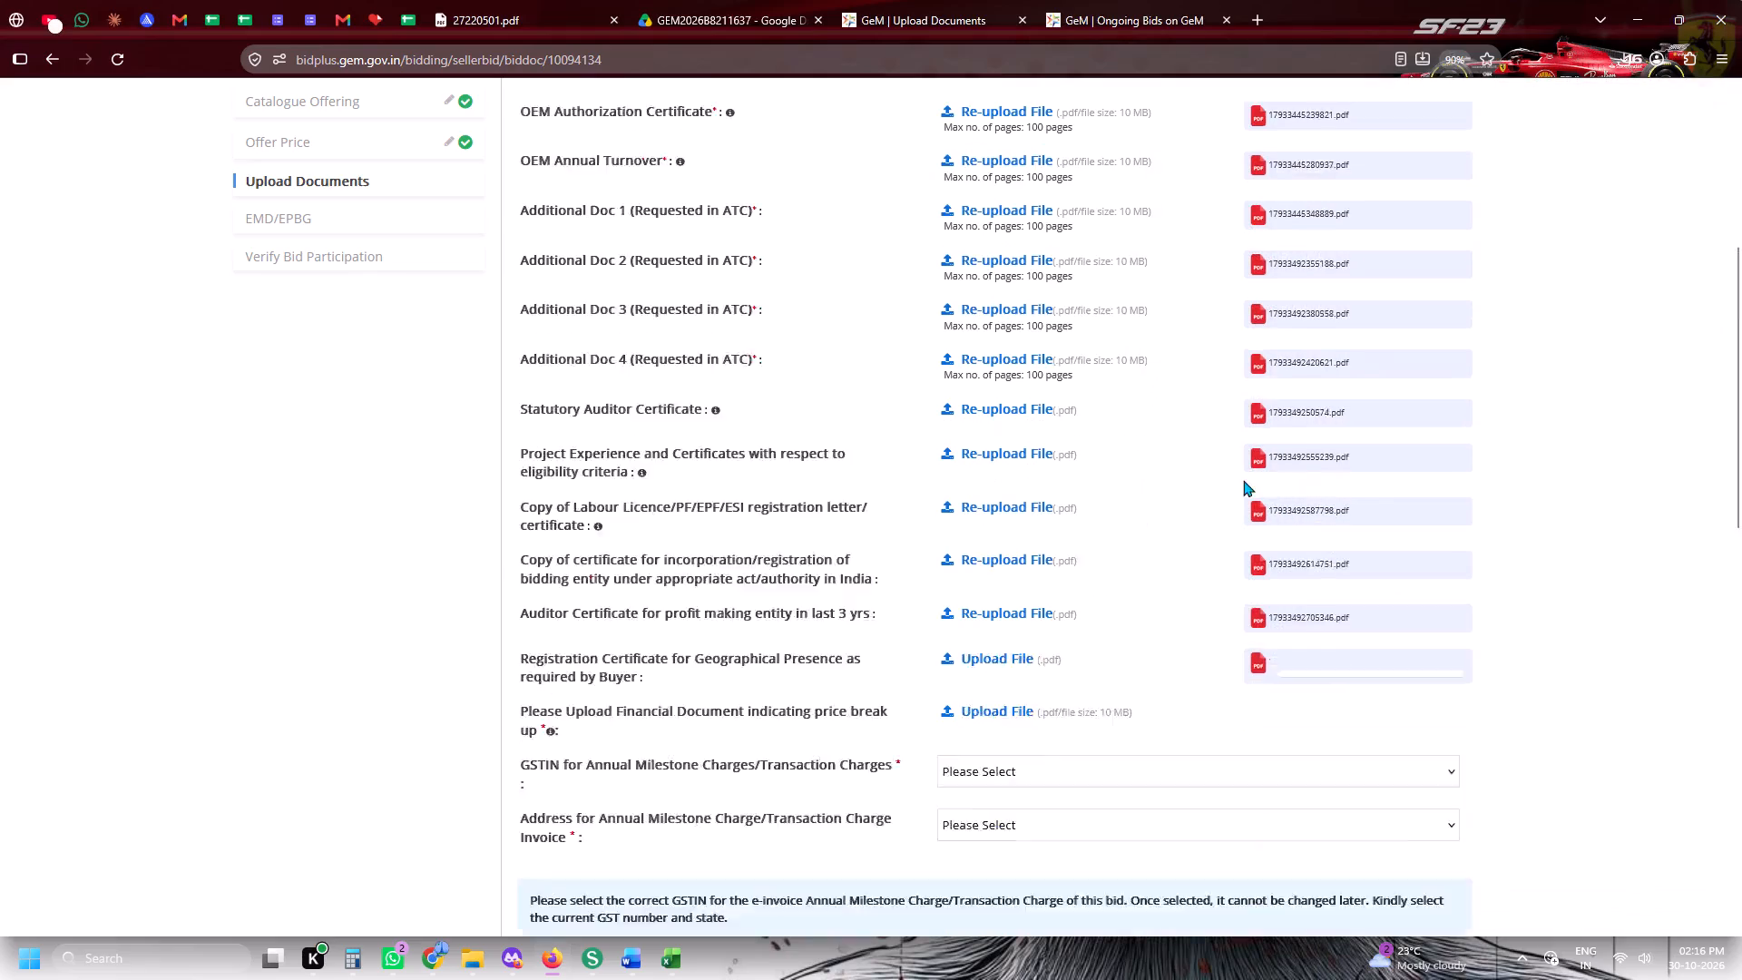
pyautogui.click(1000, 590)
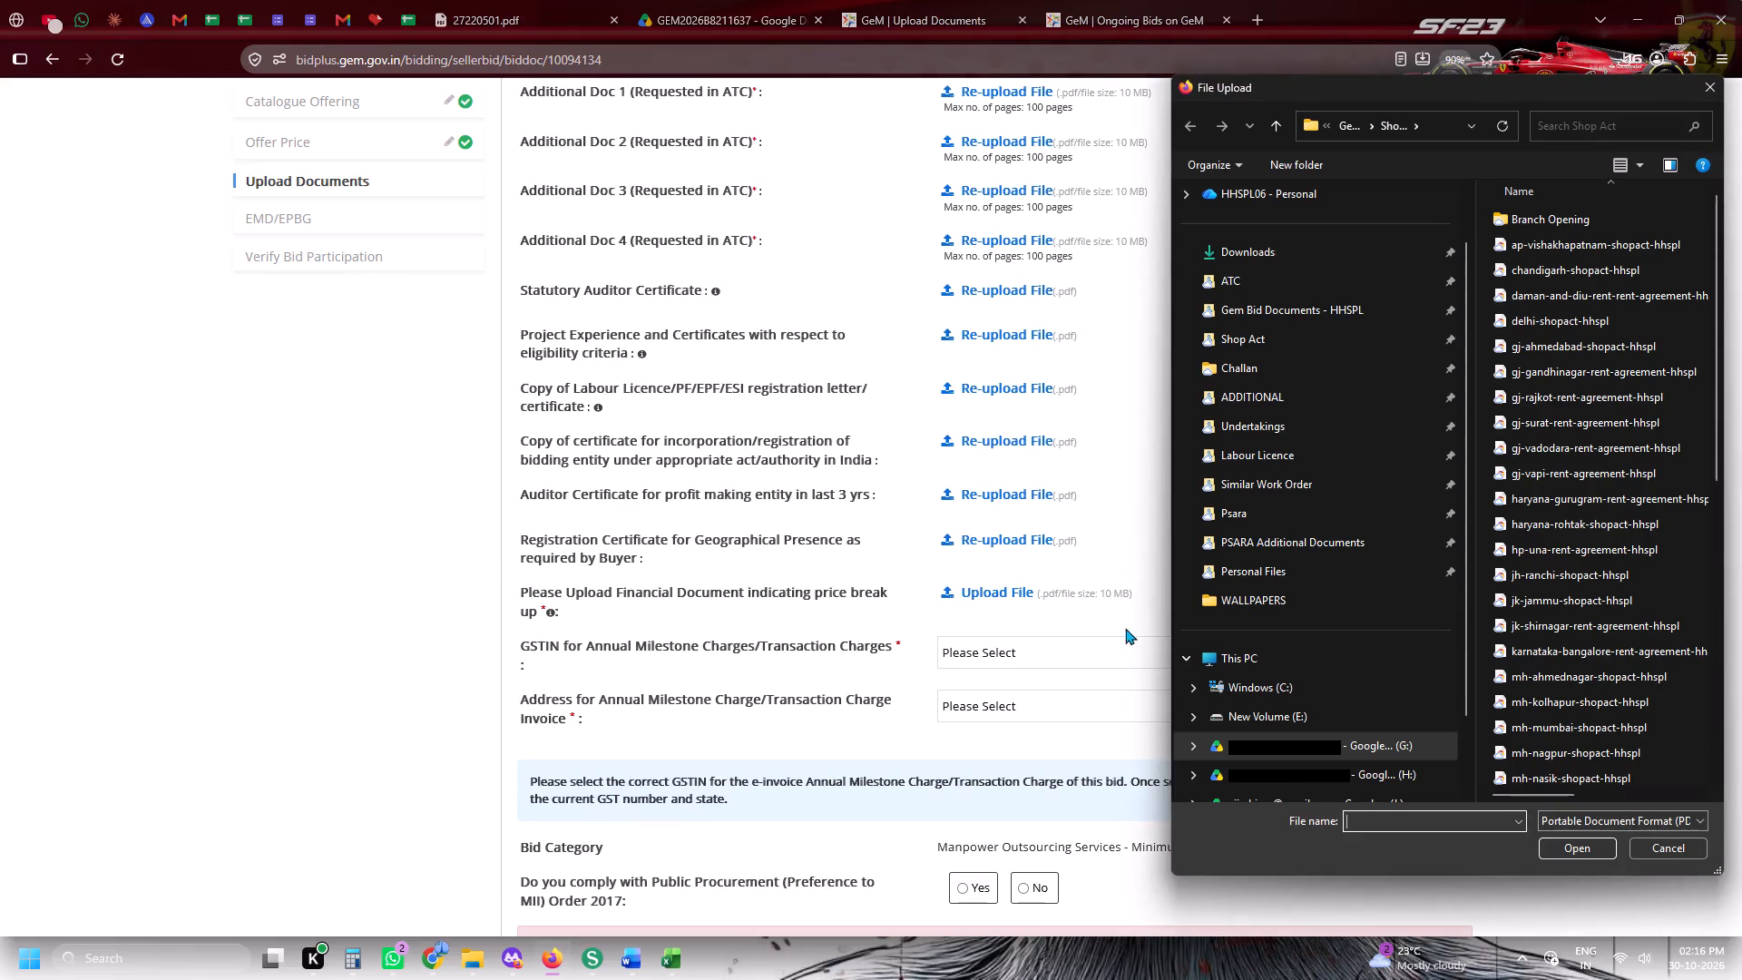
pyautogui.scroll(4, 1232, 549)
pyautogui.click(1251, 325)
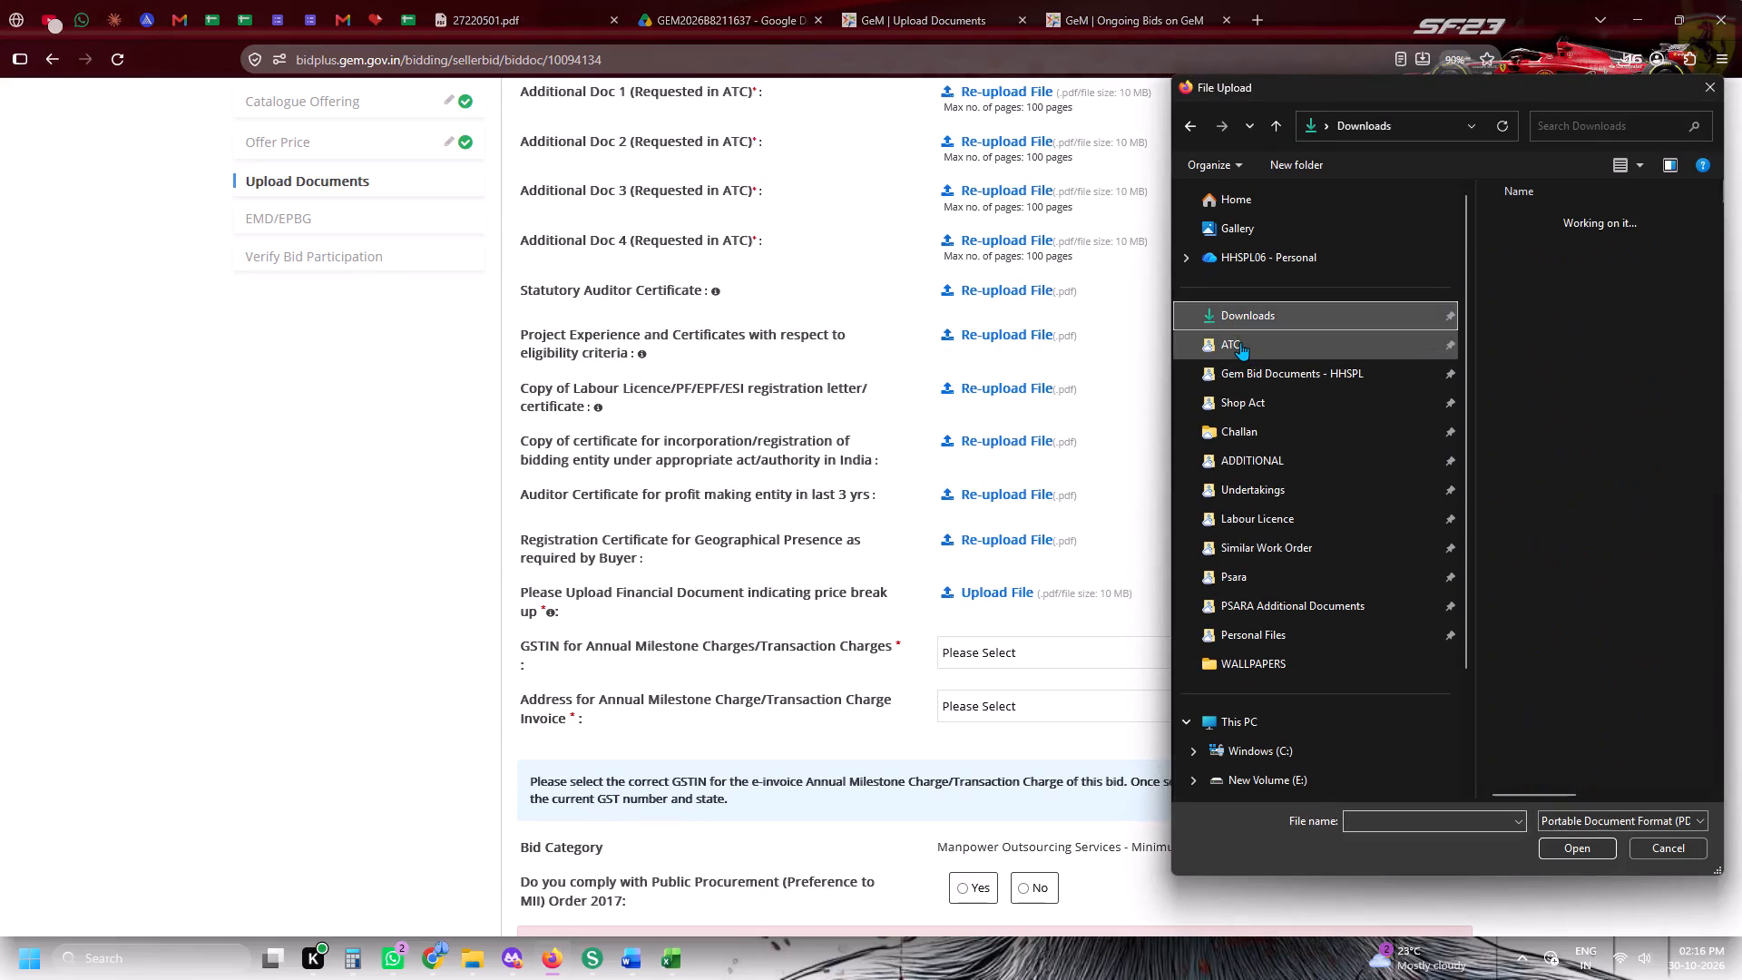
pyautogui.doubleClick(1560, 251)
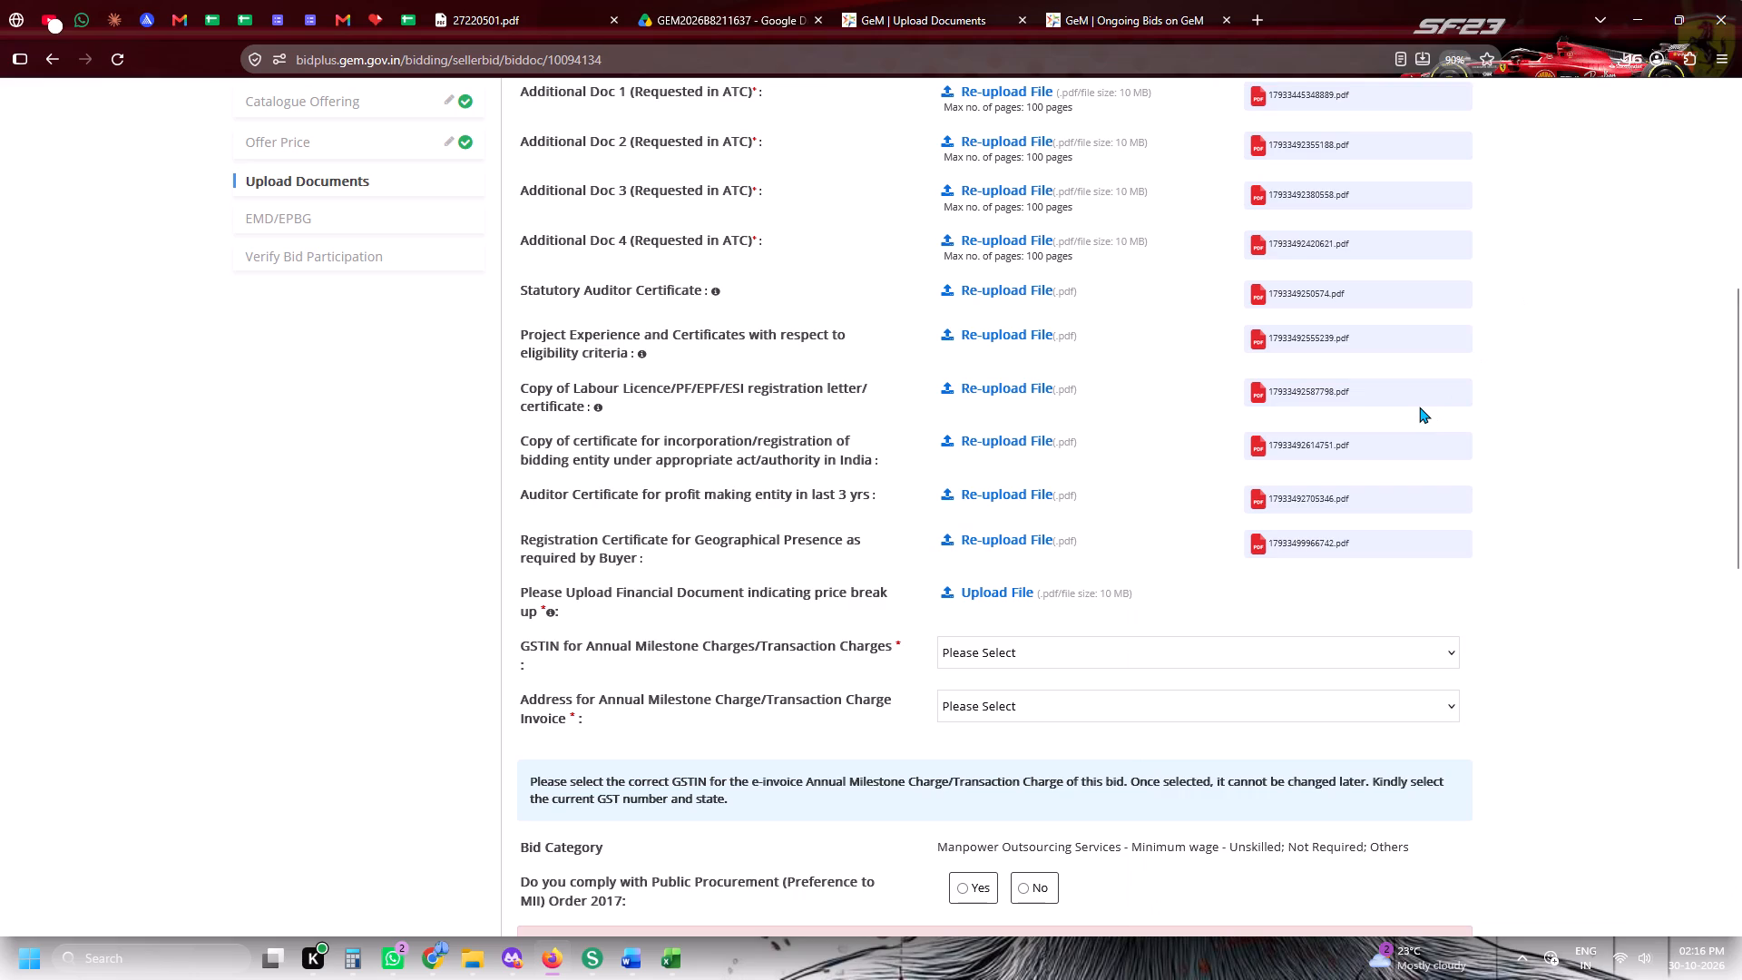
# Choose the registered GSTIN beginning with 08 for Annual Milestone Charges/Transaction Charges and confirm it.
pyautogui.scroll(1, 1445, 482)
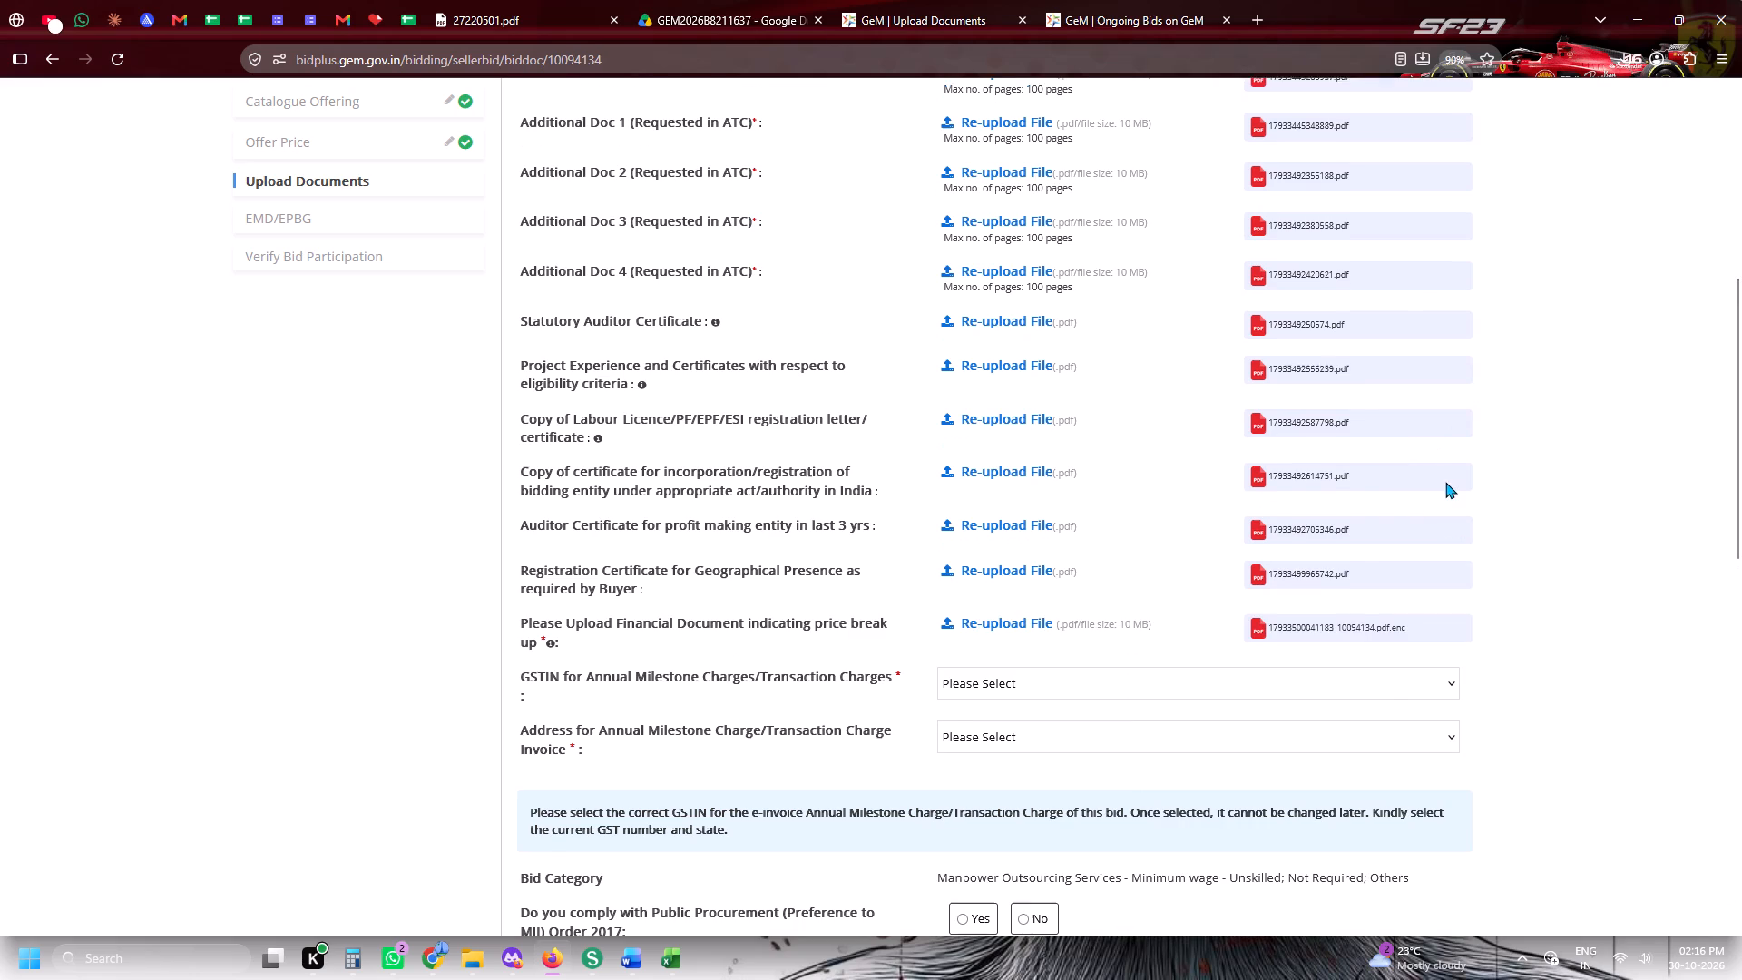
pyautogui.scroll(4, 1277, 471)
pyautogui.scroll(-5, 1273, 473)
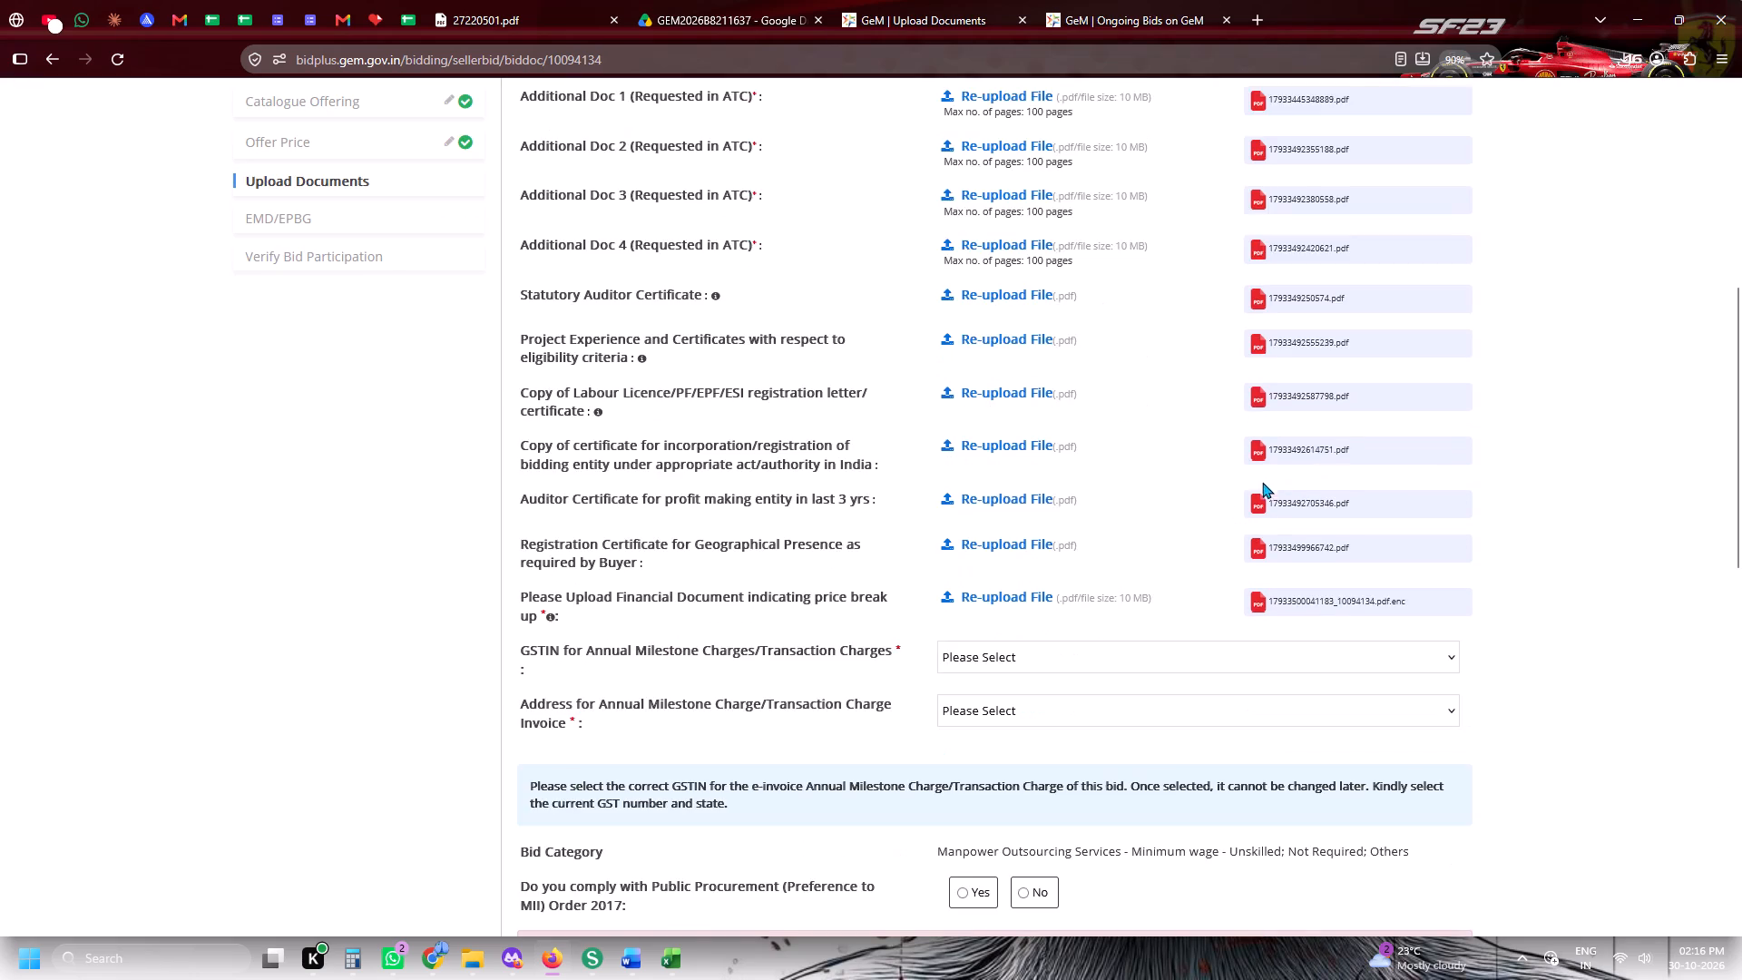
pyautogui.scroll(-5, 1079, 562)
pyautogui.scroll(1, 1003, 278)
pyautogui.click(1004, 198)
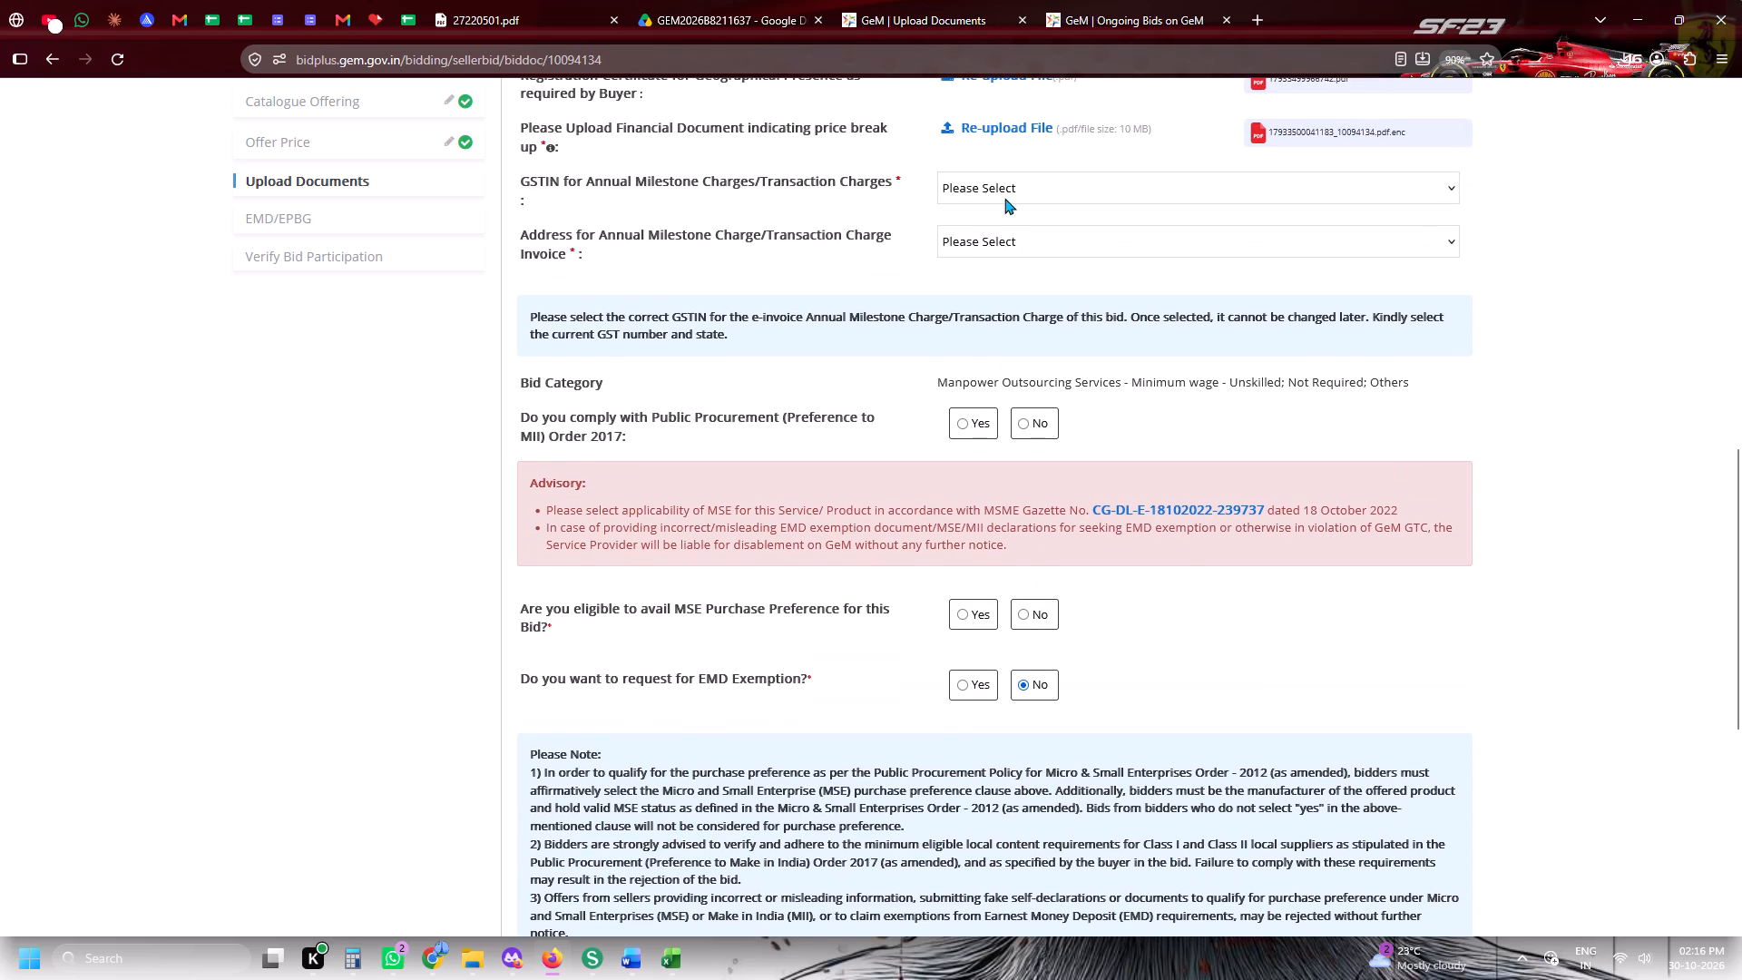
pyautogui.click(1011, 234)
pyautogui.click(1042, 209)
pyautogui.click(1058, 204)
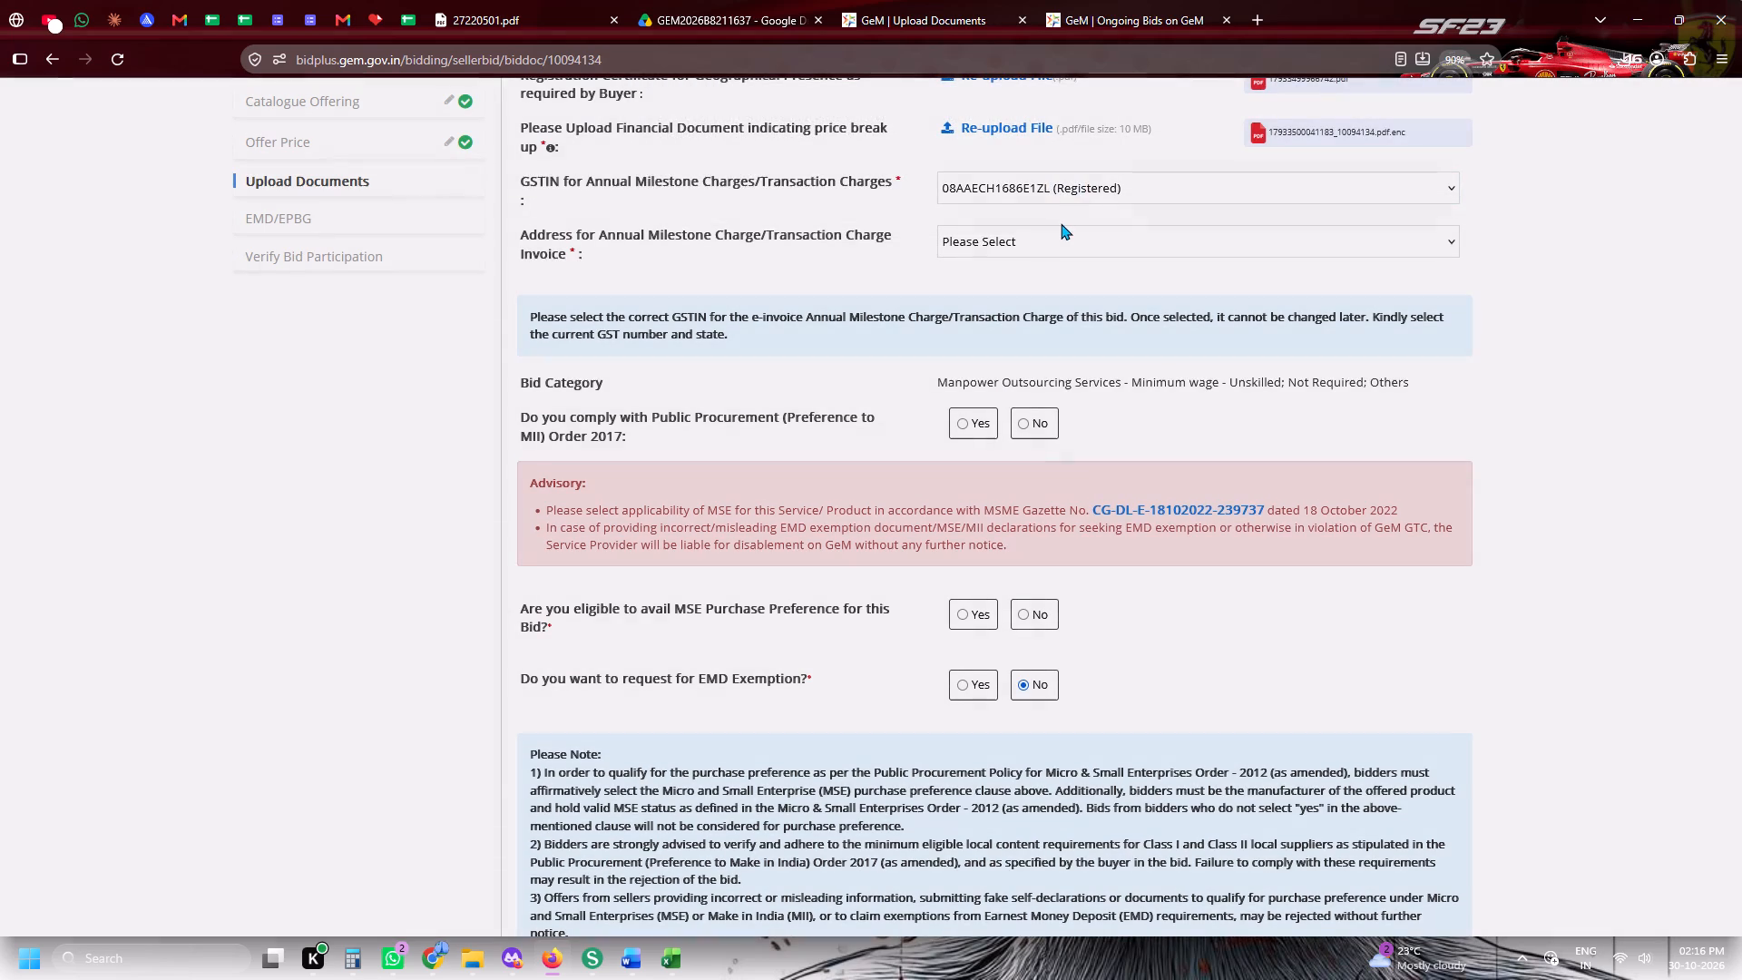
# Choose the Jaipur address for the Annual Milestone Charge/Transaction Charge Invoice and confirm it.
pyautogui.click(1061, 223)
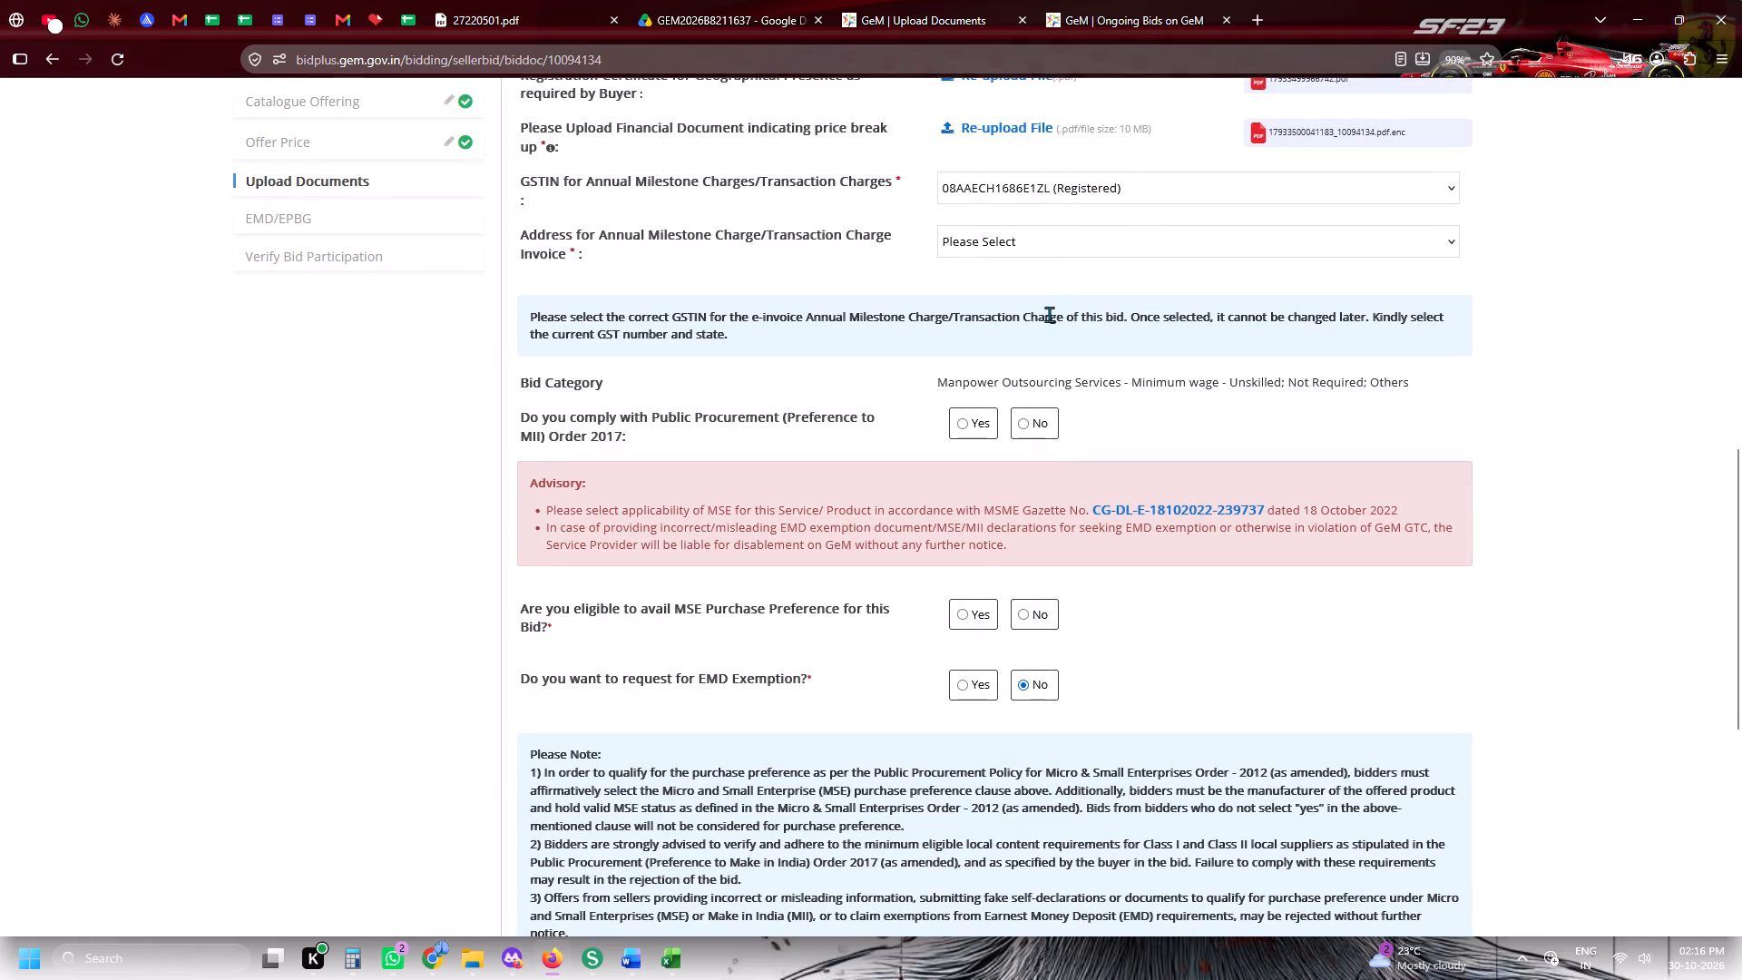
pyautogui.click(1062, 245)
pyautogui.click(1070, 288)
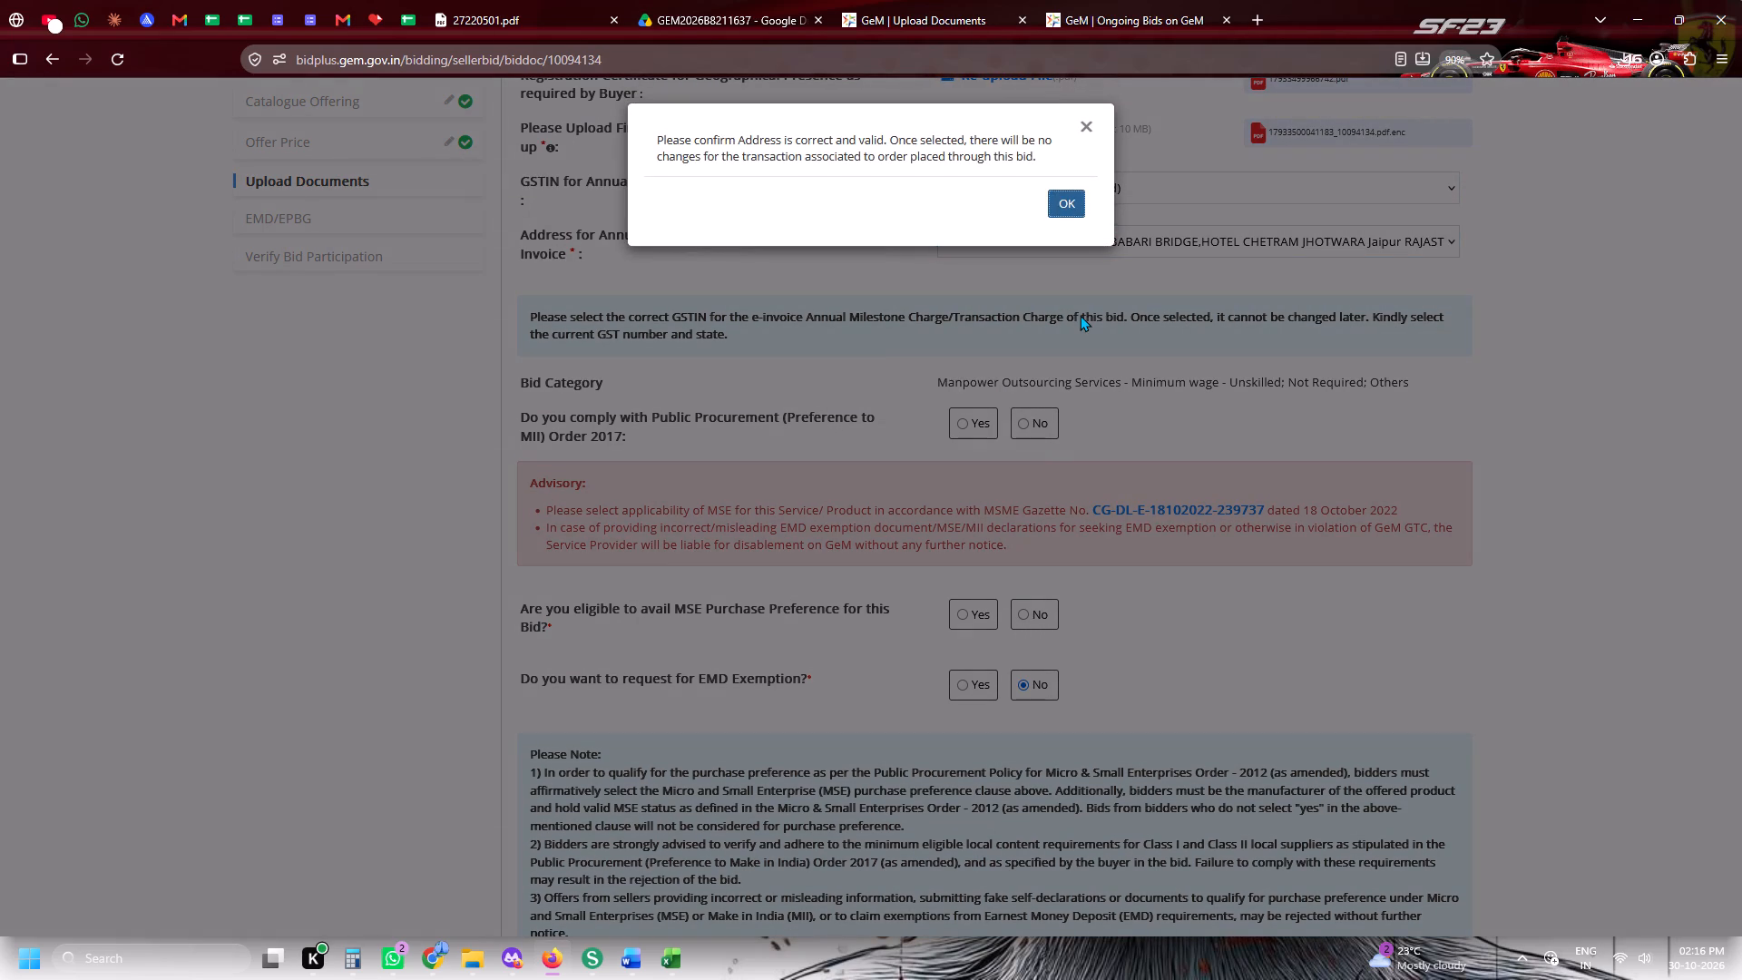
pyautogui.click(1065, 211)
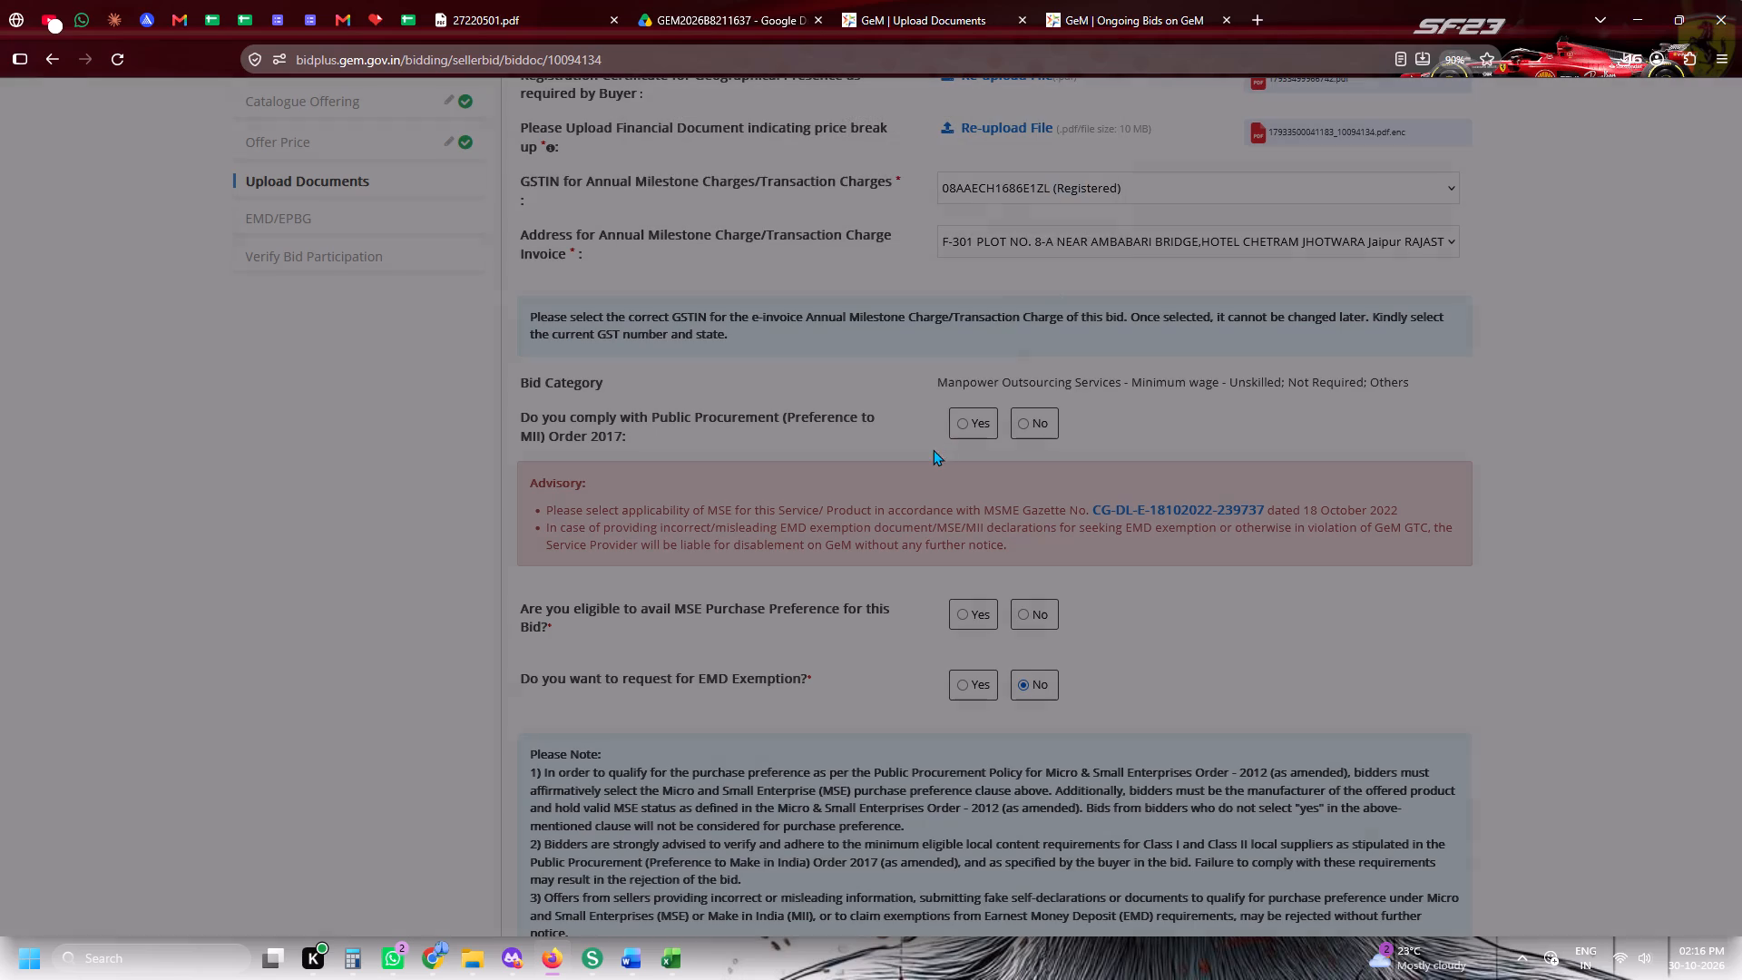
# Answer Yes to Public Procurement (Preference to MII) Order 2017 compliance, MSE Purchase Preference eligibility, and the EMD Exemption request.
pyautogui.click(957, 426)
pyautogui.click(965, 621)
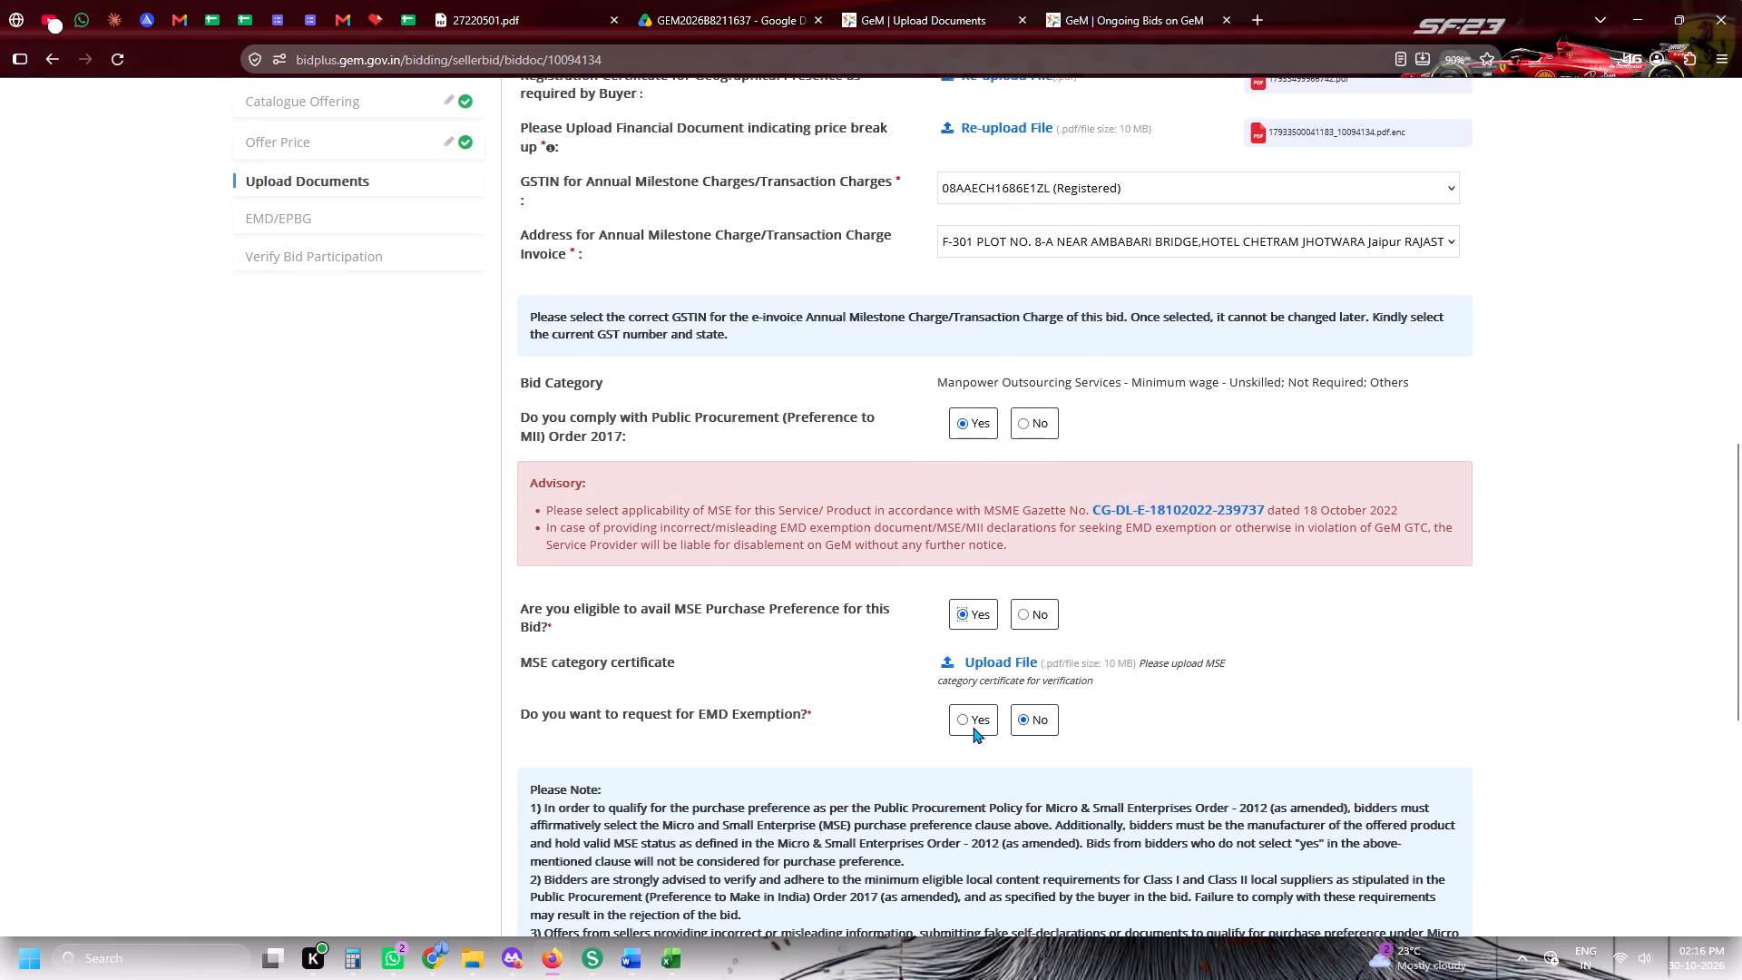
pyautogui.click(973, 727)
# Upload msme-certificate-hhspl from the Gem Bid Documents - HHSPL folder as the MSE category certificate.
pyautogui.click(979, 669)
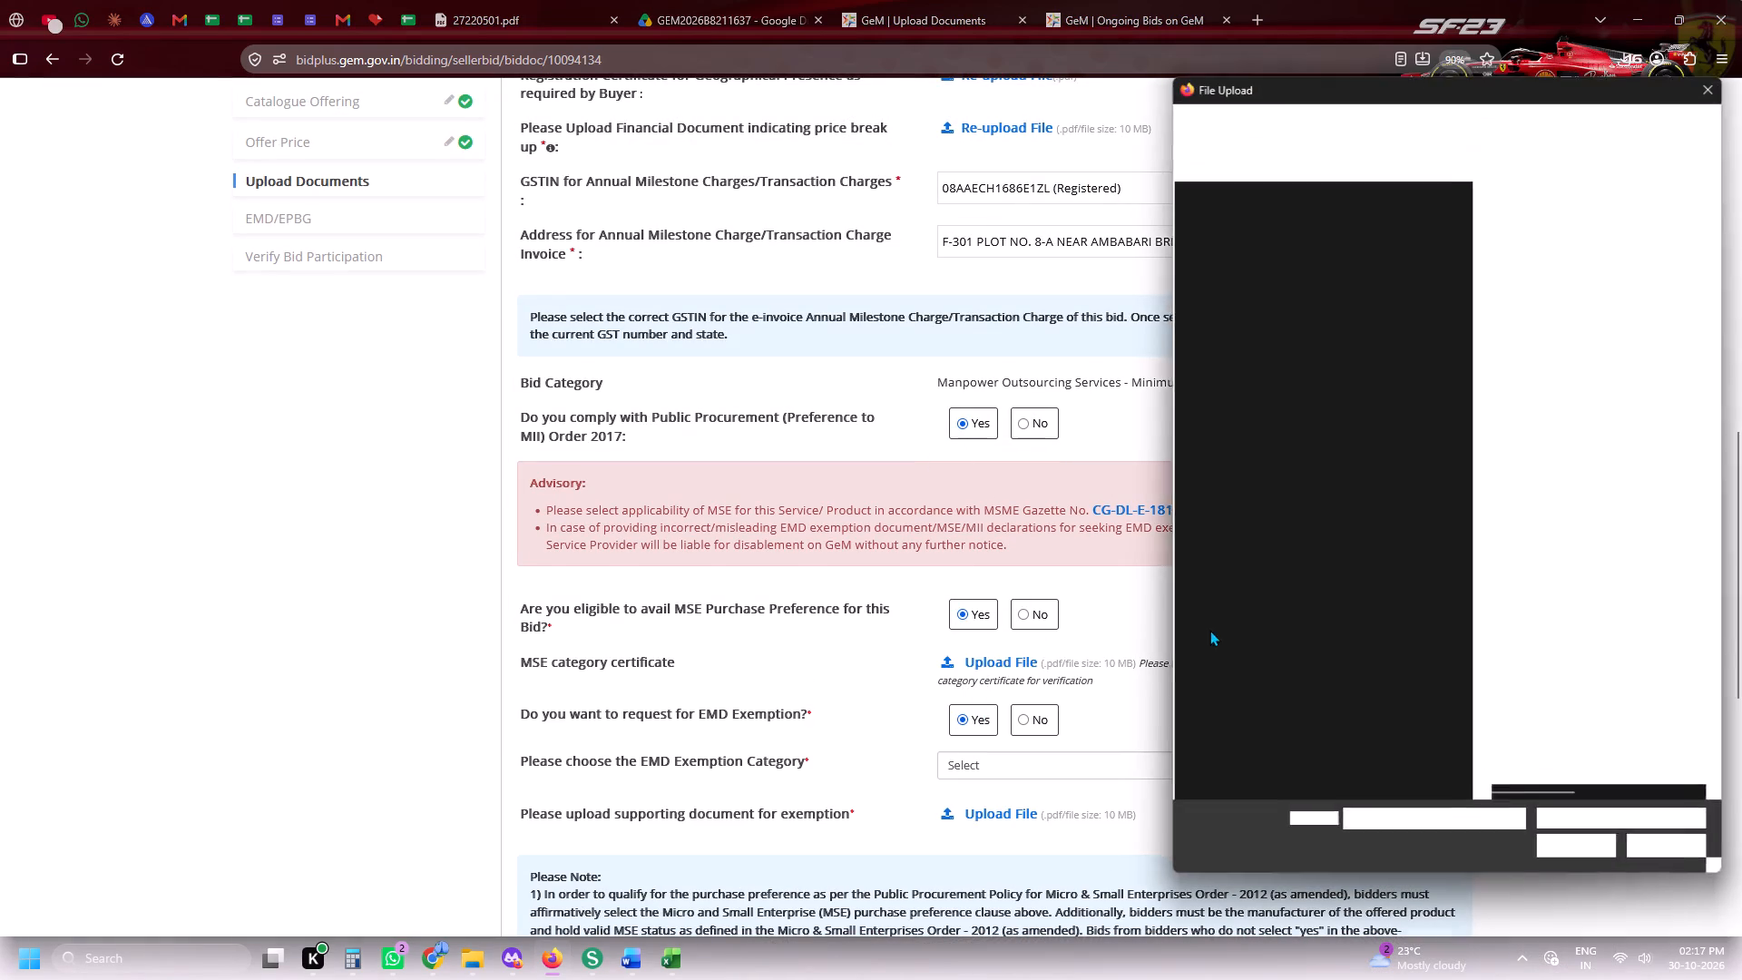
pyautogui.scroll(3, 1328, 563)
pyautogui.click(1404, 367)
pyautogui.scroll(-4, 1573, 549)
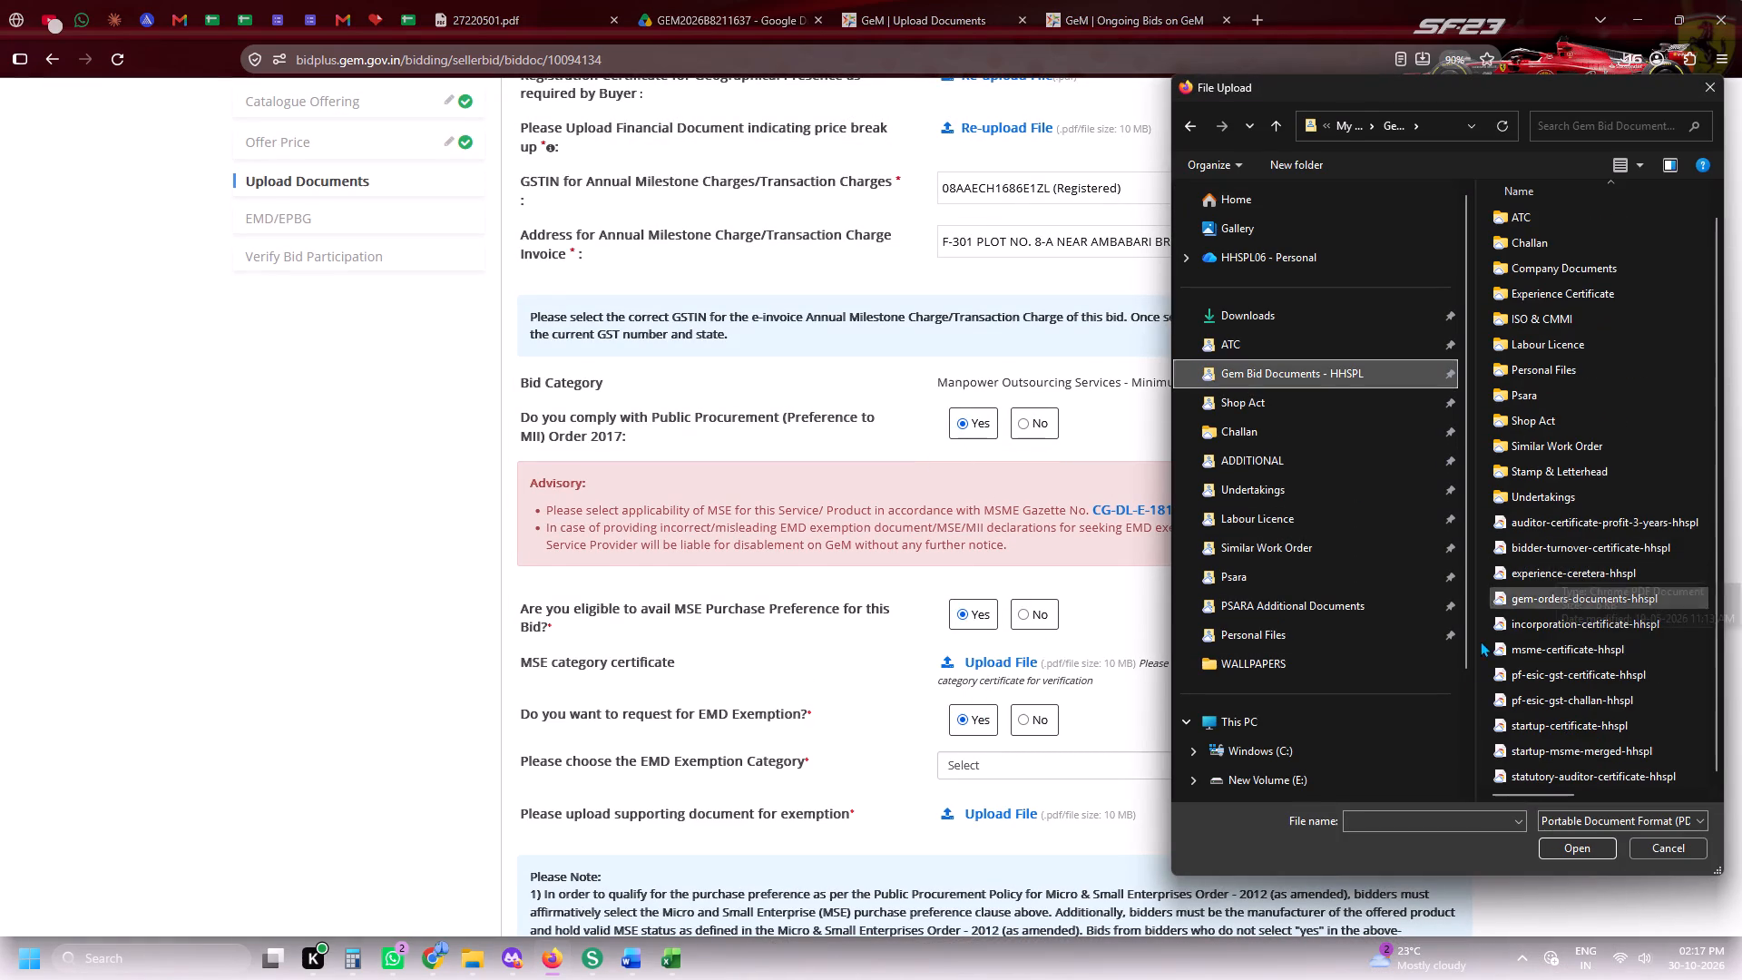
pyautogui.doubleClick(1510, 635)
pyautogui.doubleClick(1512, 649)
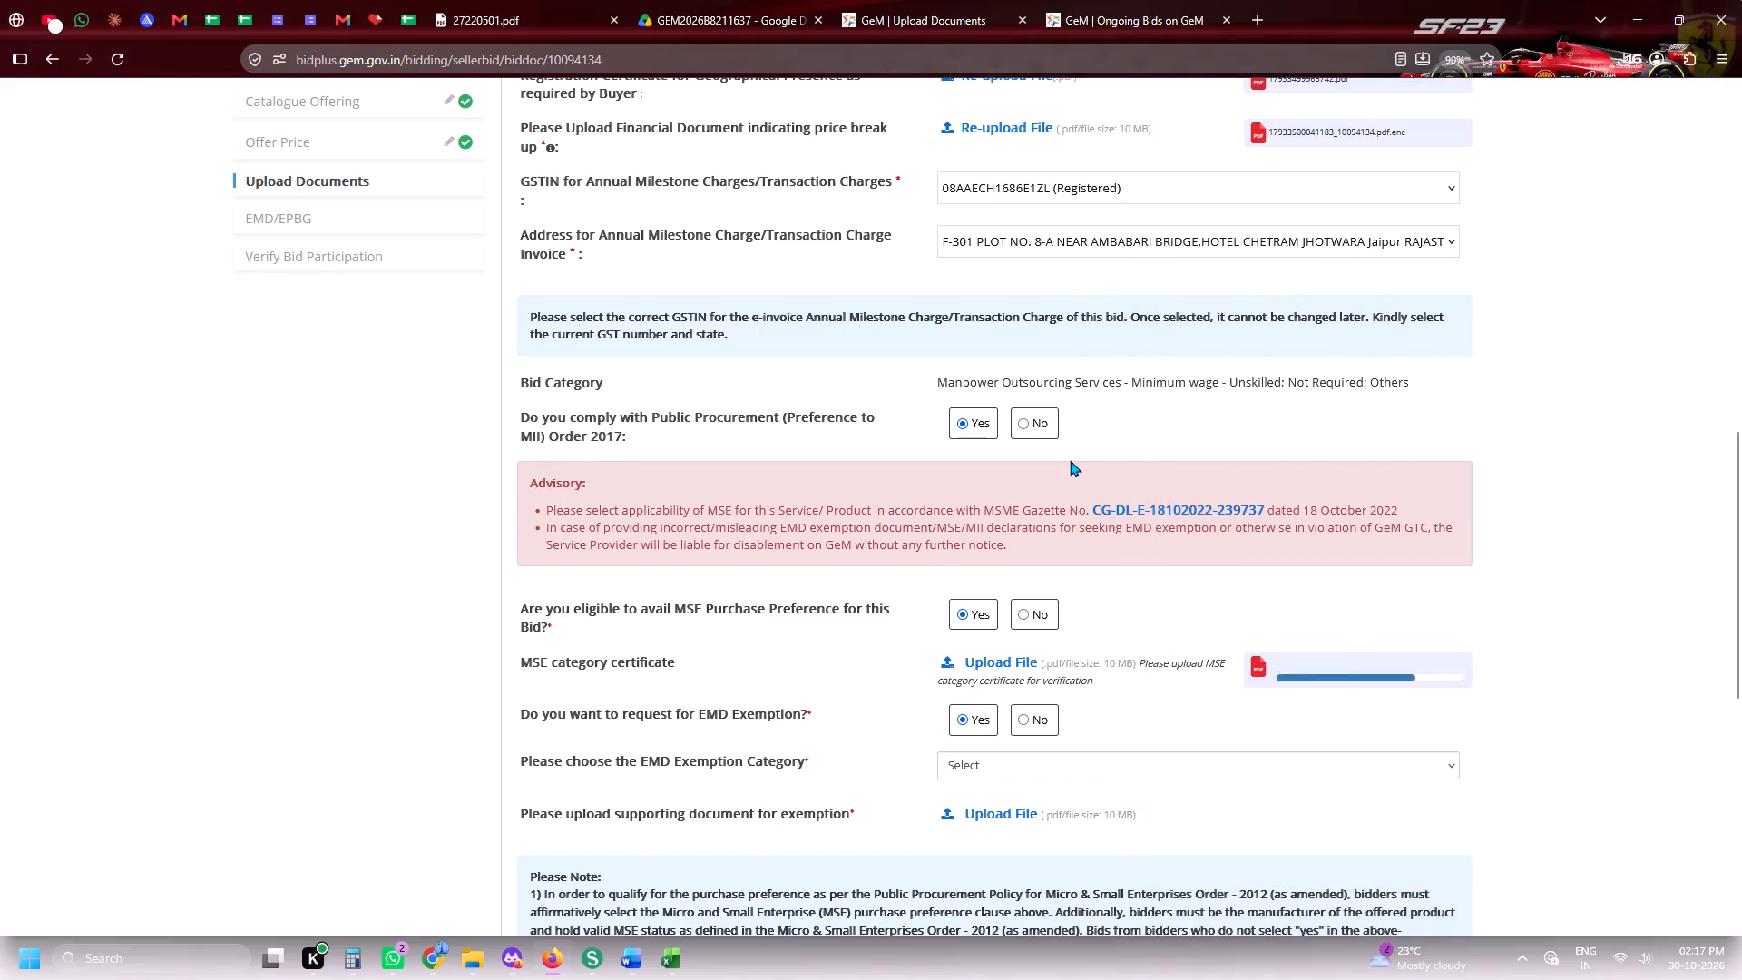
# Set the EMD Exemption Category to Start-up.
pyautogui.scroll(-2, 1070, 460)
pyautogui.click(976, 527)
pyautogui.click(976, 581)
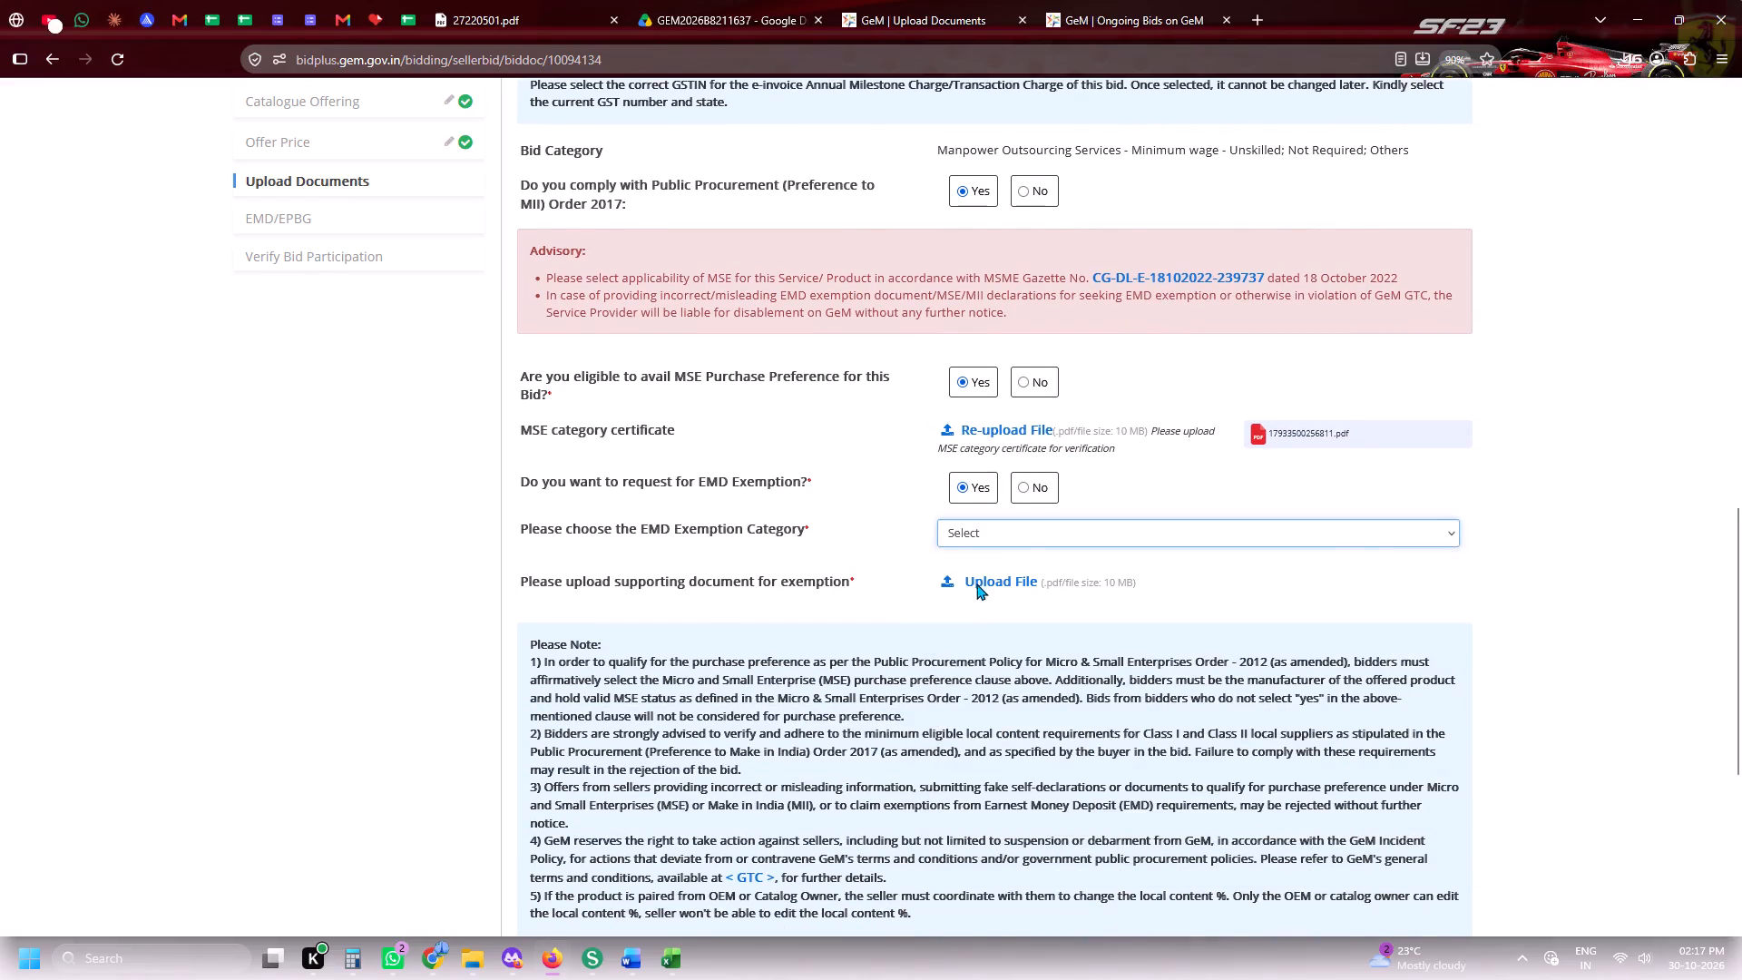
pyautogui.click(976, 588)
# Upload startup-msme-merged-hhspl as the supporting document for the EMD exemption.
pyautogui.click(976, 603)
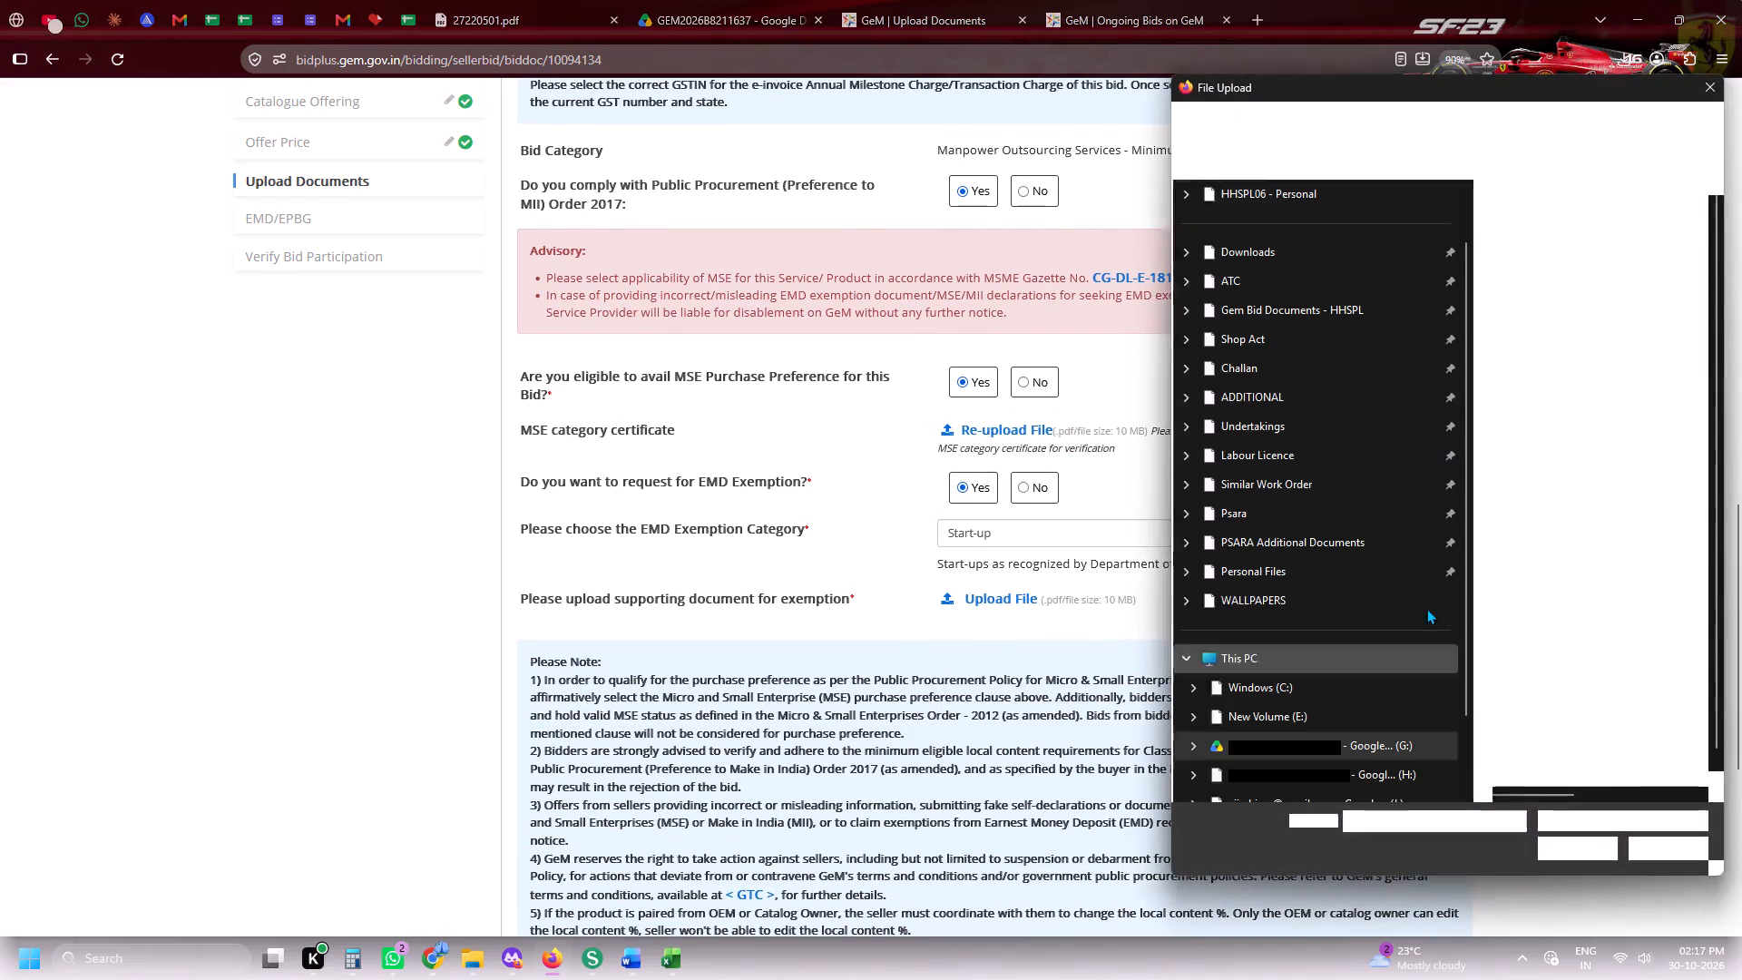
pyautogui.scroll(-6, 1661, 556)
pyautogui.doubleClick(1604, 759)
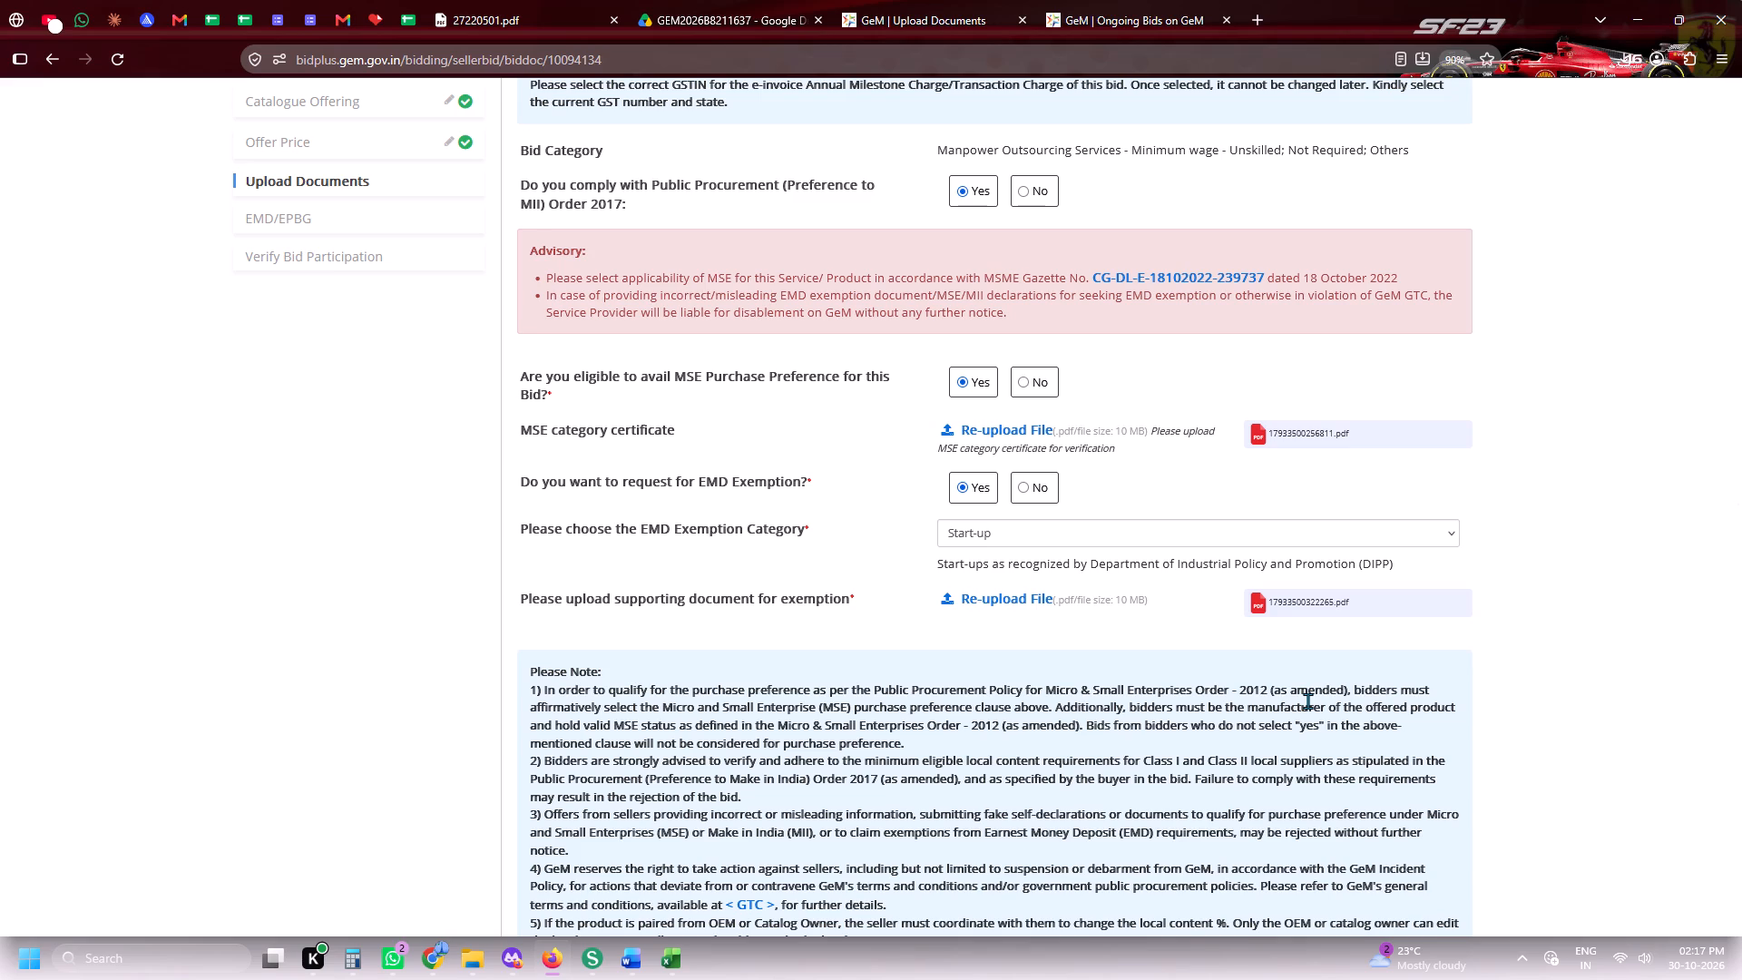
# Save the Upload Documents section of the bid and proceed to the EMD/EPBG section.
pyautogui.scroll(-5, 1307, 701)
pyautogui.click(1439, 525)
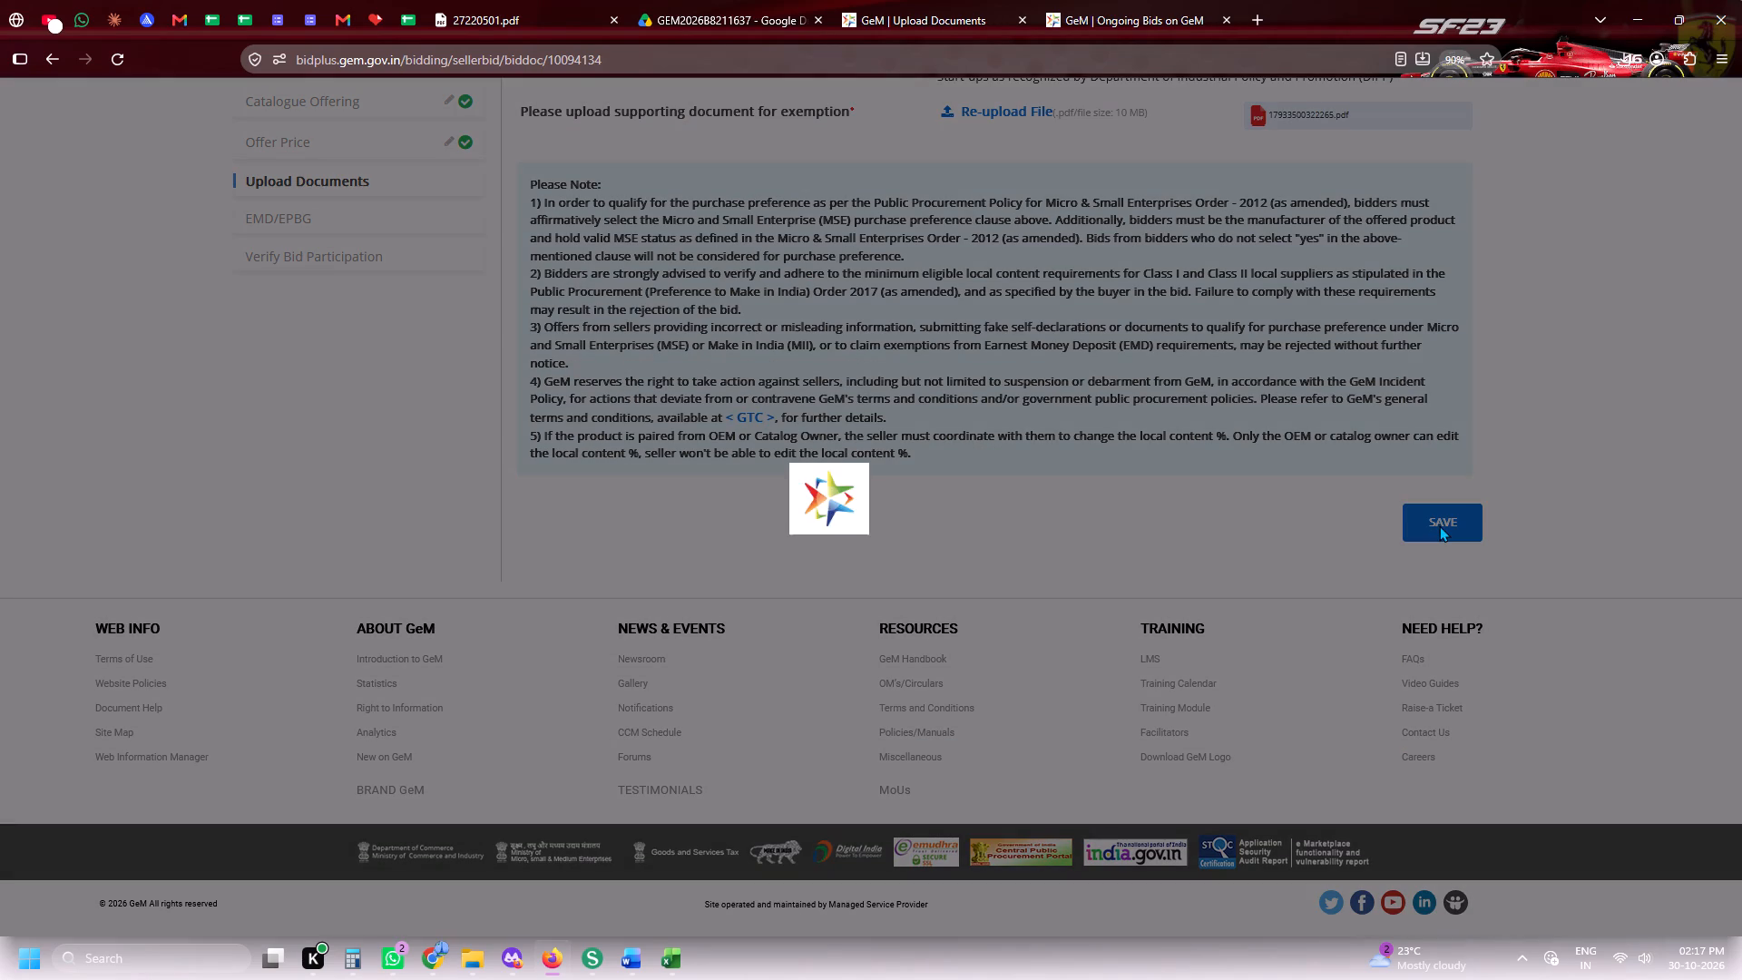
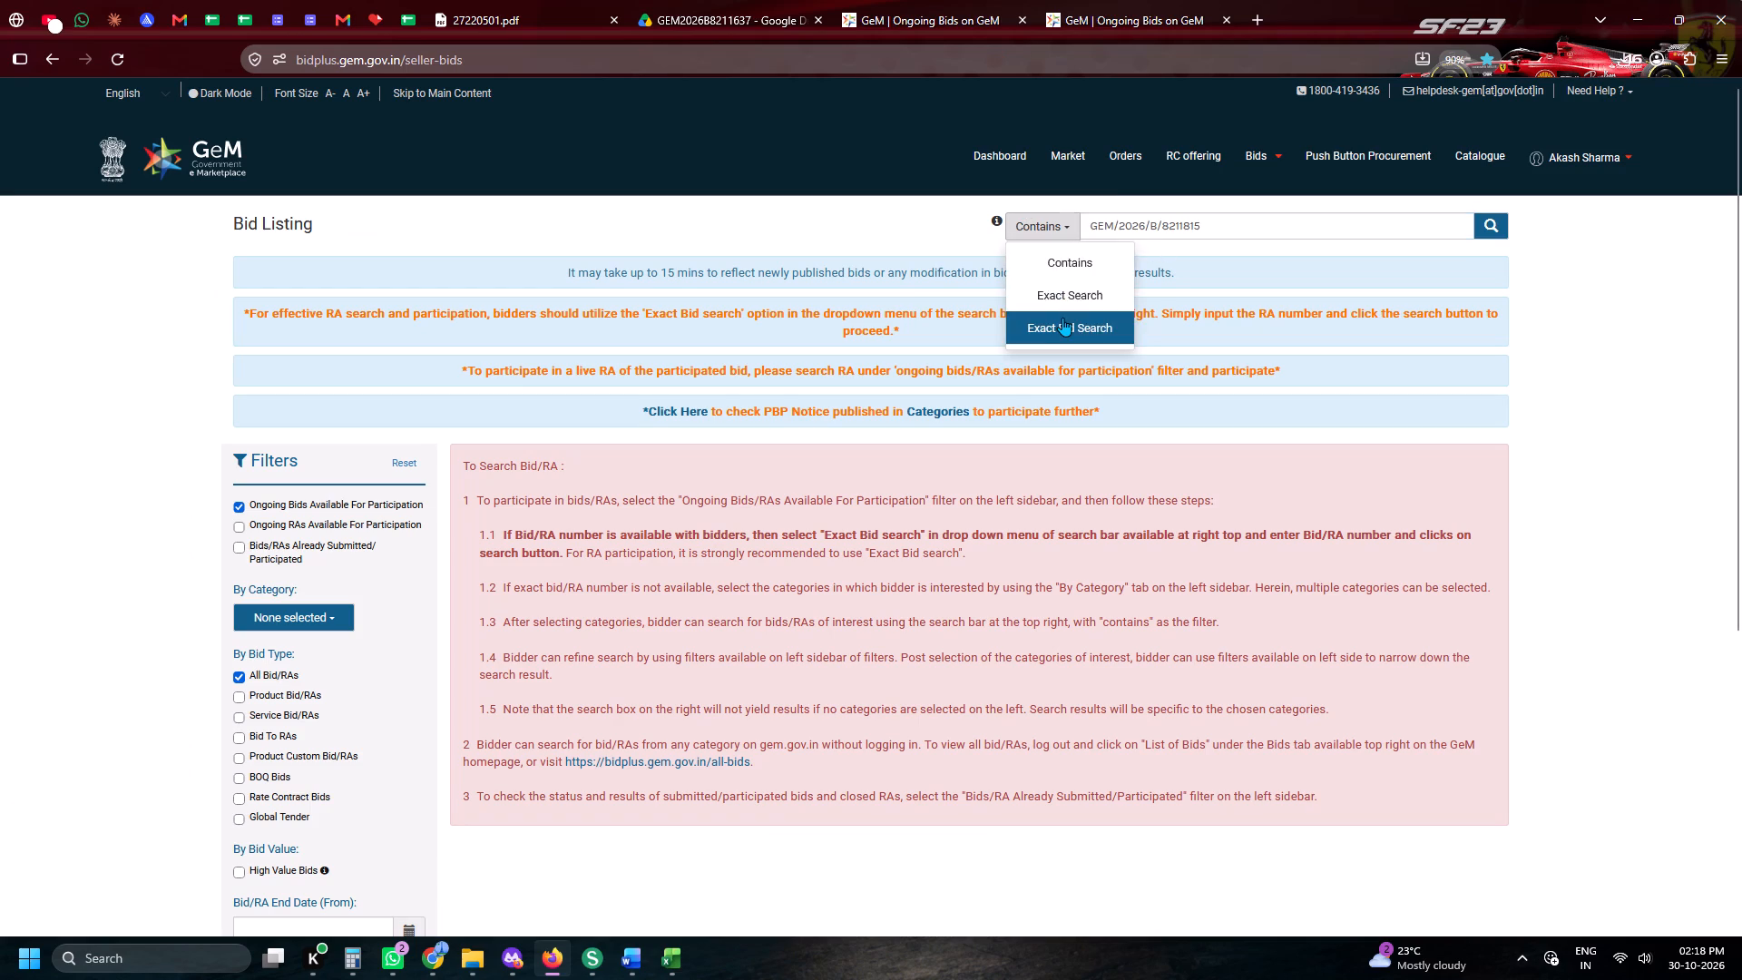
# Search the bid listing for GEM/2026/B/8211815 using Exact Bid Search.
pyautogui.click(1063, 318)
pyautogui.click(1471, 221)
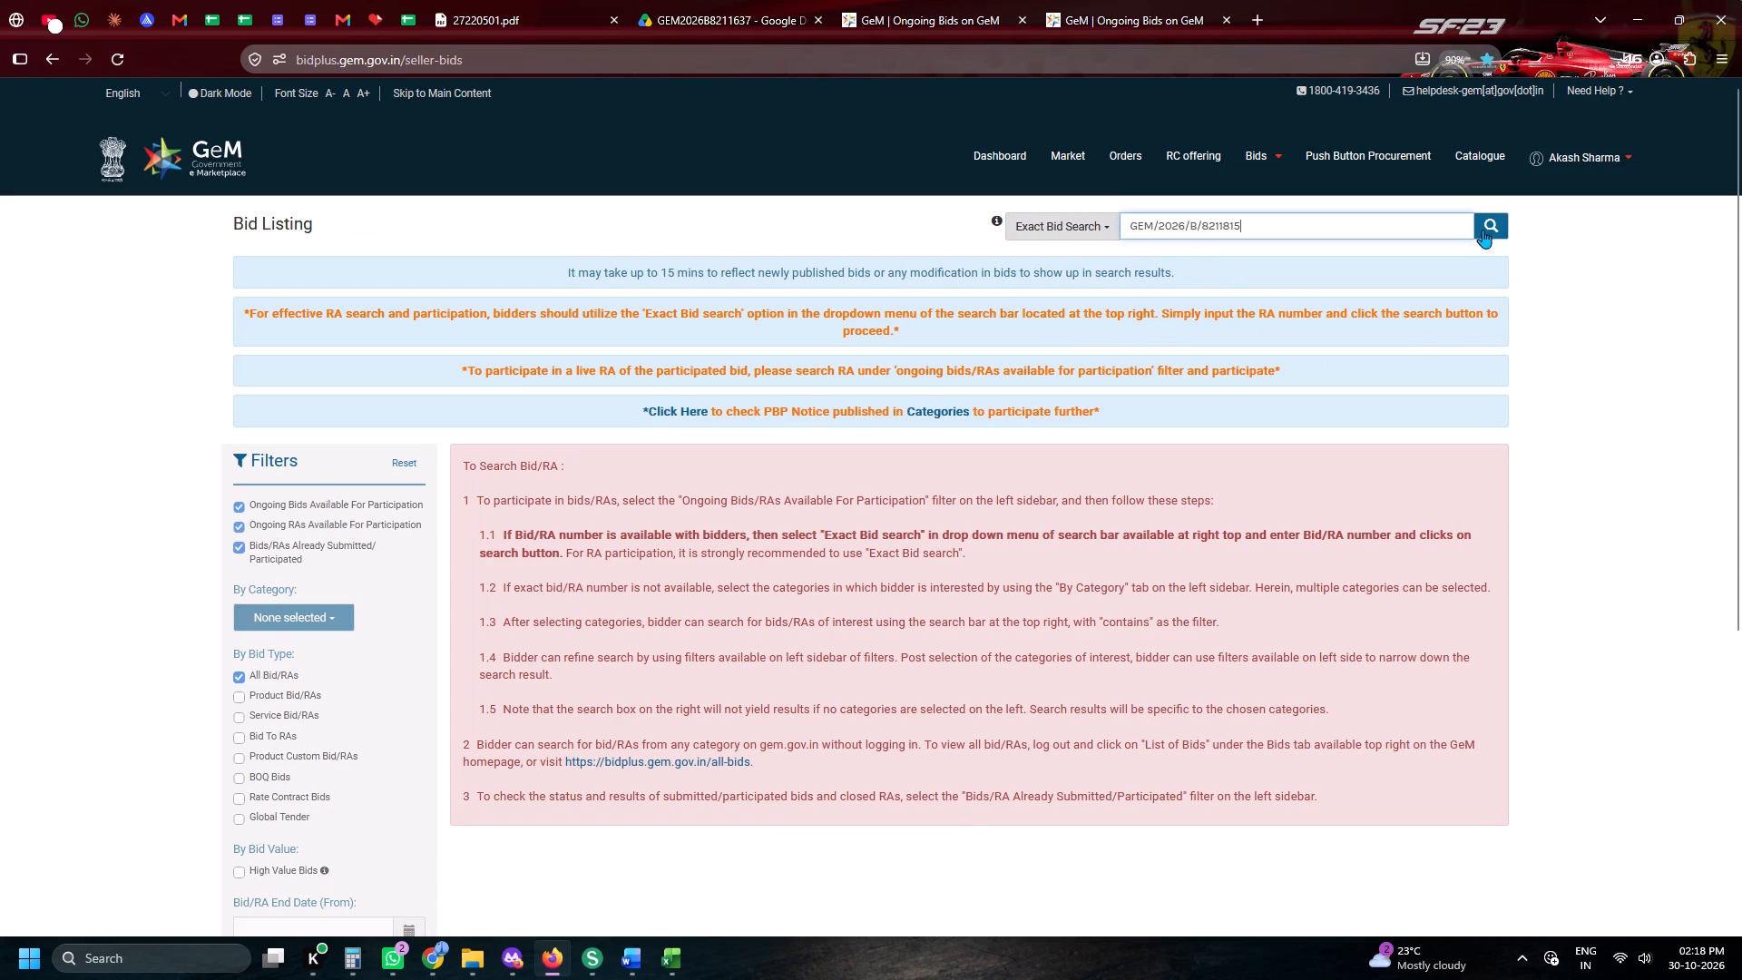
pyautogui.click(1483, 230)
# In the Daily Tender Sheet 2026, set the Harshnath Human Services Tender Filler for GEM/2026/B/8211815 to Mohit.
pyautogui.click(1058, 0)
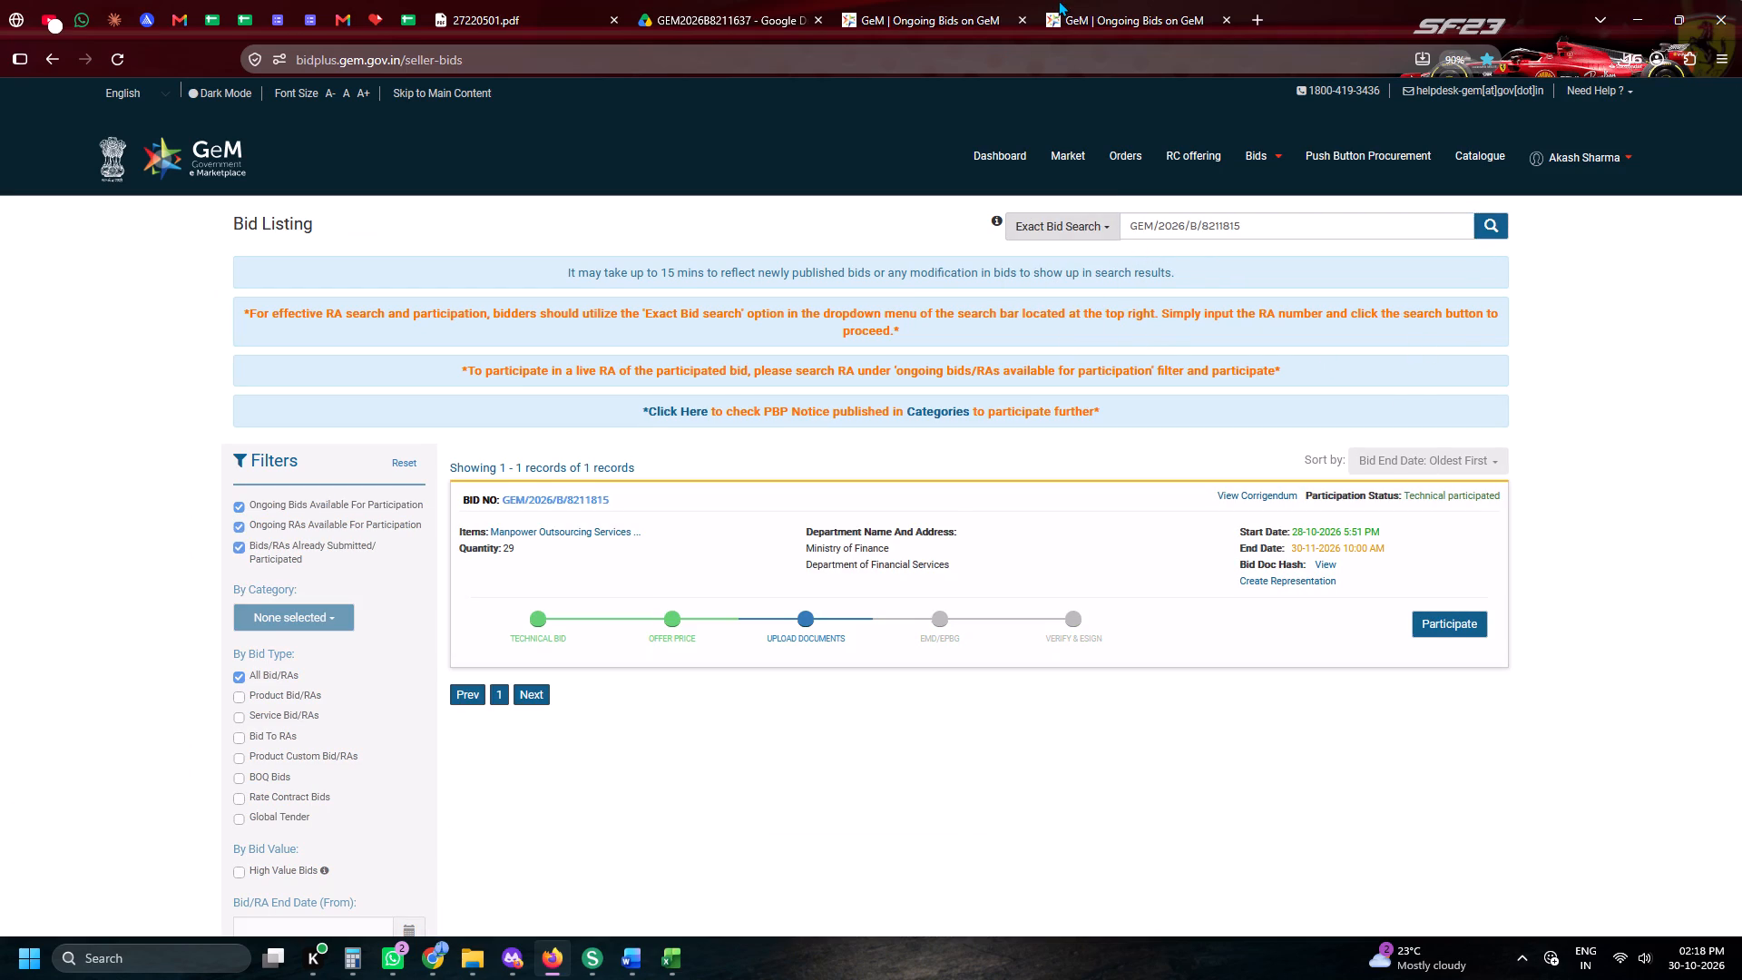
pyautogui.click(412, 0)
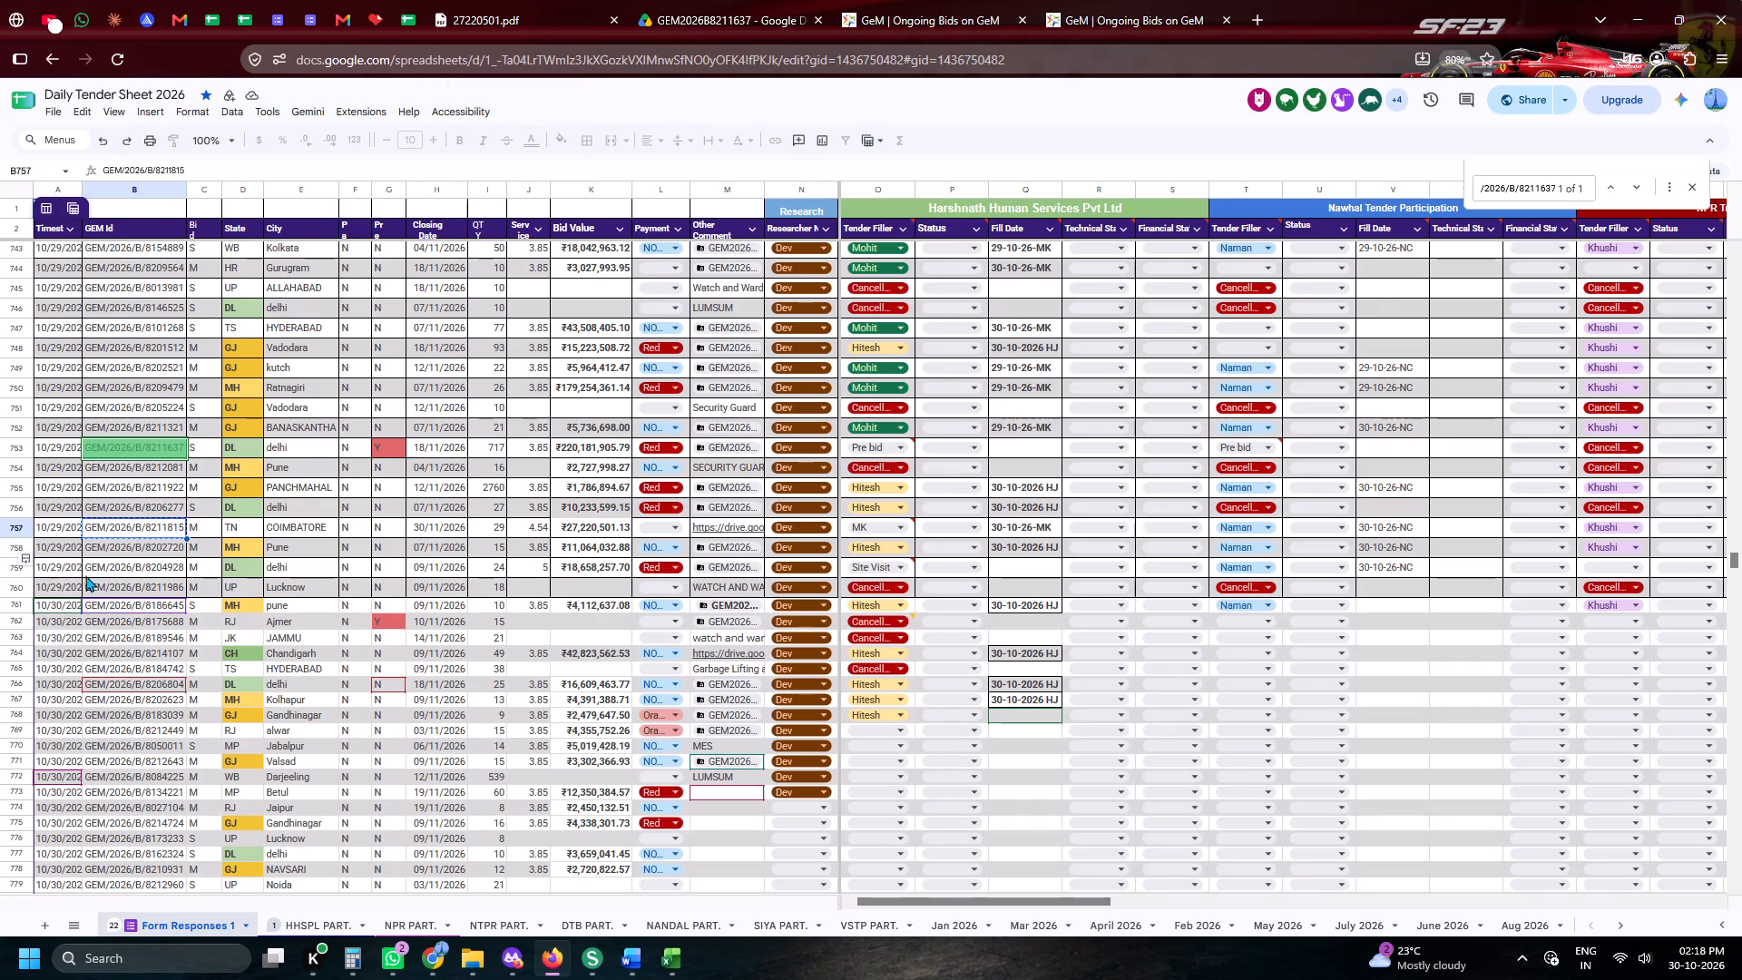
pyautogui.click(889, 526)
pyautogui.click(891, 549)
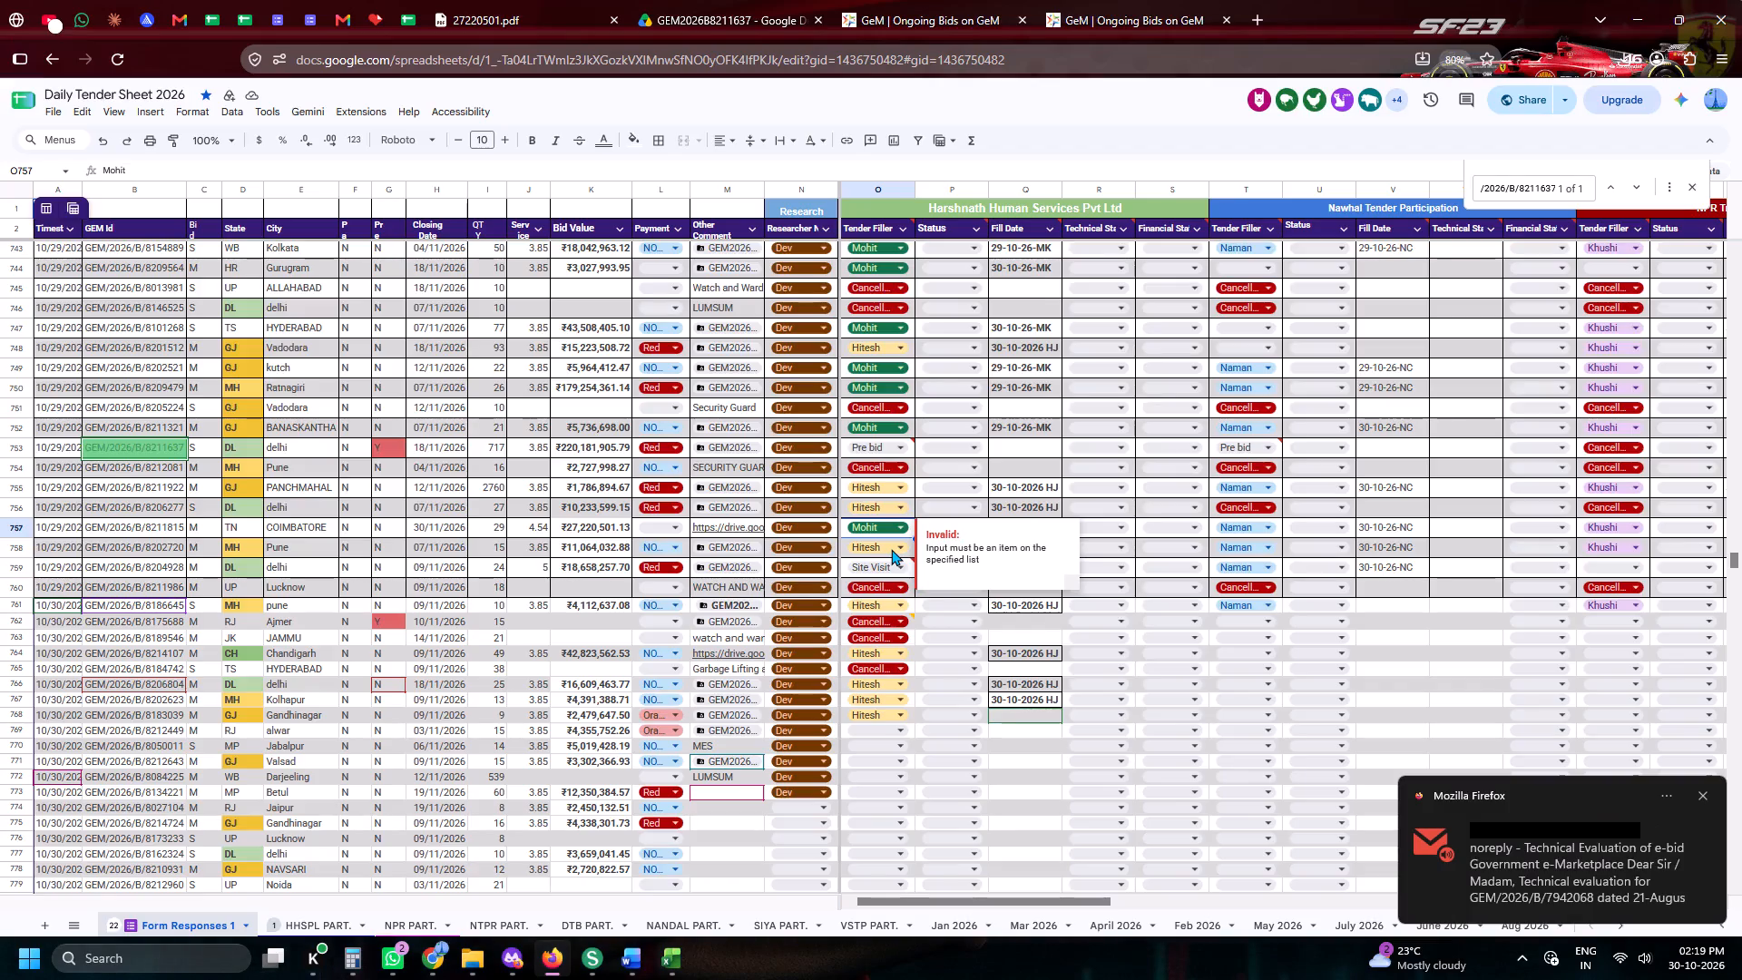
pyautogui.click(974, 621)
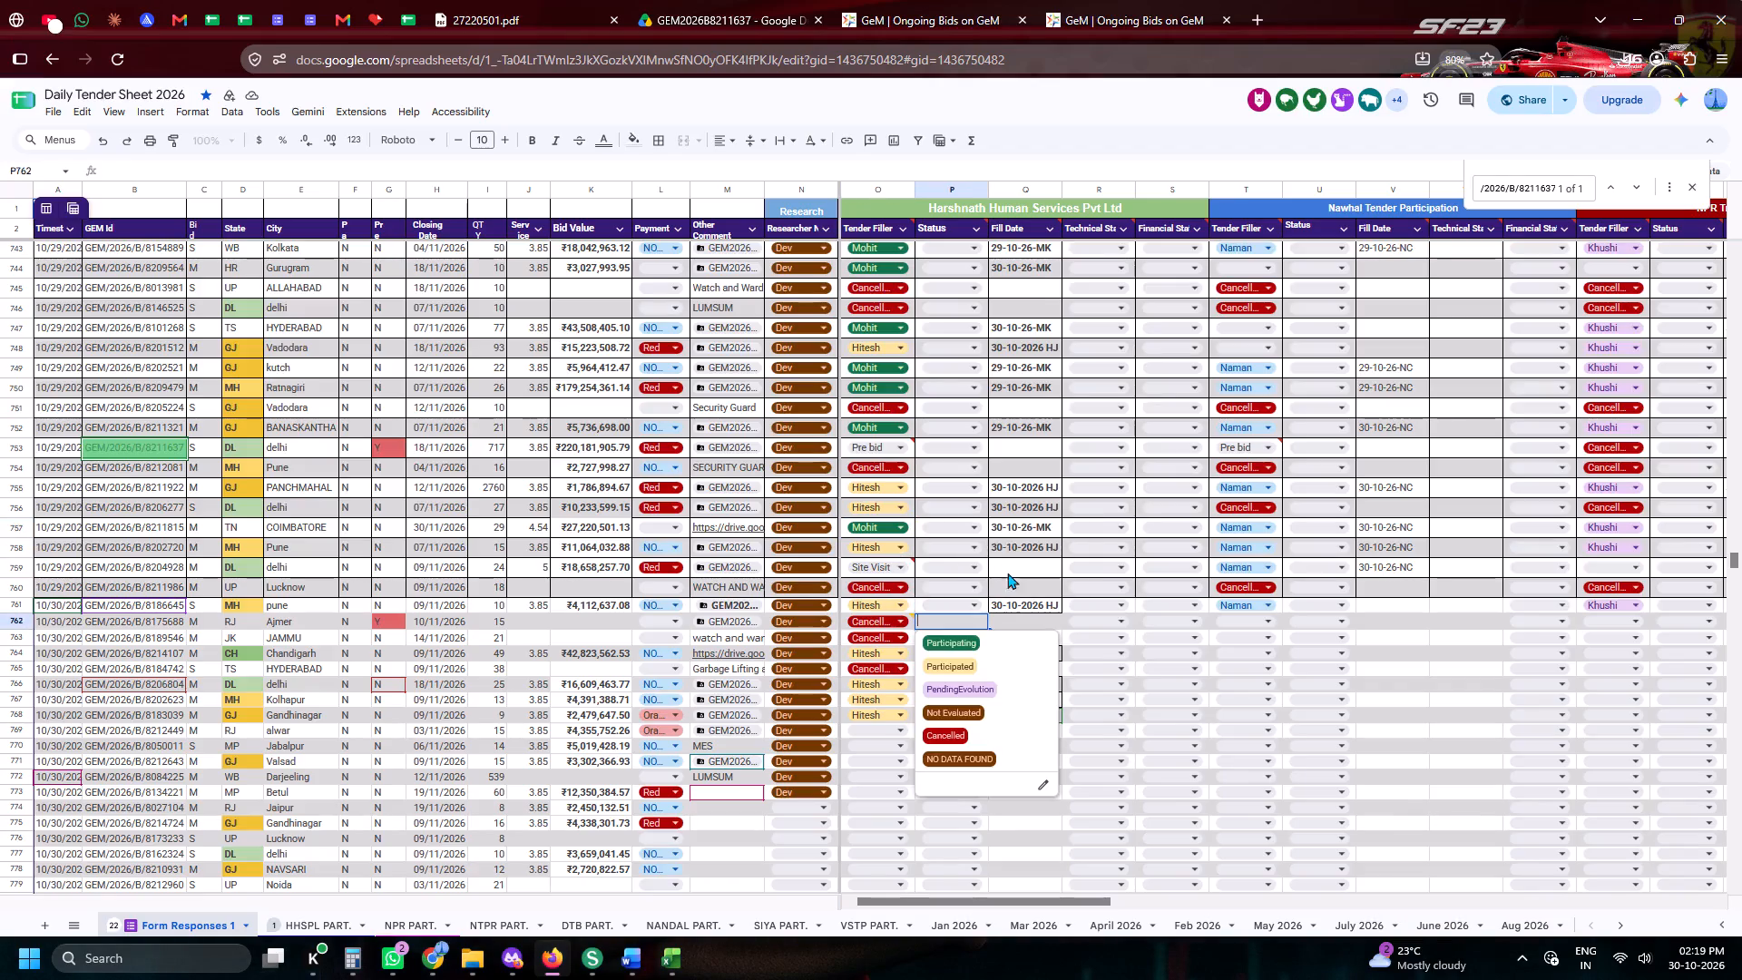
# Find the entries matching that bid's Fill Date, 30-10-26-MK, in the tender sheet.
pyautogui.click(1003, 534)
pyautogui.hotkey('ctrl', 'c')
pyautogui.hotkey('ctrl', 'f')
pyautogui.hotkey('ctrl', 'v')
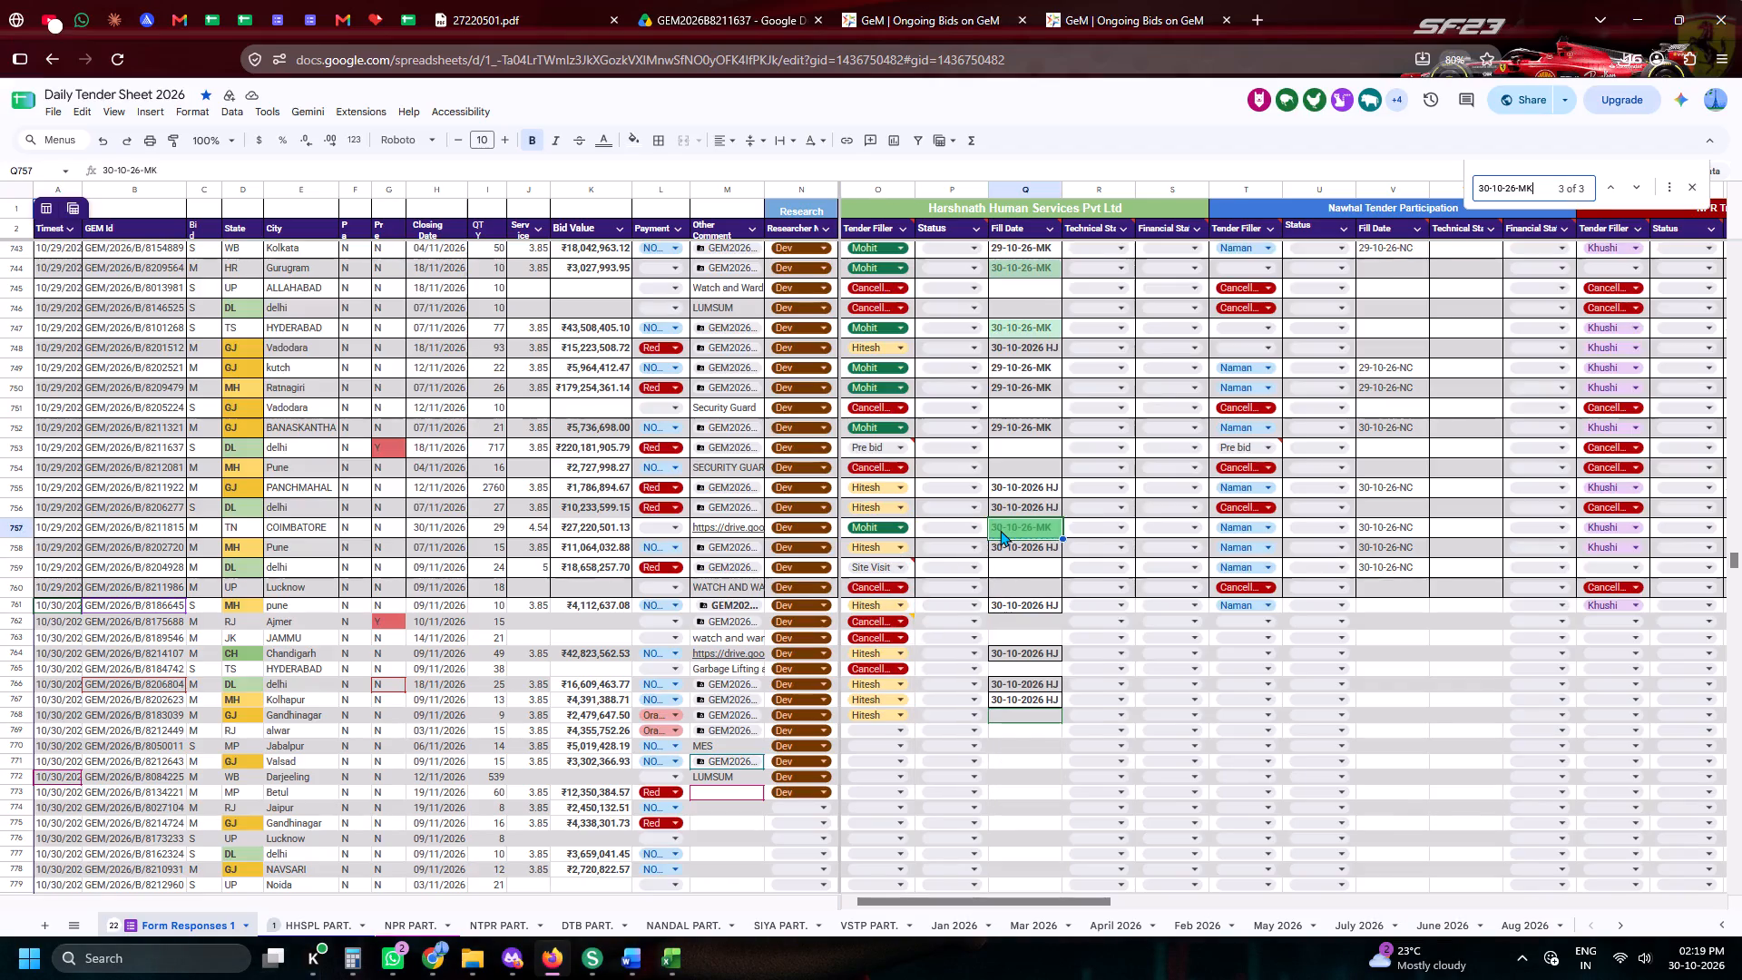
# Open the Drive folder linked in the comment cell of the GEM/2026/B/8212449 row for Alwar.
pyautogui.scroll(-4, 1027, 475)
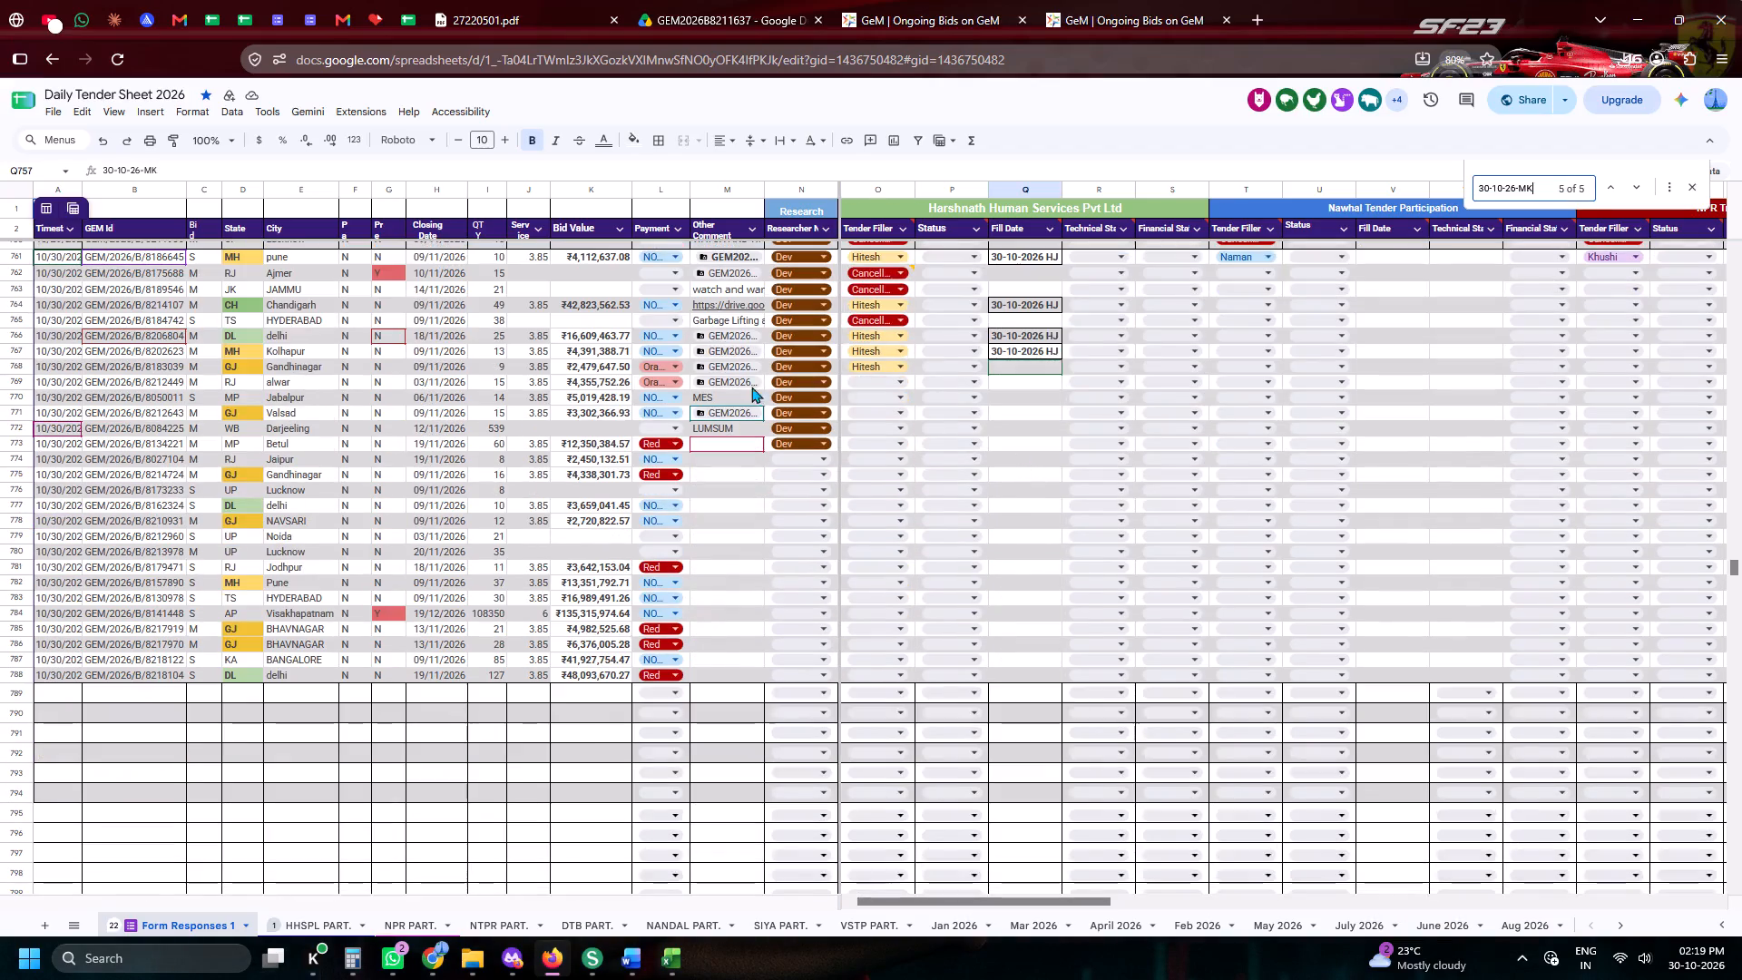
pyautogui.click(740, 385)
pyautogui.click(768, 411)
# Close the 27220501.pdf, GEM2026B8211637 folder and first GeM listing pages, and bring up the newly opened Drive folder.
pyautogui.moveTo(685, 0); pyautogui.dragTo(694, 0)
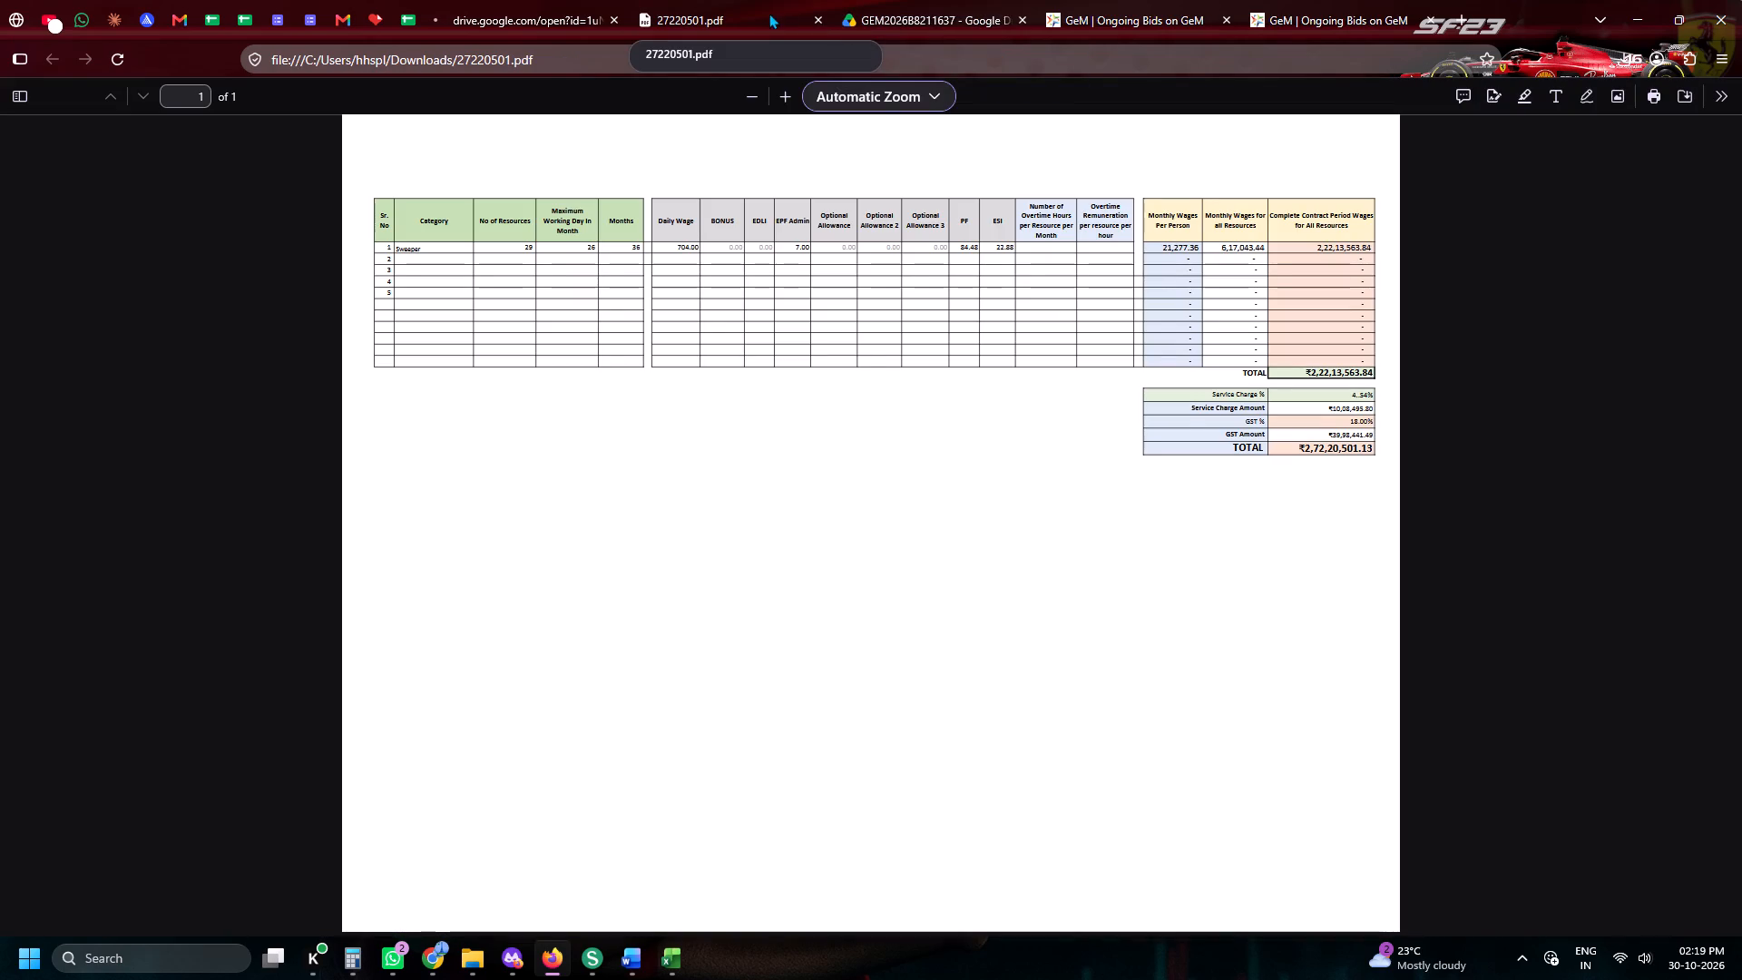
pyautogui.doubleClick(814, 15)
pyautogui.click(734, 15)
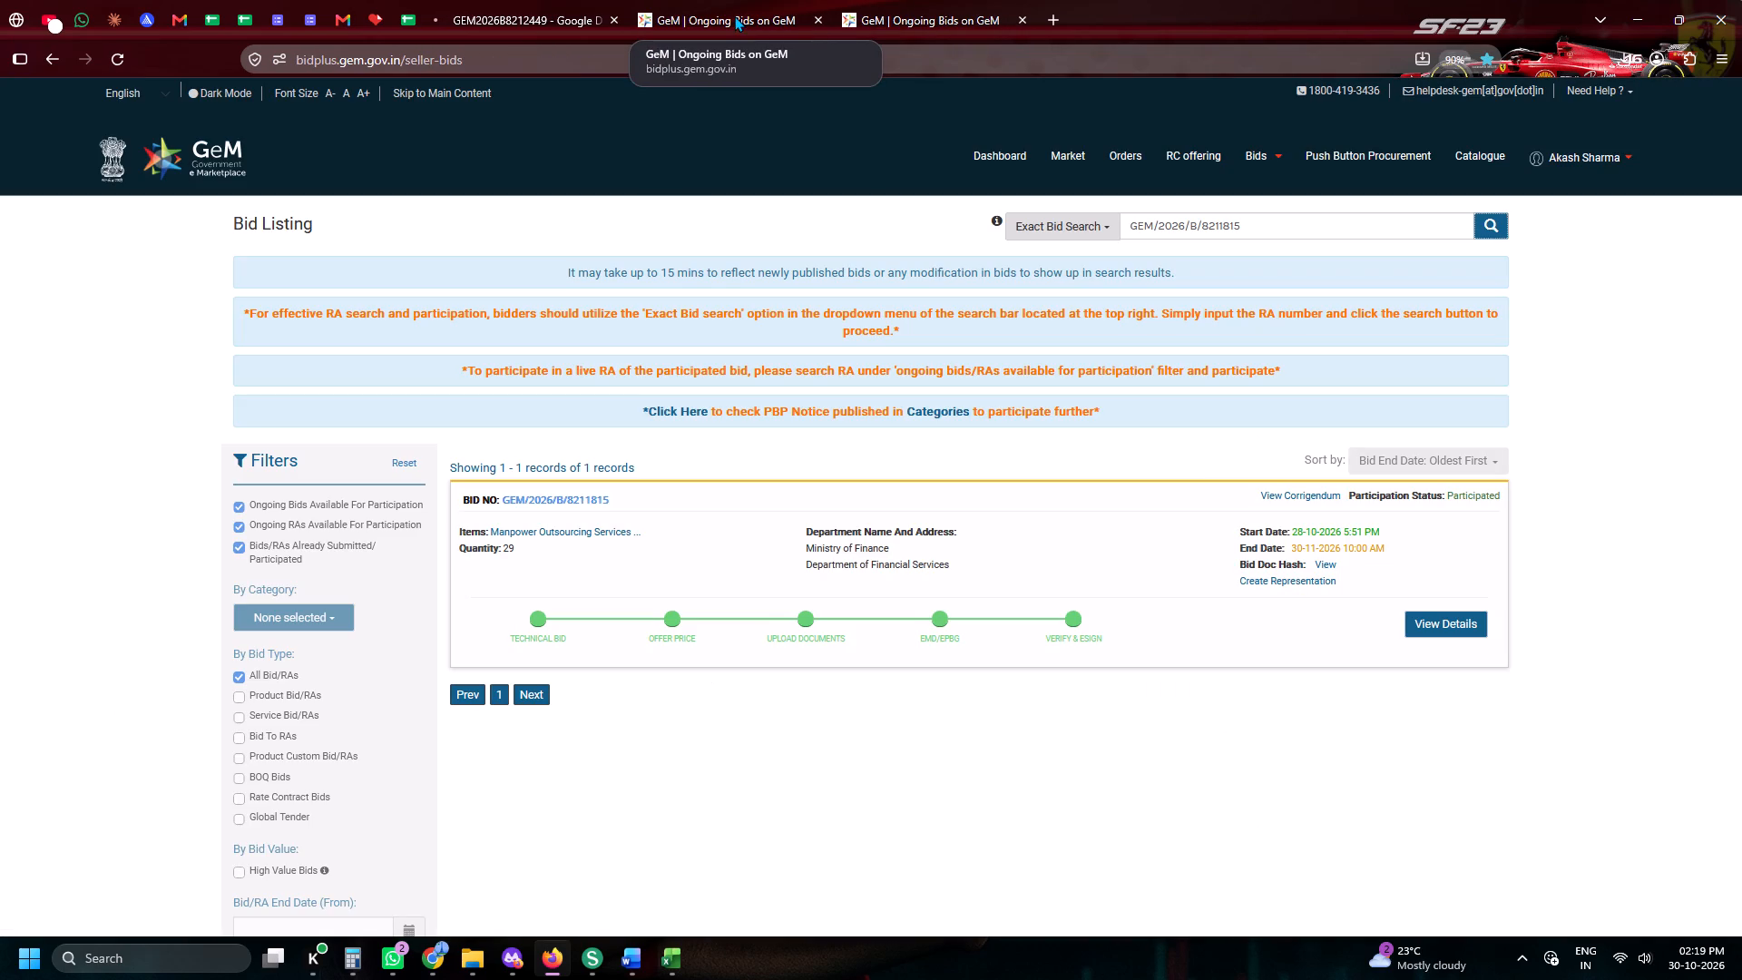
pyautogui.click(812, 15)
pyautogui.click(537, 9)
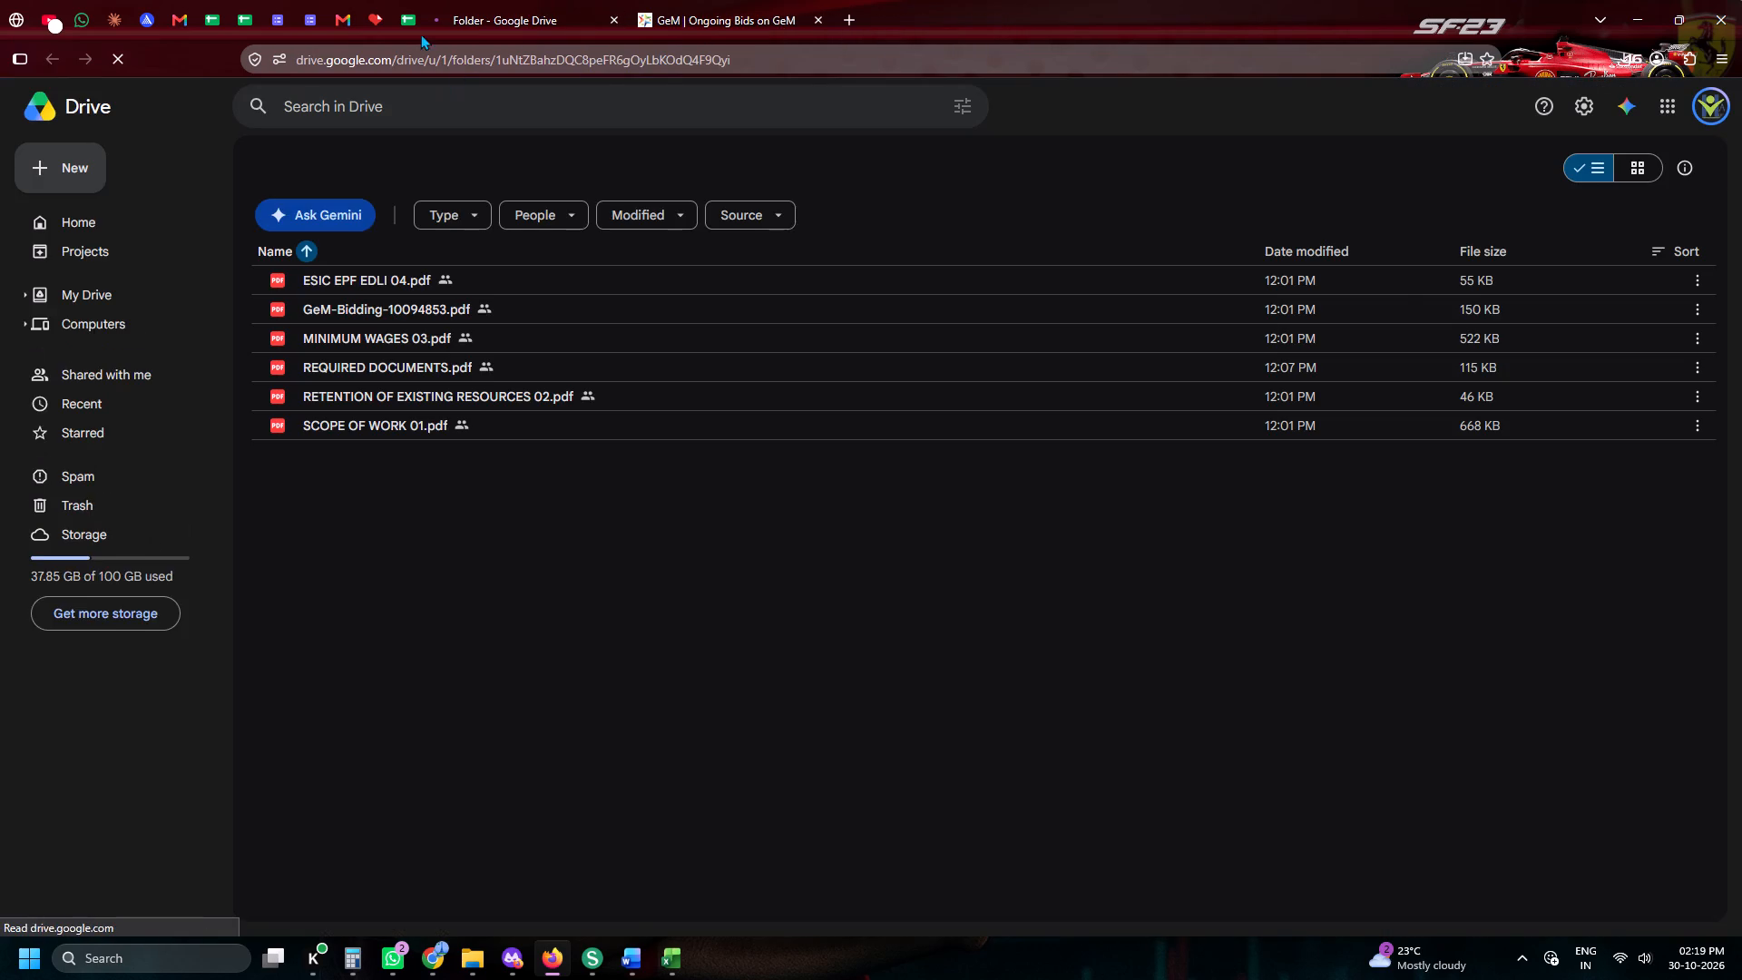
# For GEM/2026/B/8212449 under Harshnath Human Services, enter MK as Tender Filler and copy in 30-10-26-MK as Fill Date.
pyautogui.click(413, 17)
pyautogui.click(873, 378)
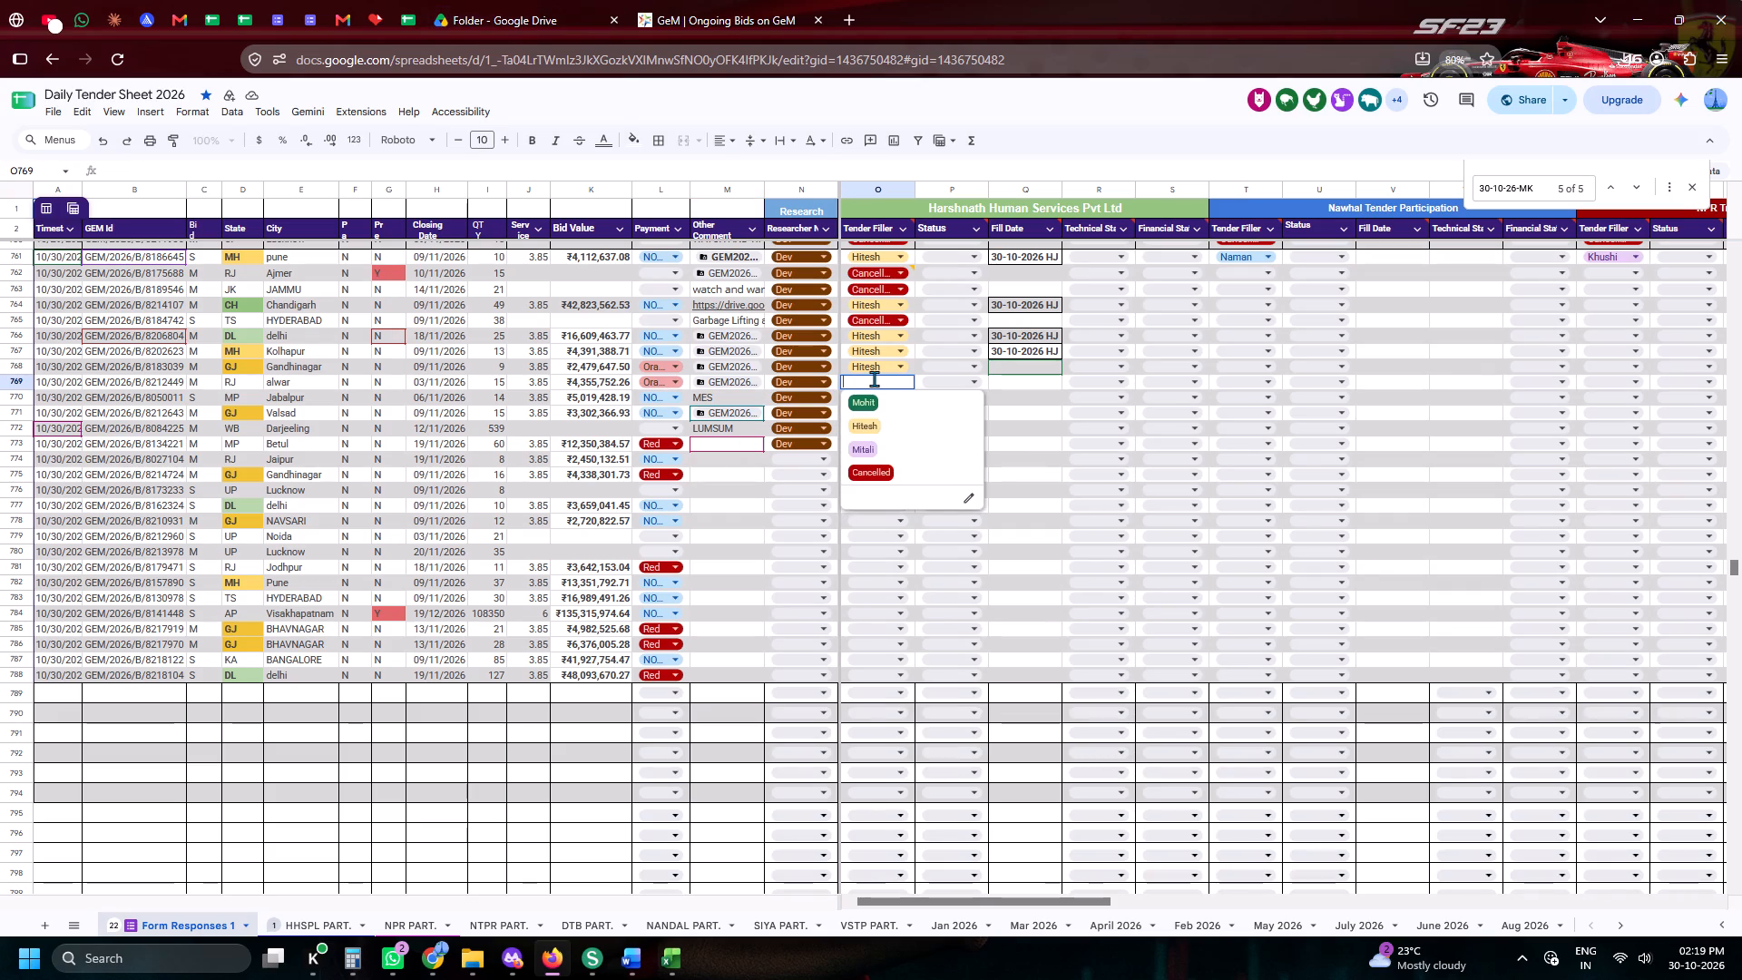
pyautogui.write('MK')
pyautogui.press('Tab')
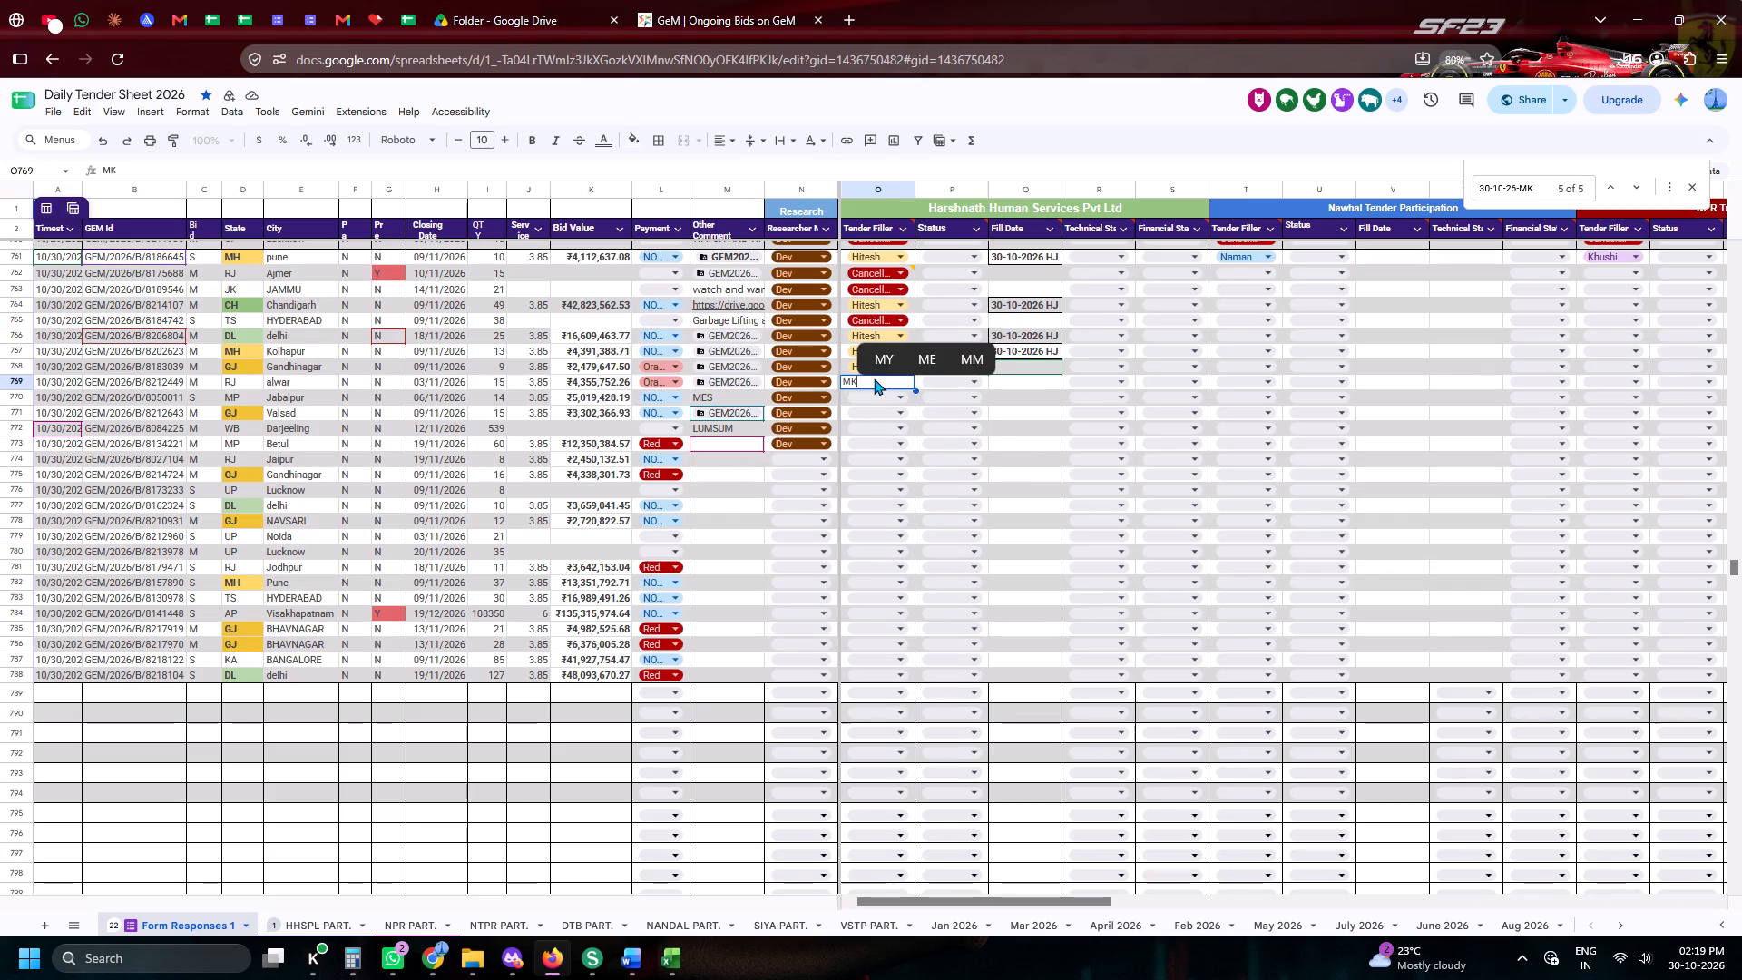
pyautogui.scroll(2, 1009, 593)
pyautogui.click(1006, 355)
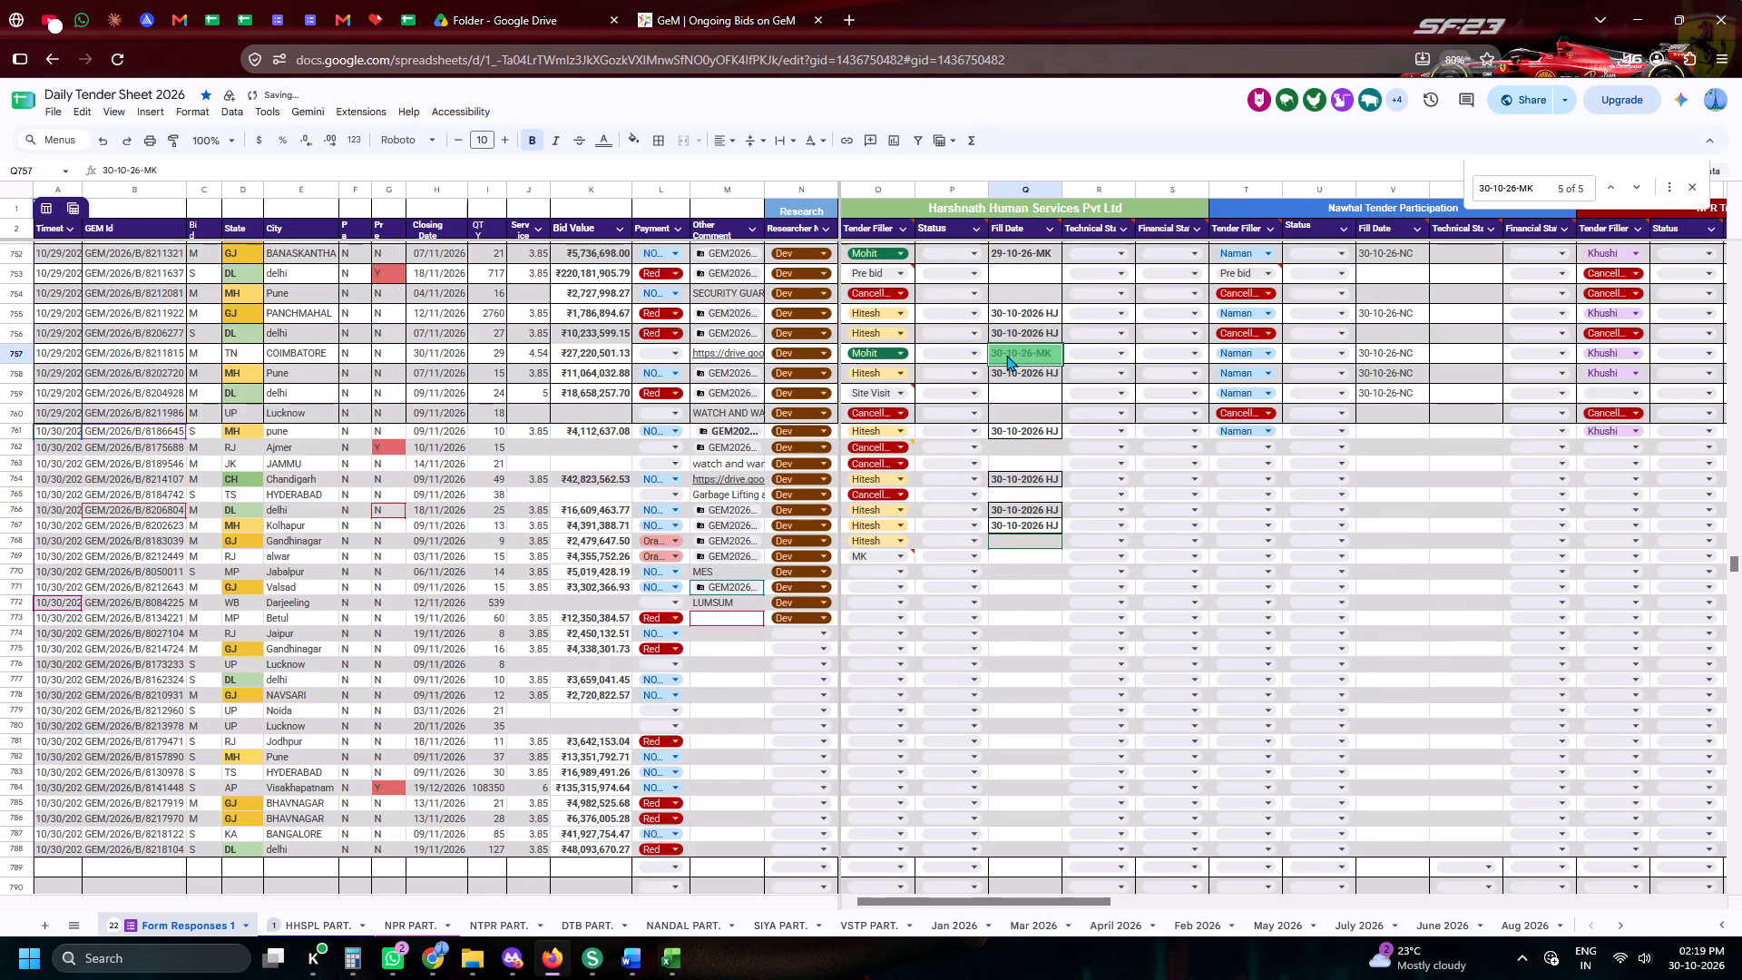
pyautogui.hotkey('ctrl', 'c')
pyautogui.click(1022, 550)
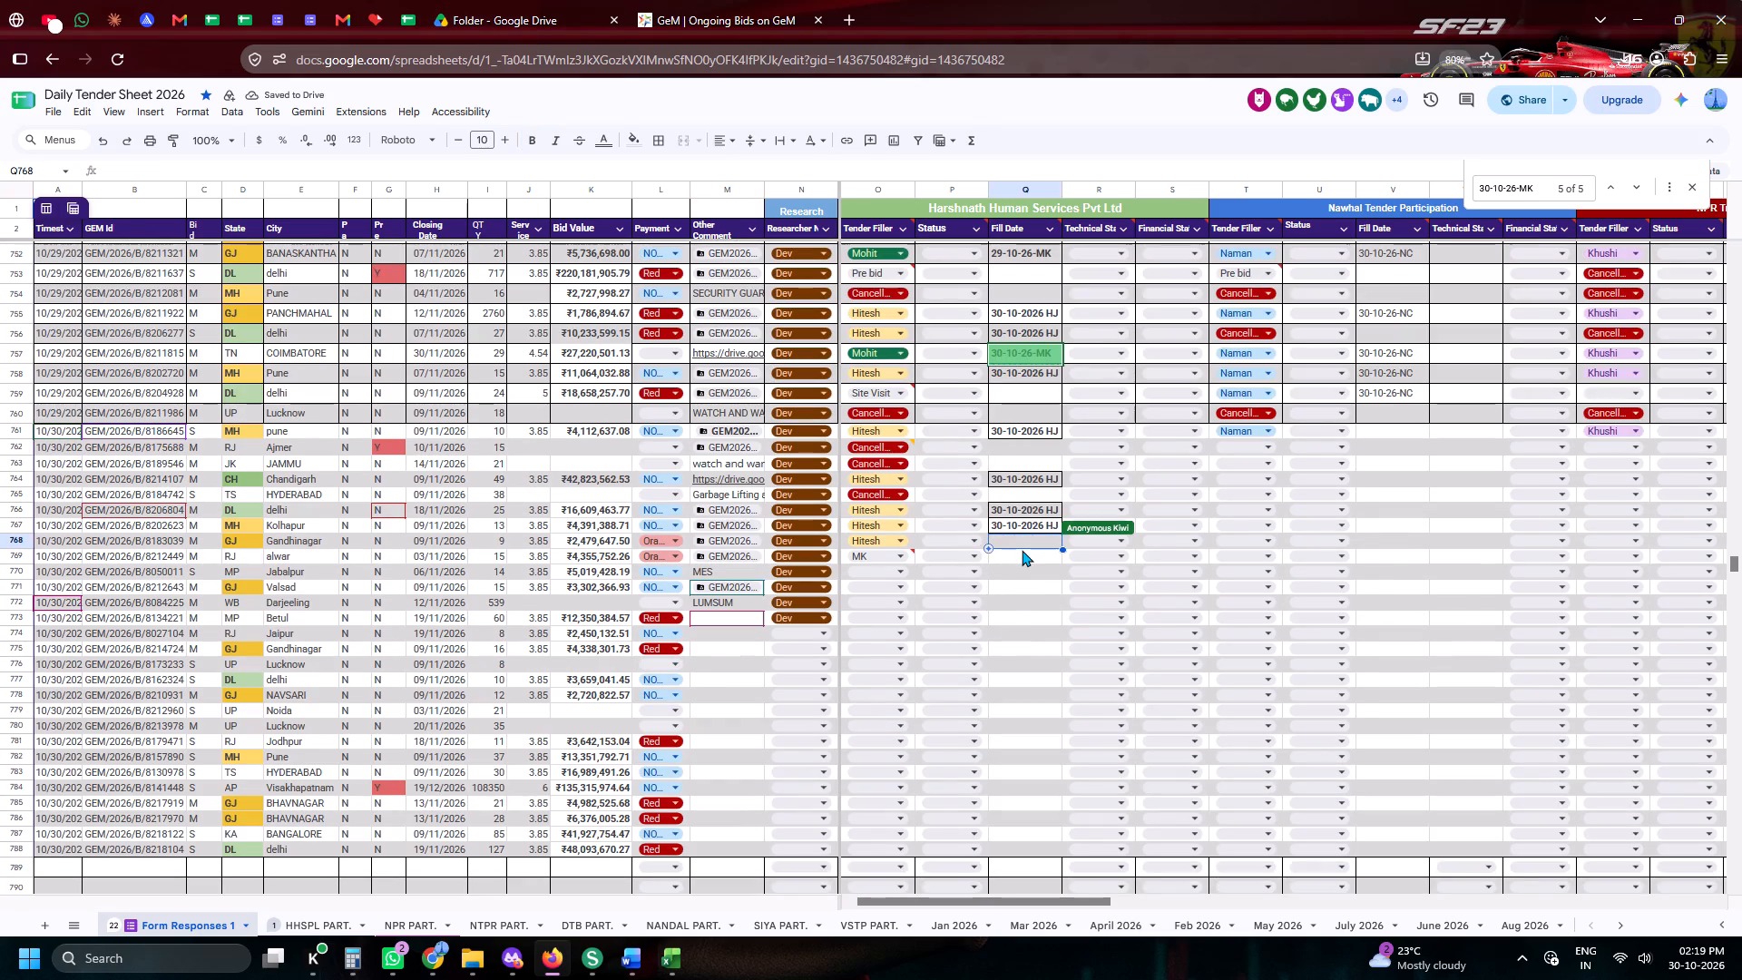
pyautogui.click(1021, 556)
pyautogui.hotkey('ctrl', 'v')
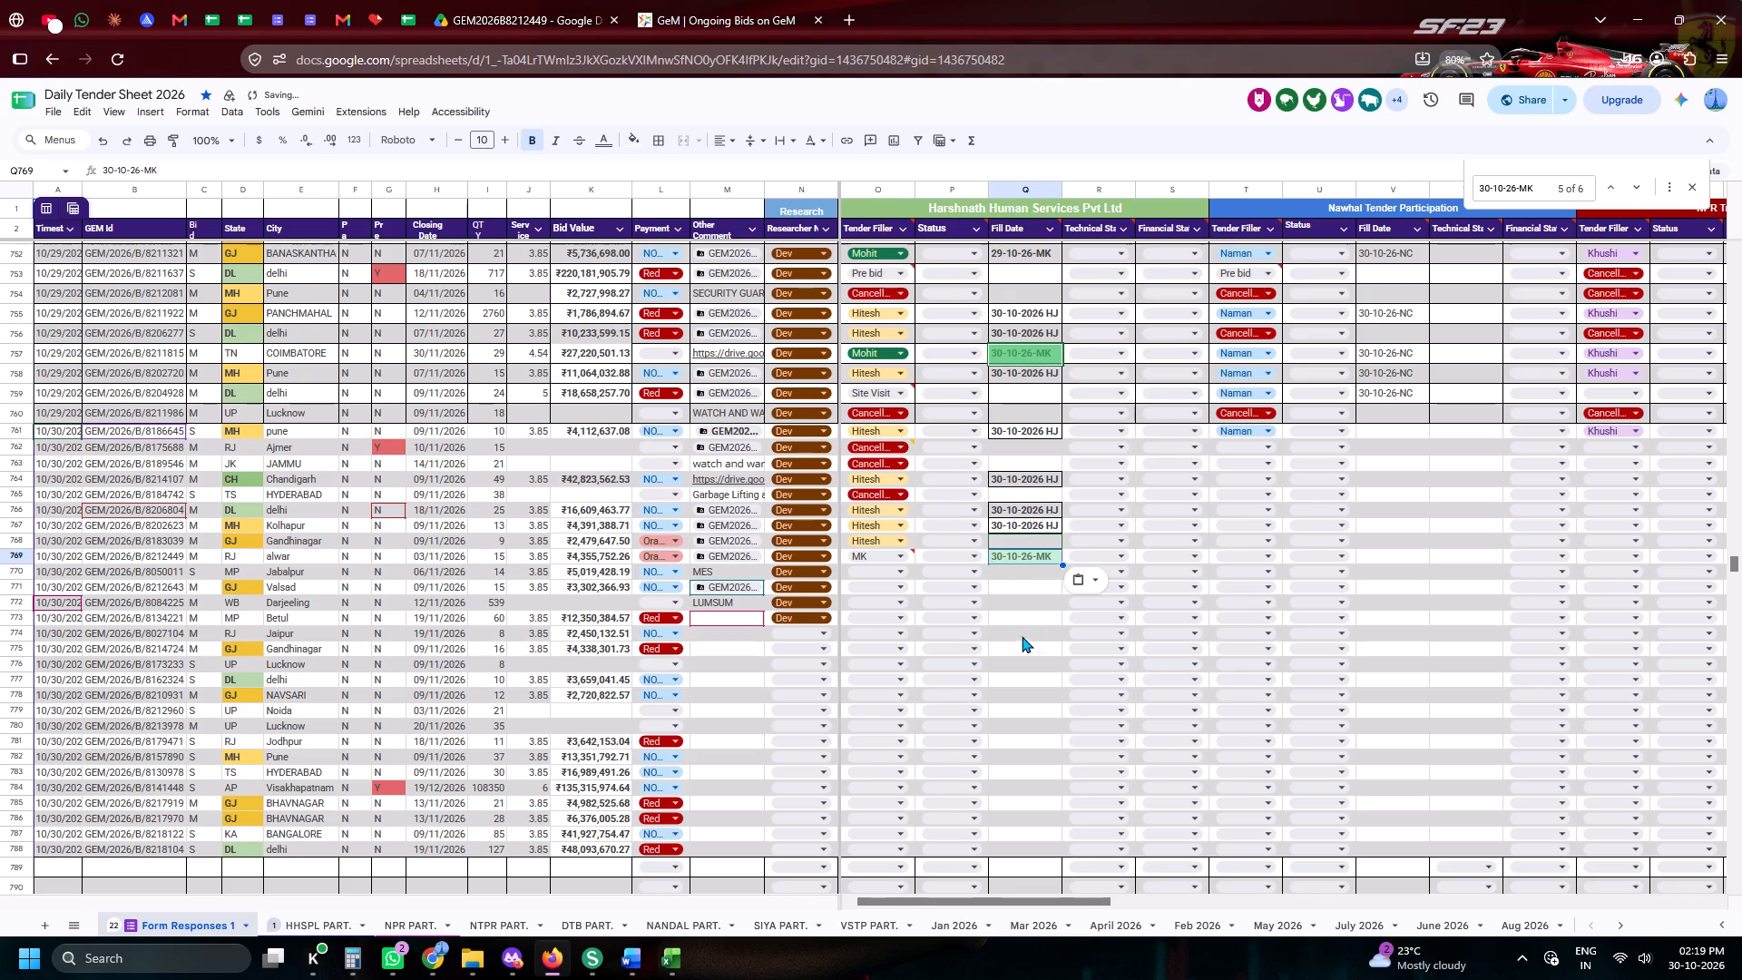
# Copy the bid number GEM/2026/B/8212449 from the tender sheet and search for it in the GeM bid listing.
pyautogui.click(0, 558)
pyautogui.click(119, 559)
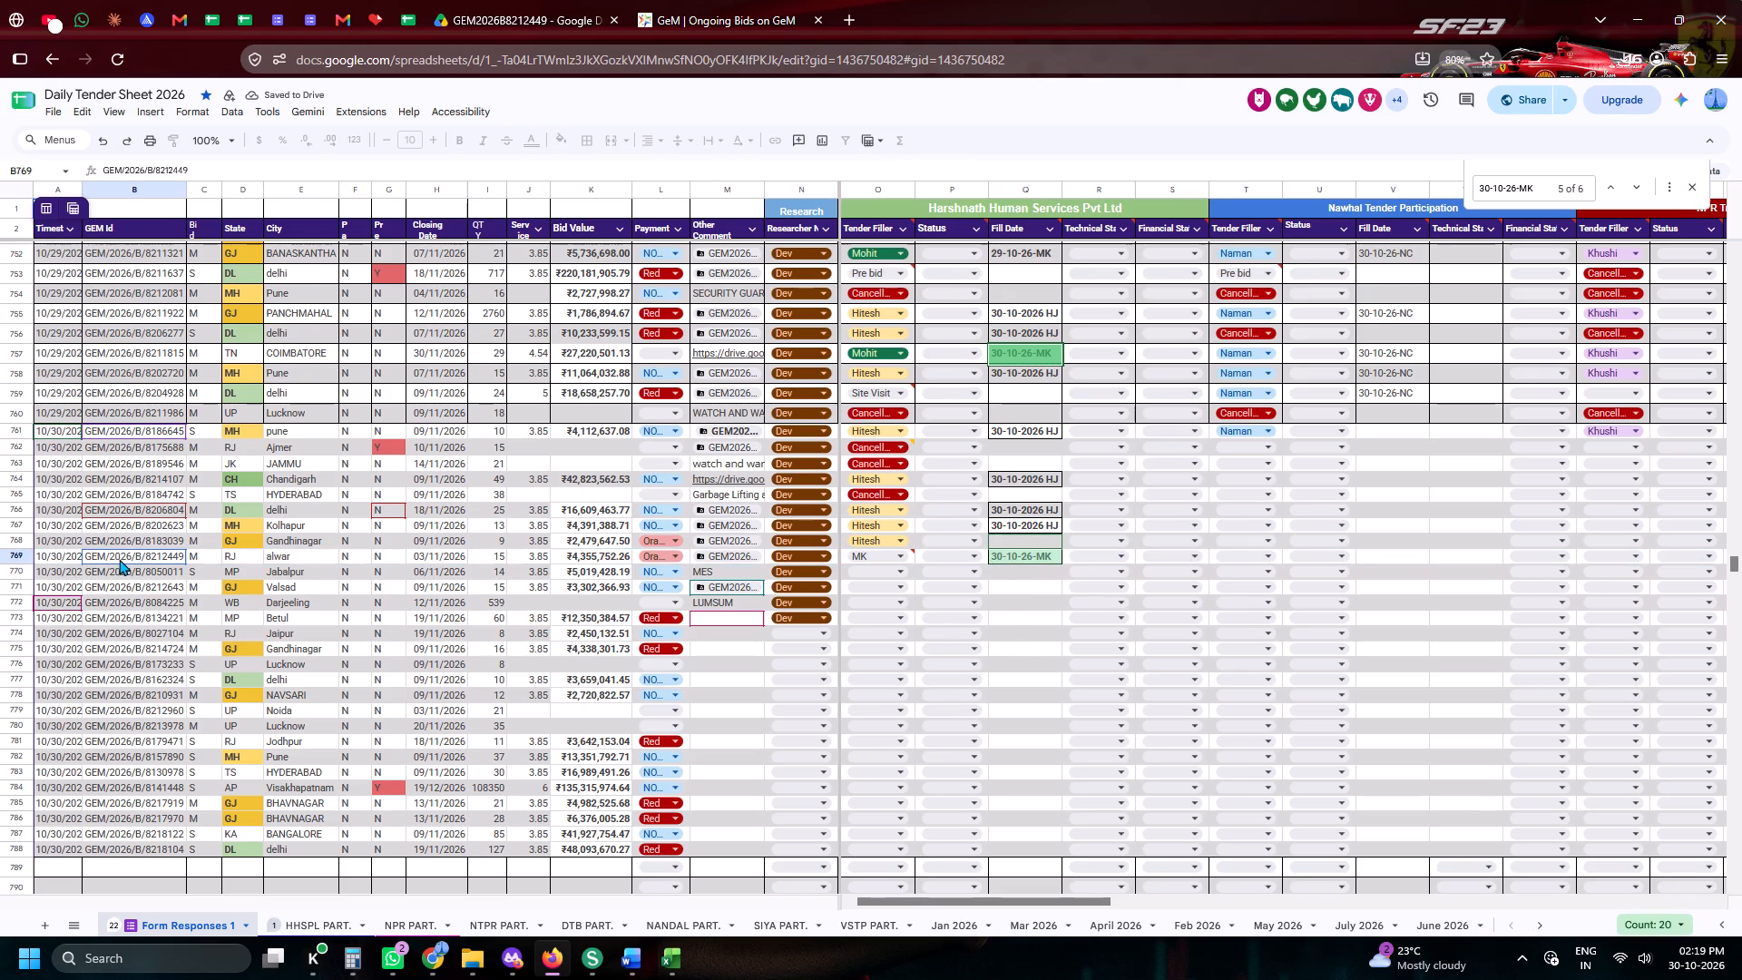
pyautogui.hotkey('ctrl', 'c')
pyautogui.hotkey('ctrl', 'c')
pyautogui.hotkey('ctrl', 'c')
pyautogui.hotkey('ctrl', 'c')
pyautogui.hotkey('ctrl', 'c')
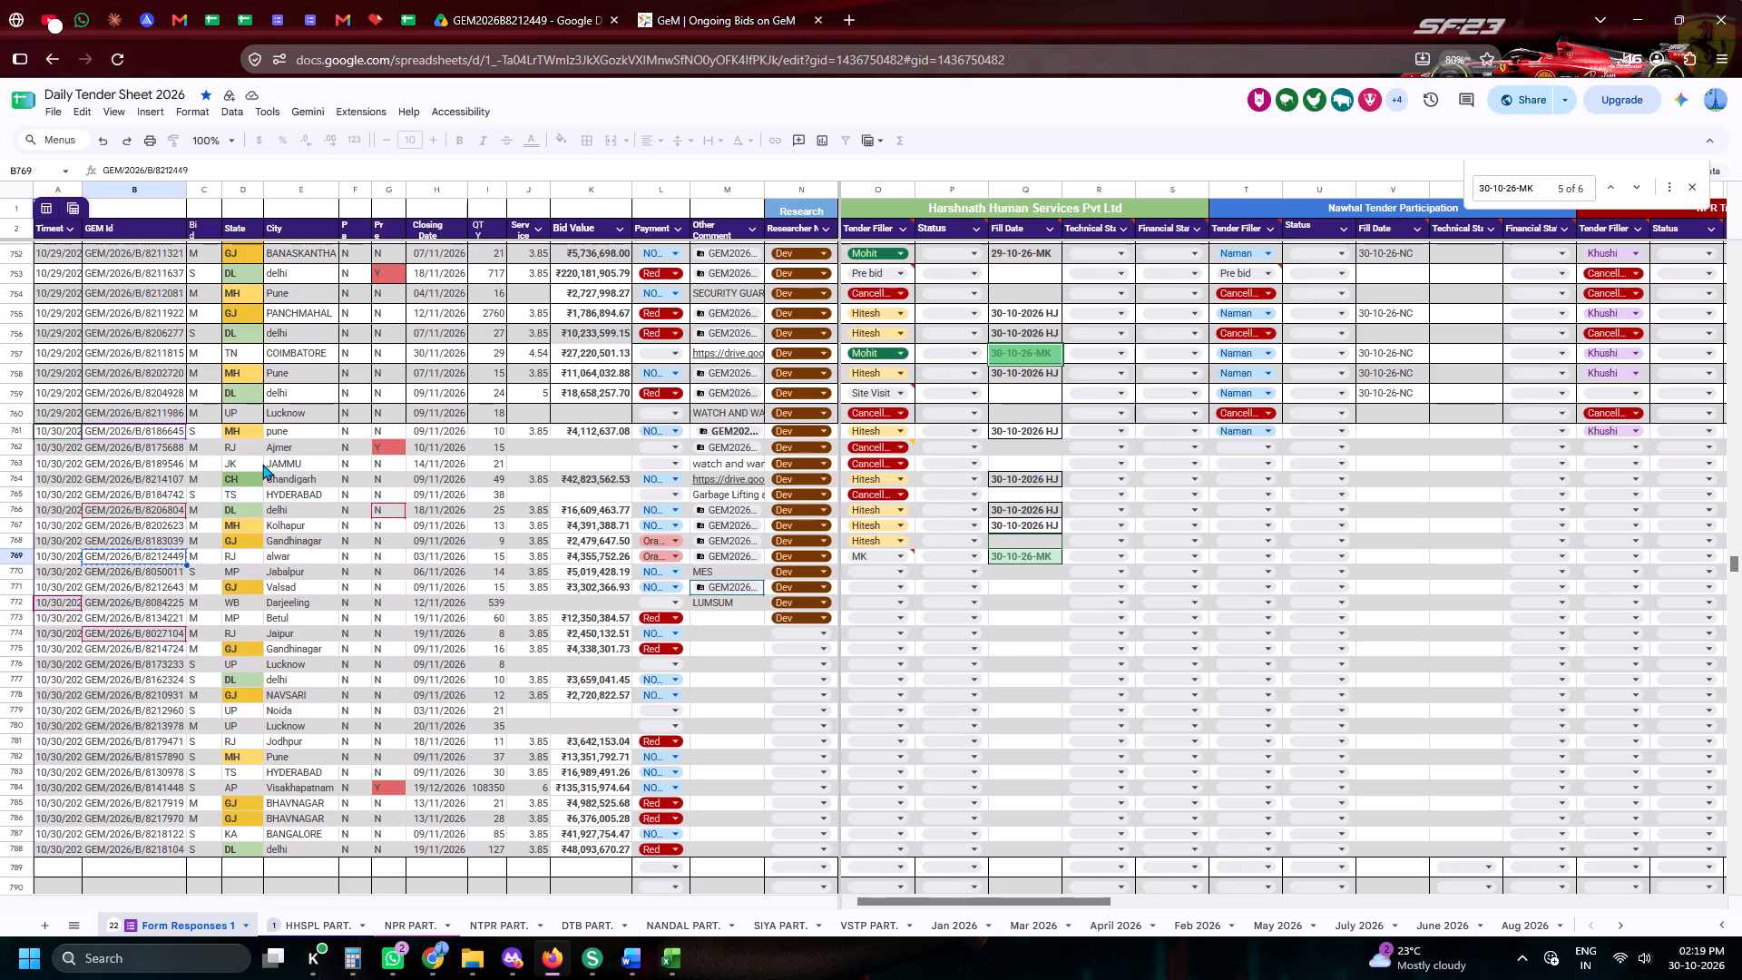
pyautogui.click(723, 0)
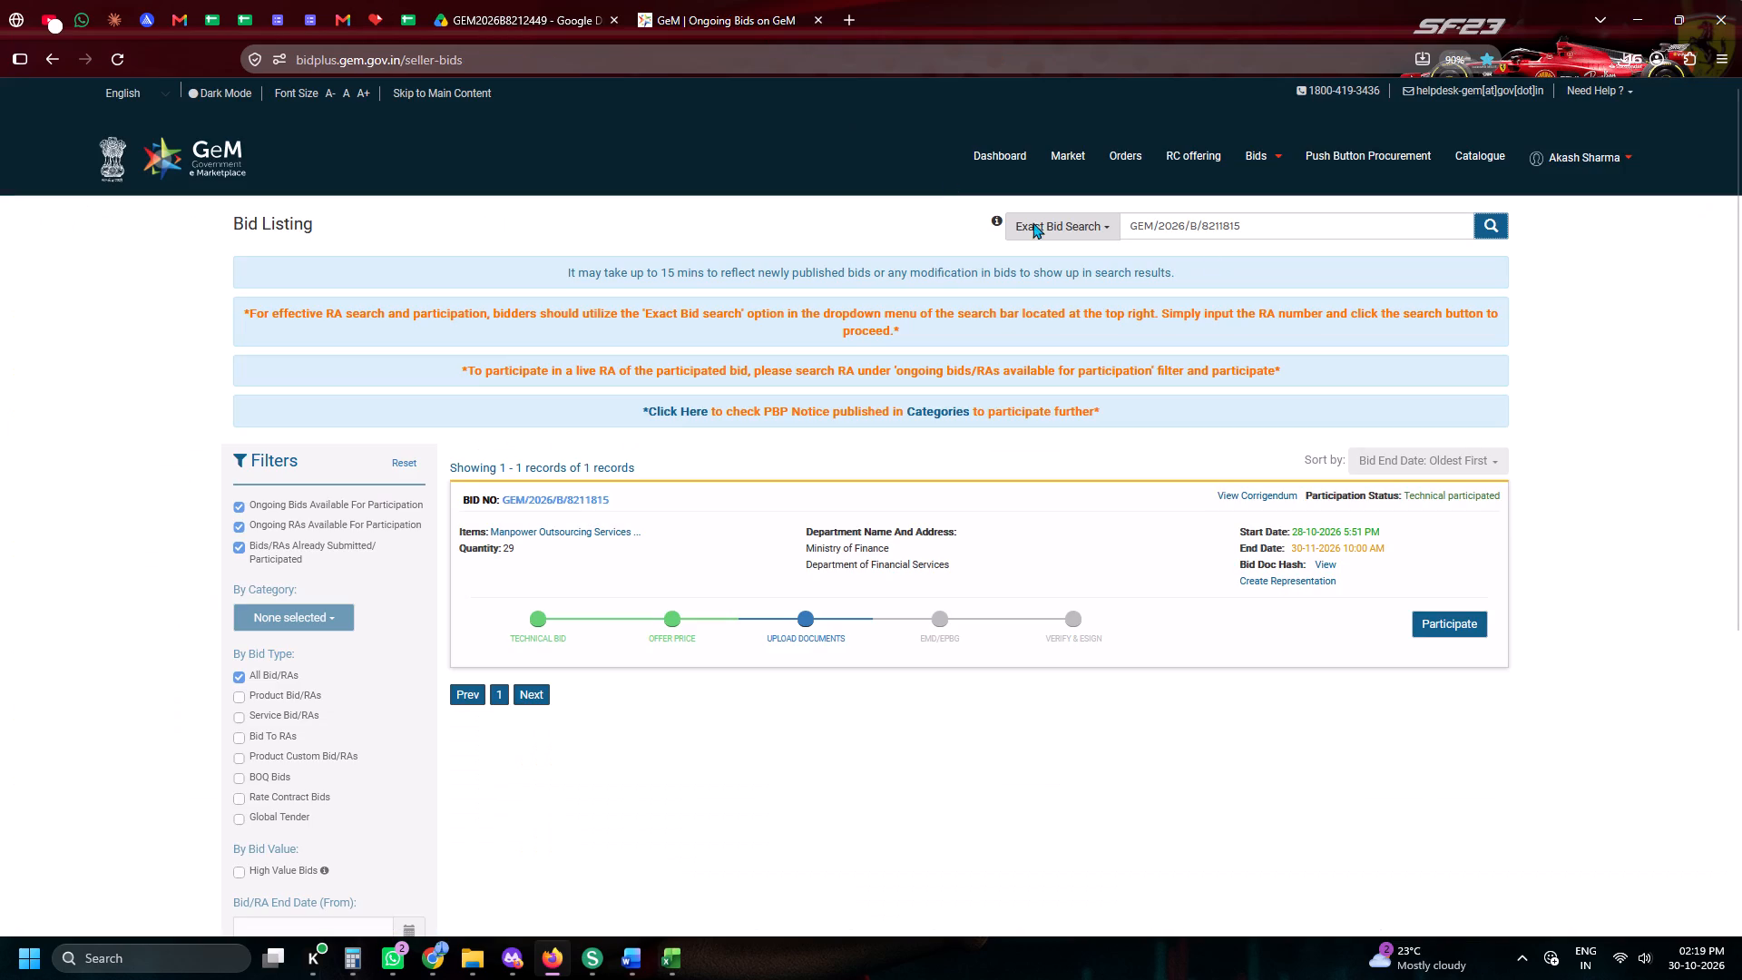
pyautogui.click(1327, 213)
pyautogui.click(1319, 238)
pyautogui.hotkey('ctrl', 'a')
pyautogui.hotkey('ctrl', 'v')
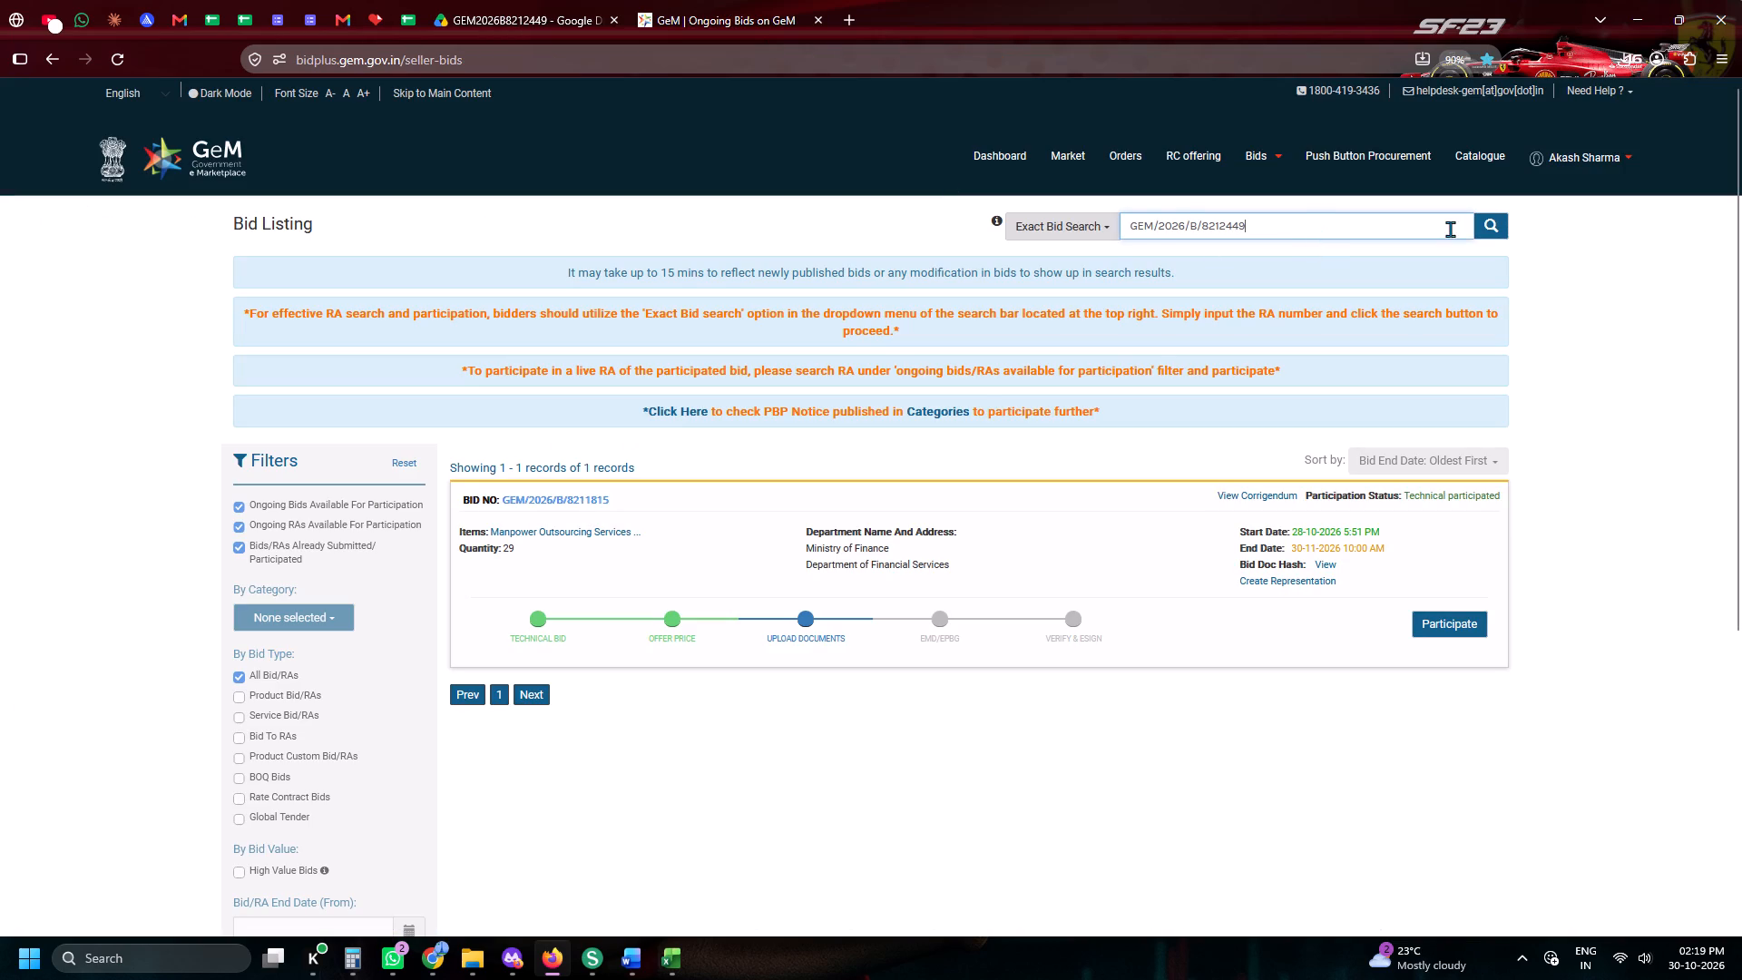
pyautogui.click(1512, 223)
pyautogui.click(1486, 228)
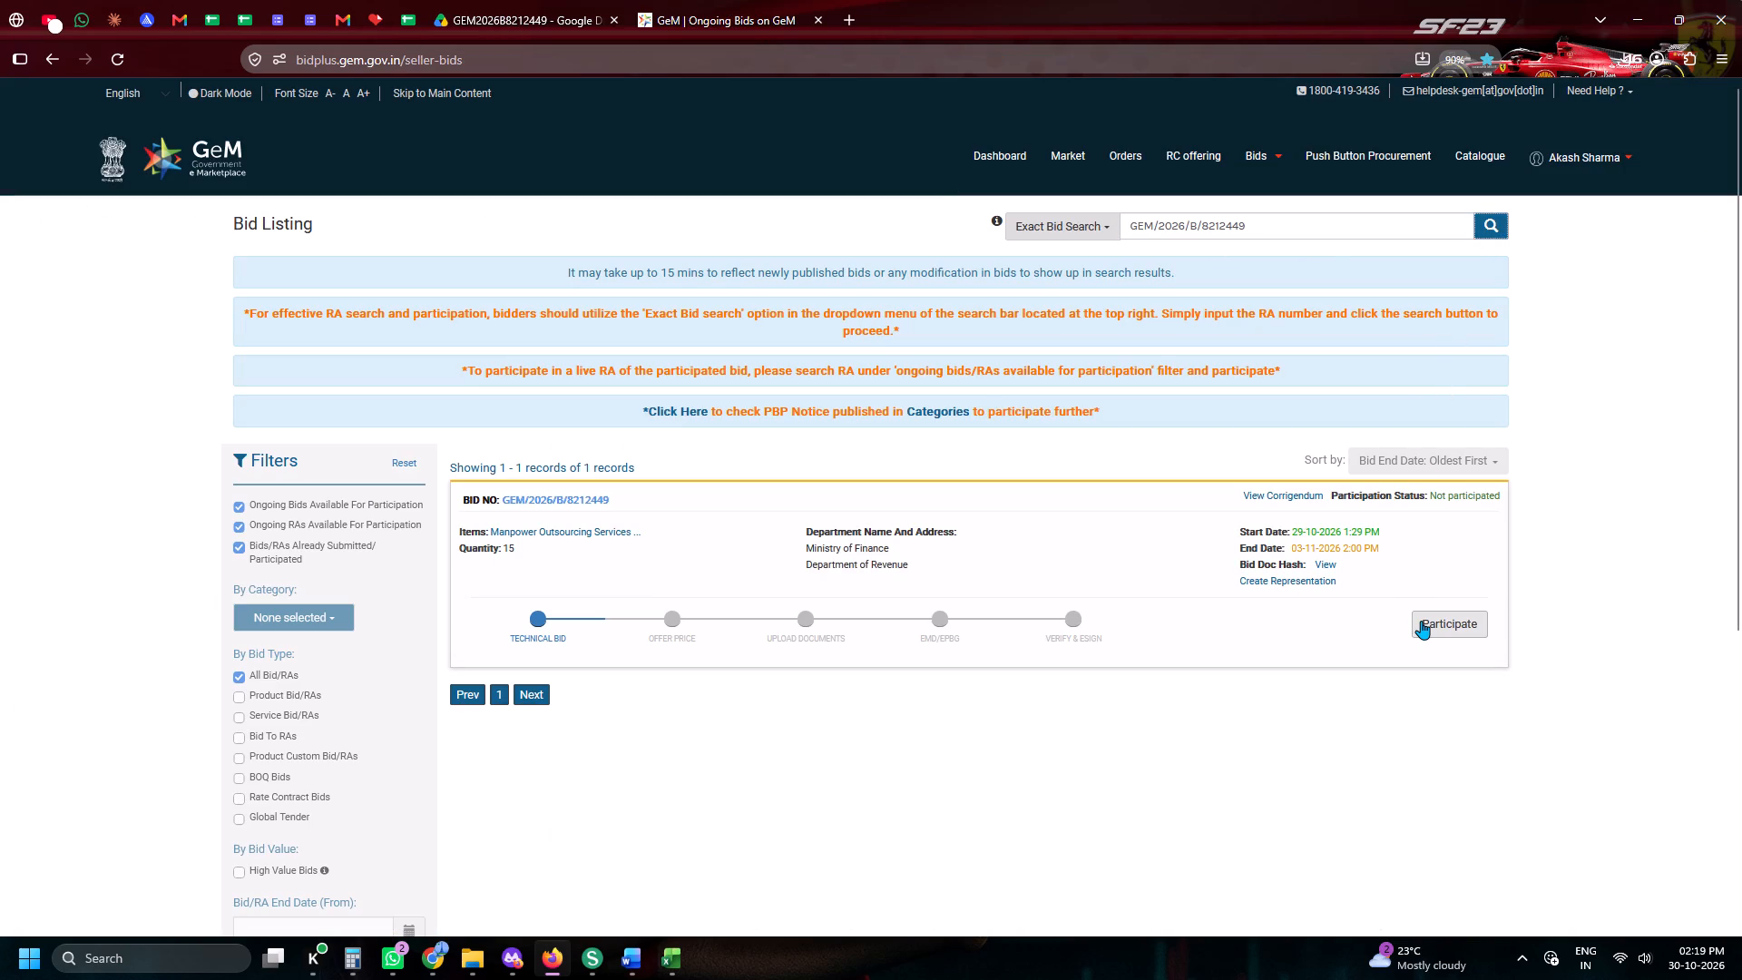
# Start participating in GEM/2026/B/8212449 and save the ownership and technology-transfer compliance answers as No, No and Yes.
pyautogui.click(1421, 621)
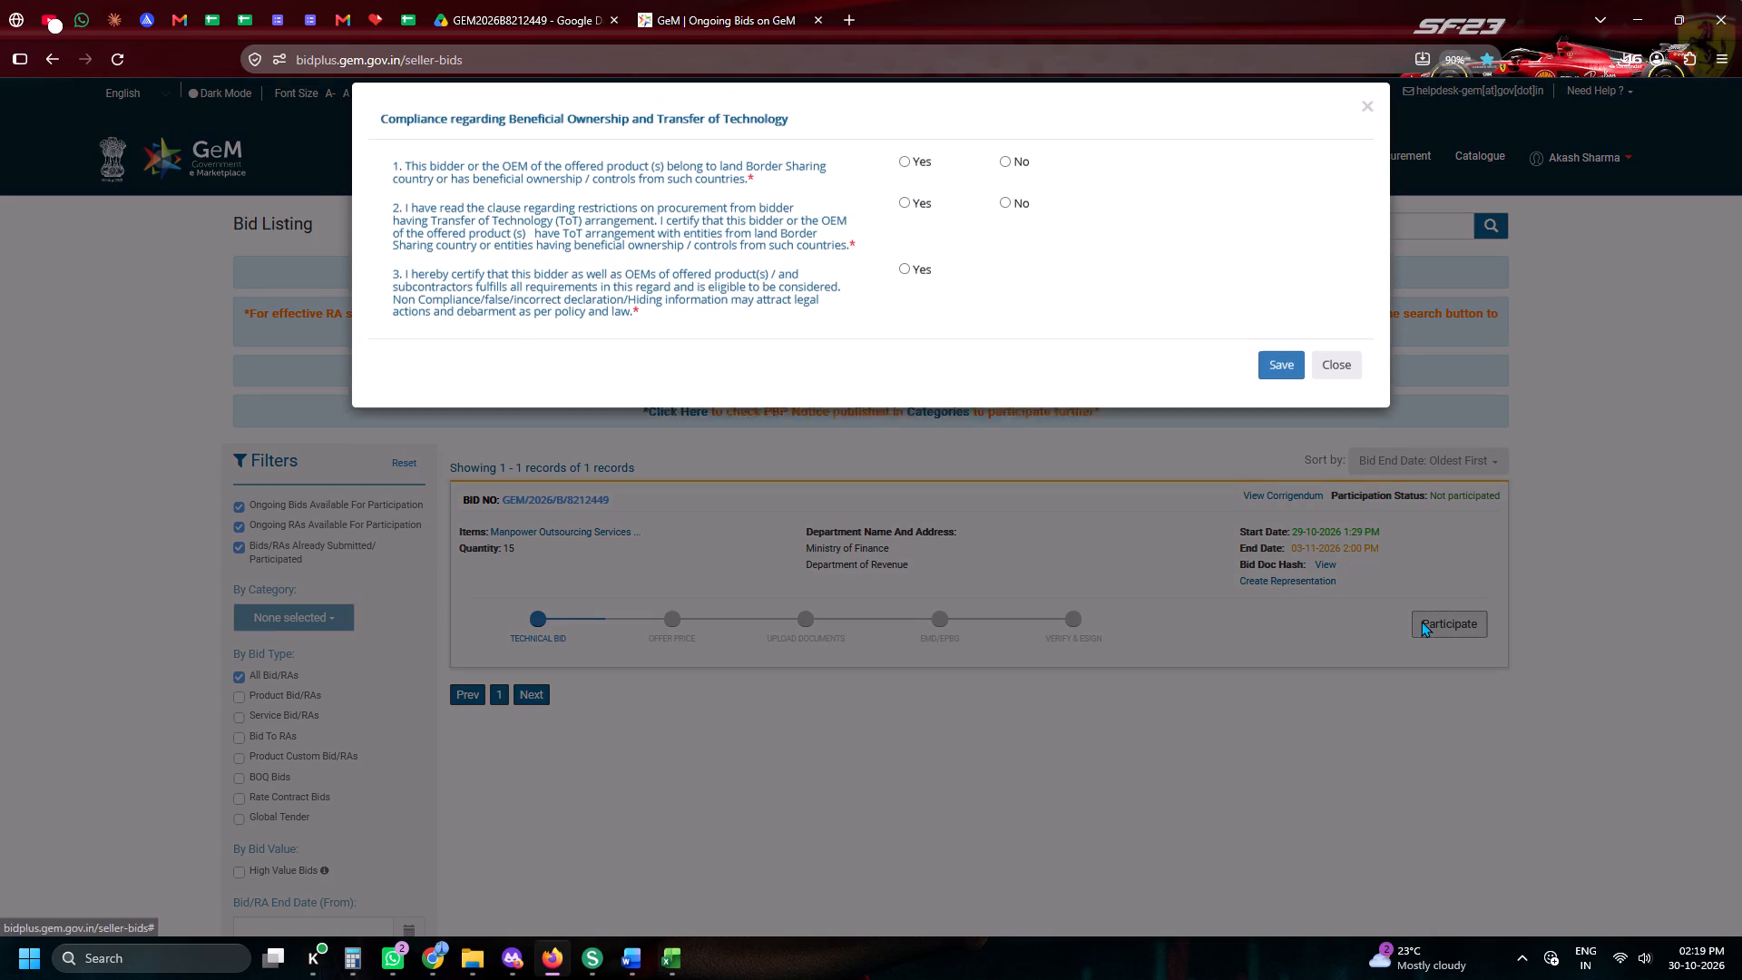
pyautogui.click(1011, 212)
pyautogui.click(1007, 189)
pyautogui.click(1003, 229)
pyautogui.click(927, 302)
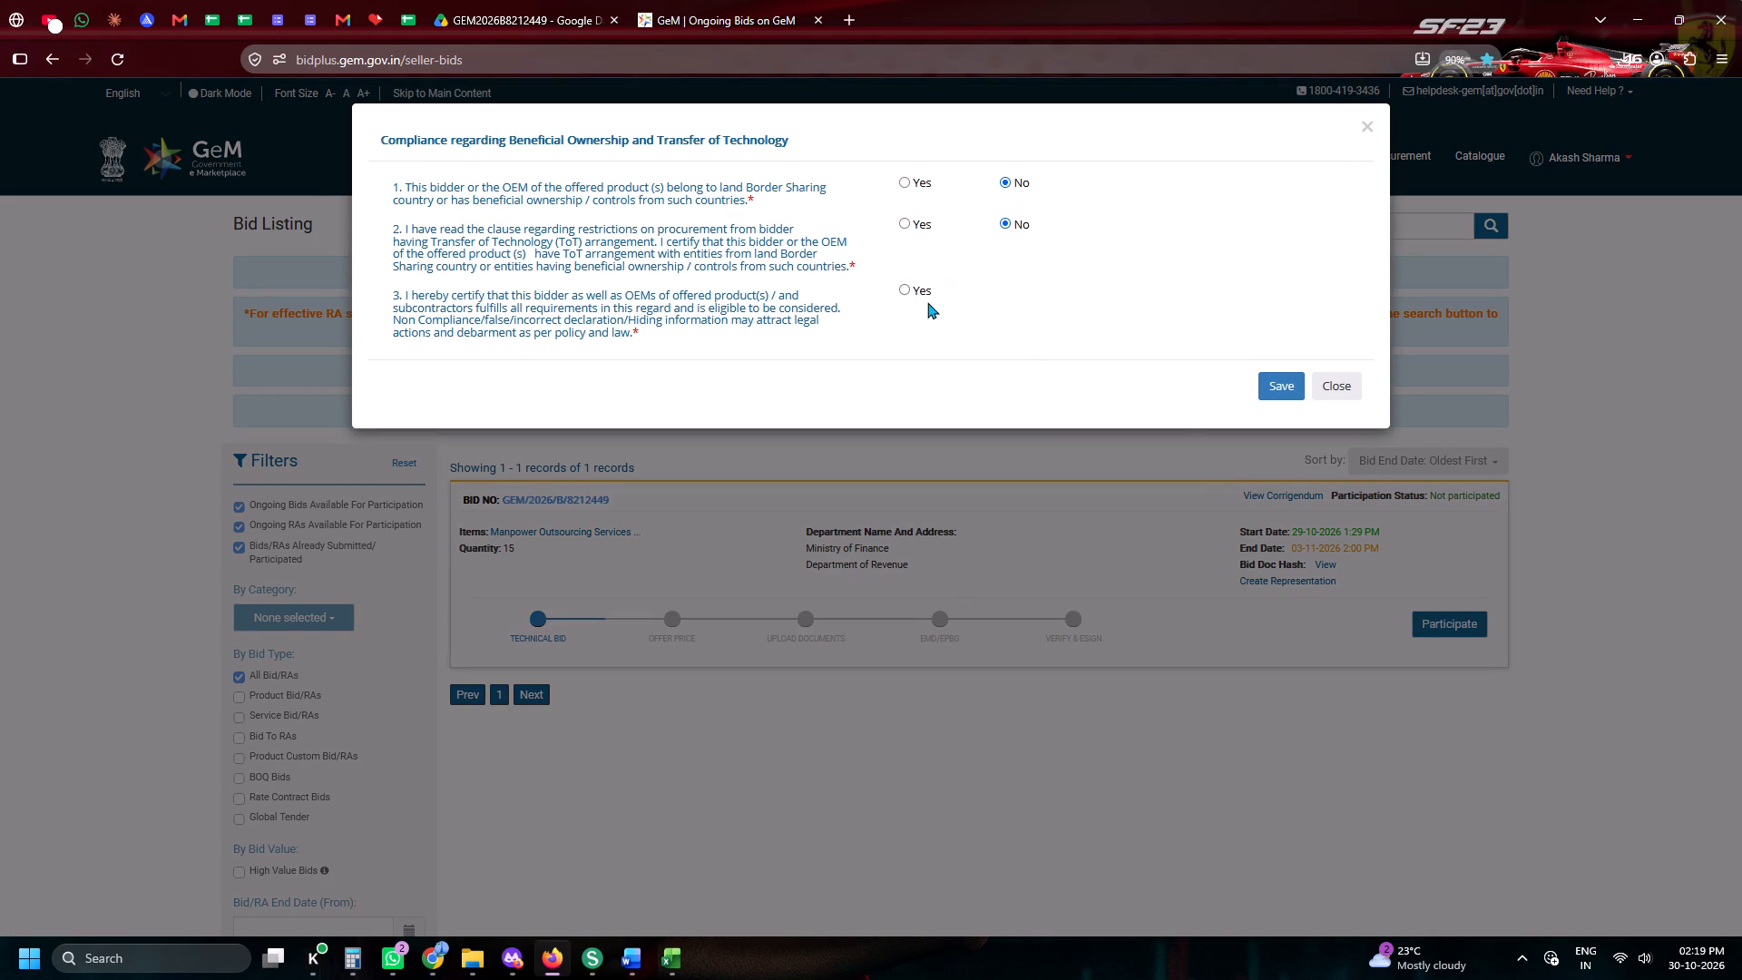
pyautogui.click(882, 282)
pyautogui.click(895, 292)
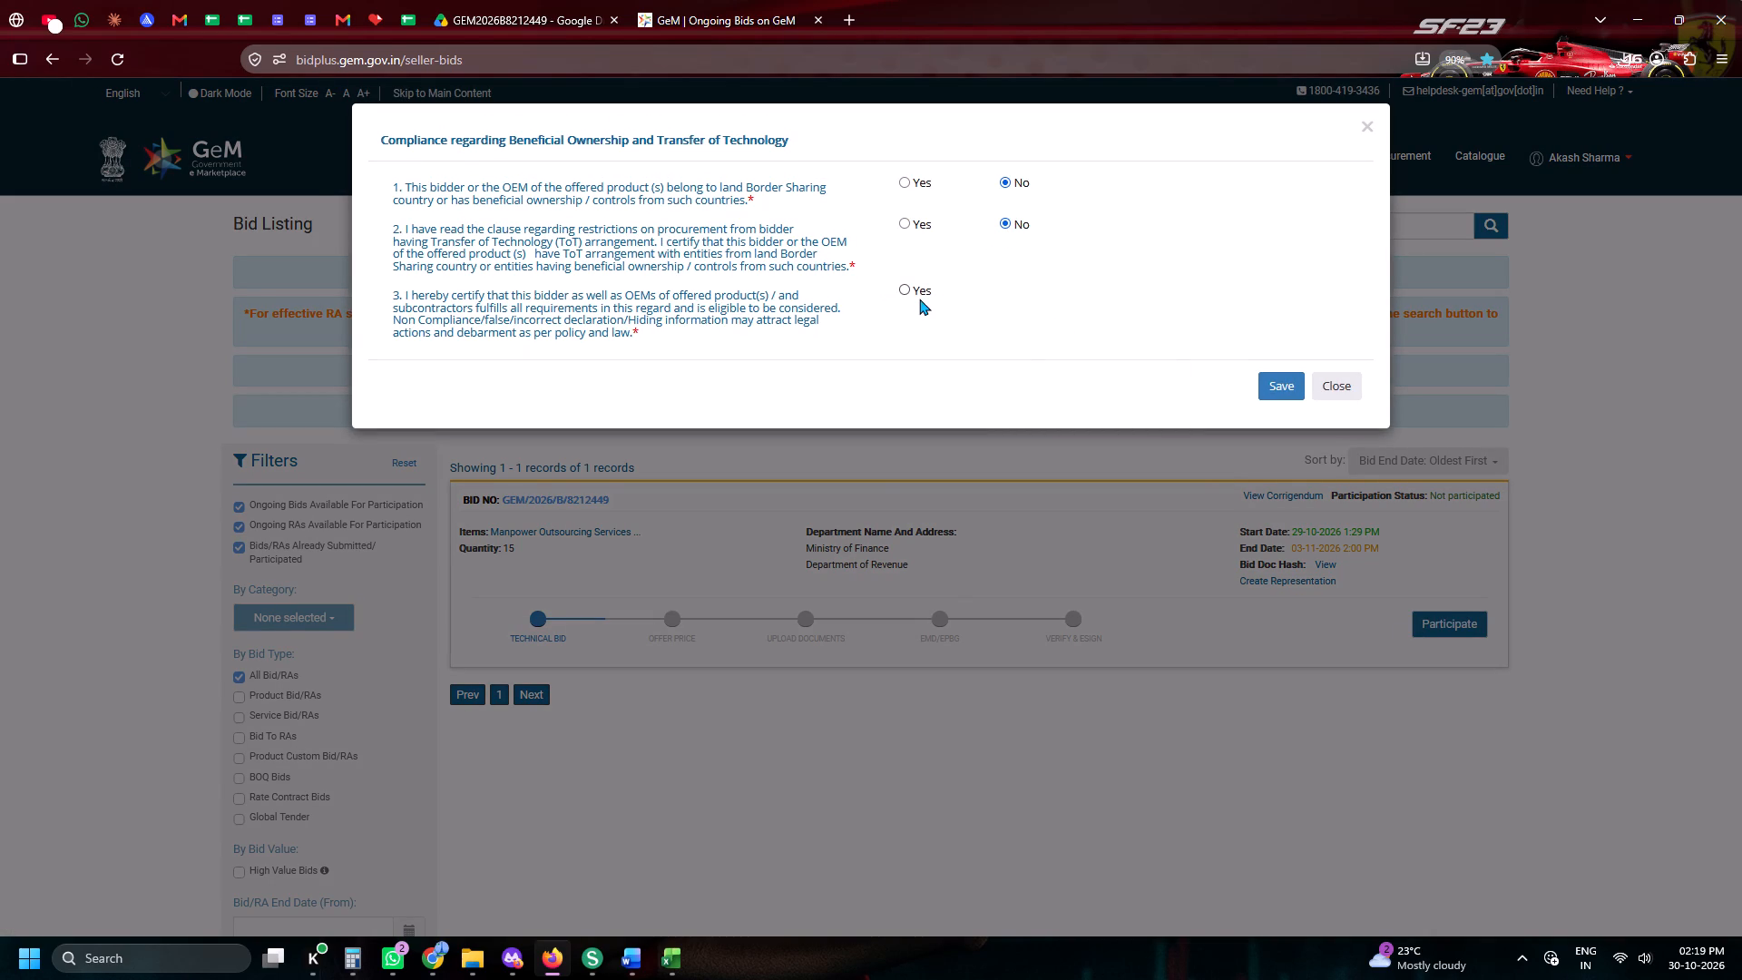
pyautogui.click(919, 299)
pyautogui.click(1289, 387)
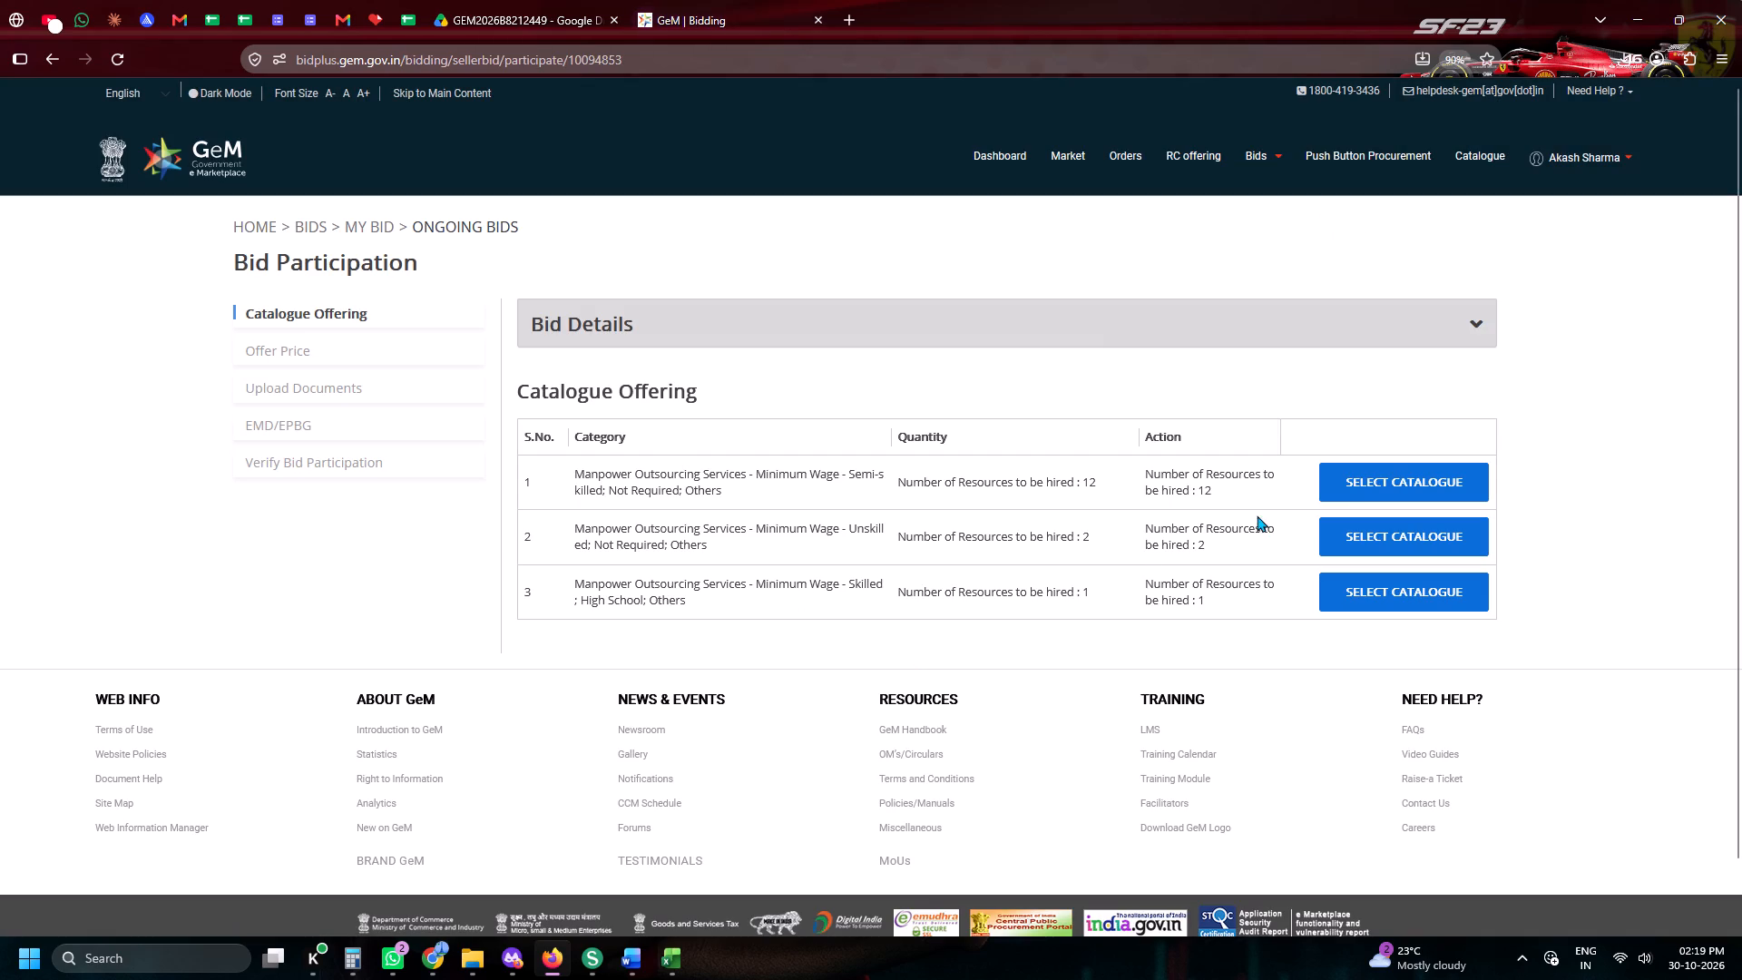
# For the Semi-skilled catalogue, offer skill category Semi-skilled, function type Others and state Rajasthan, then encrypt and save it.
pyautogui.click(1346, 484)
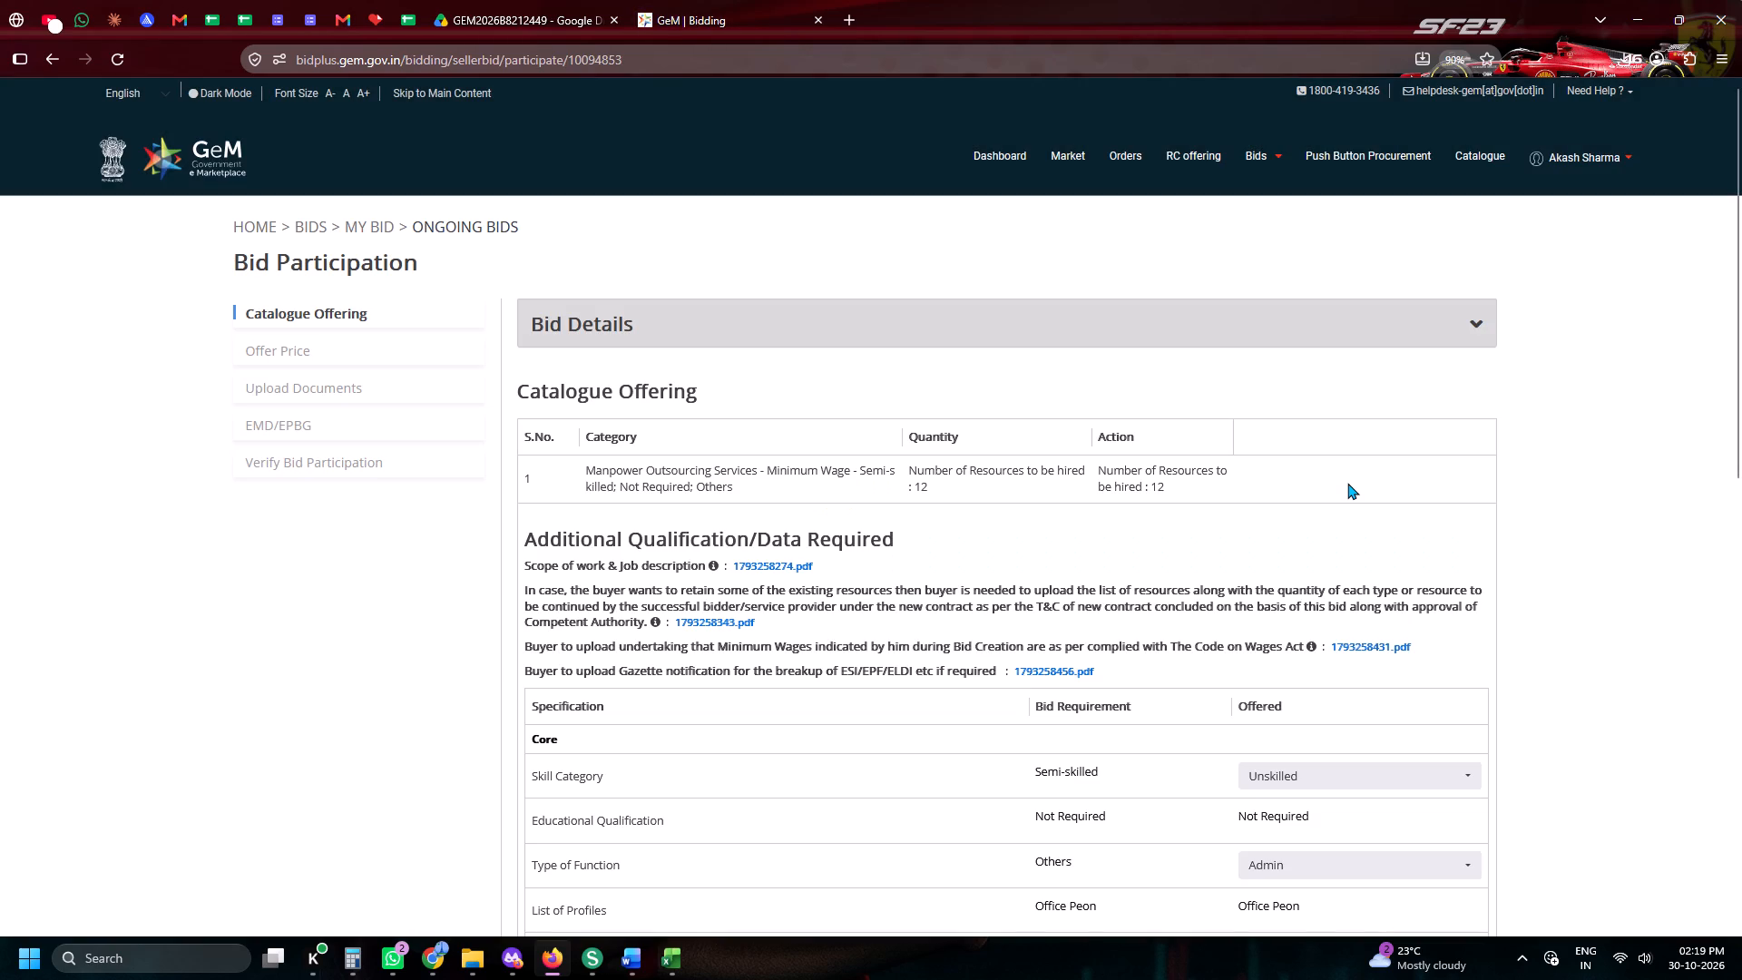
pyautogui.scroll(-5, 1329, 585)
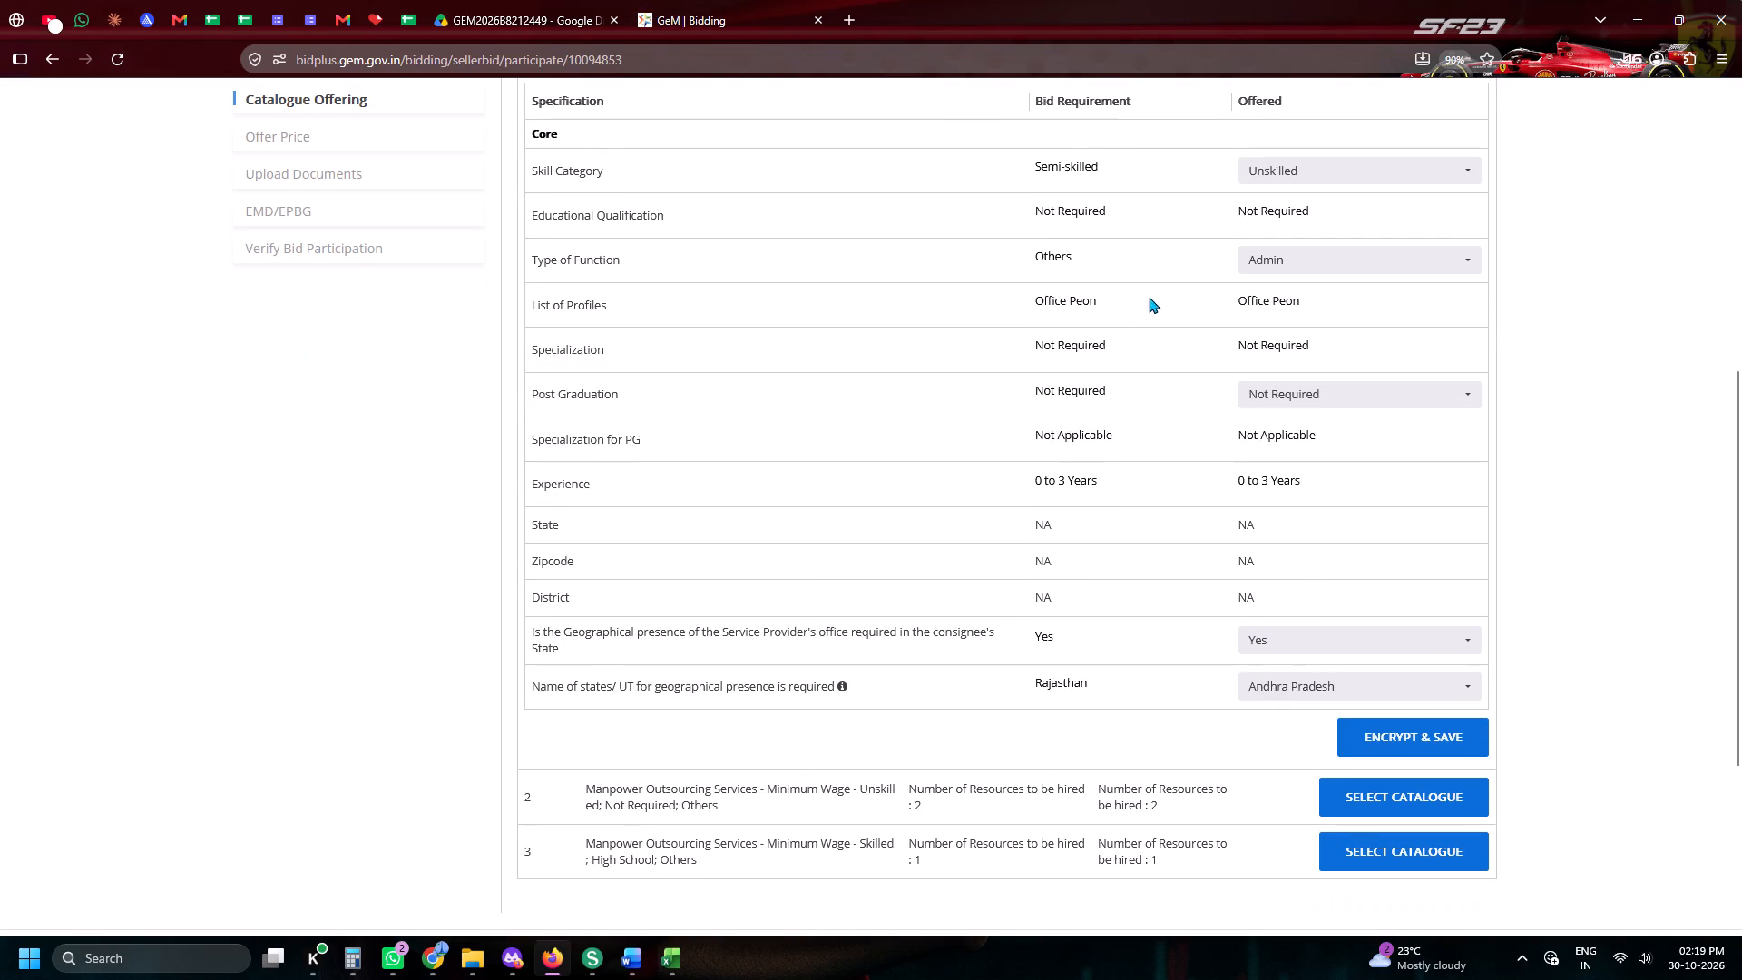
pyautogui.click(1277, 184)
pyautogui.click(1256, 245)
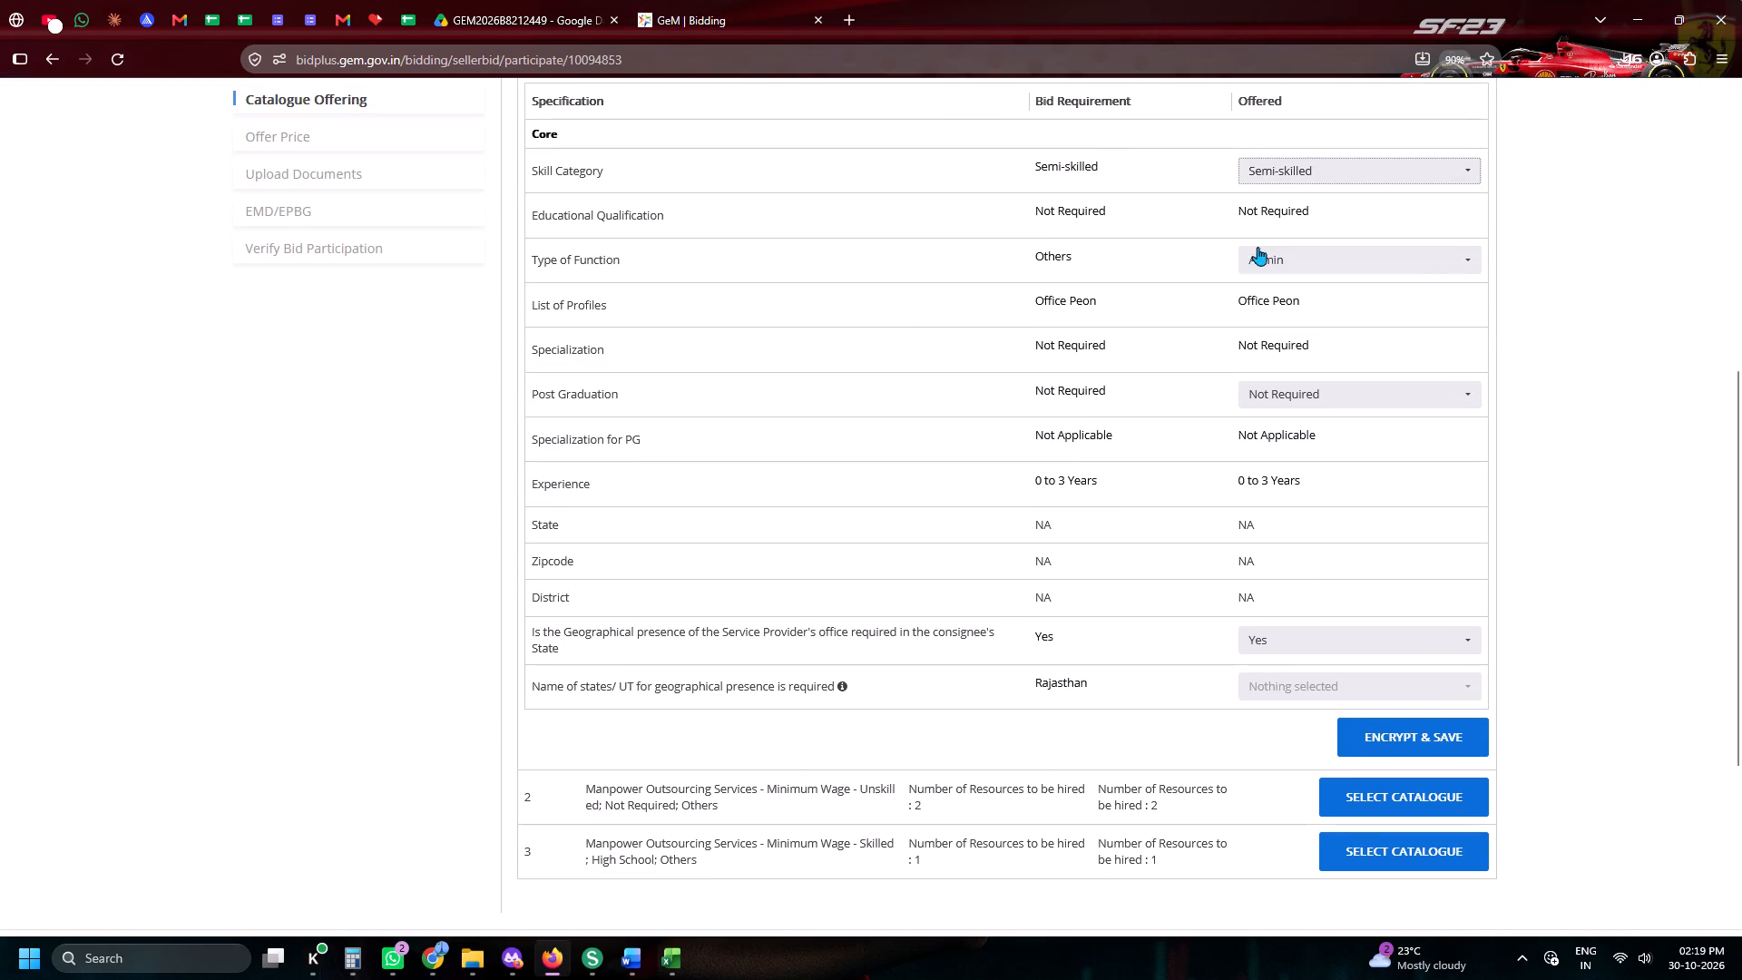
pyautogui.click(1258, 251)
pyautogui.scroll(-6, 1264, 371)
pyautogui.click(1264, 366)
pyautogui.scroll(-2, 1264, 366)
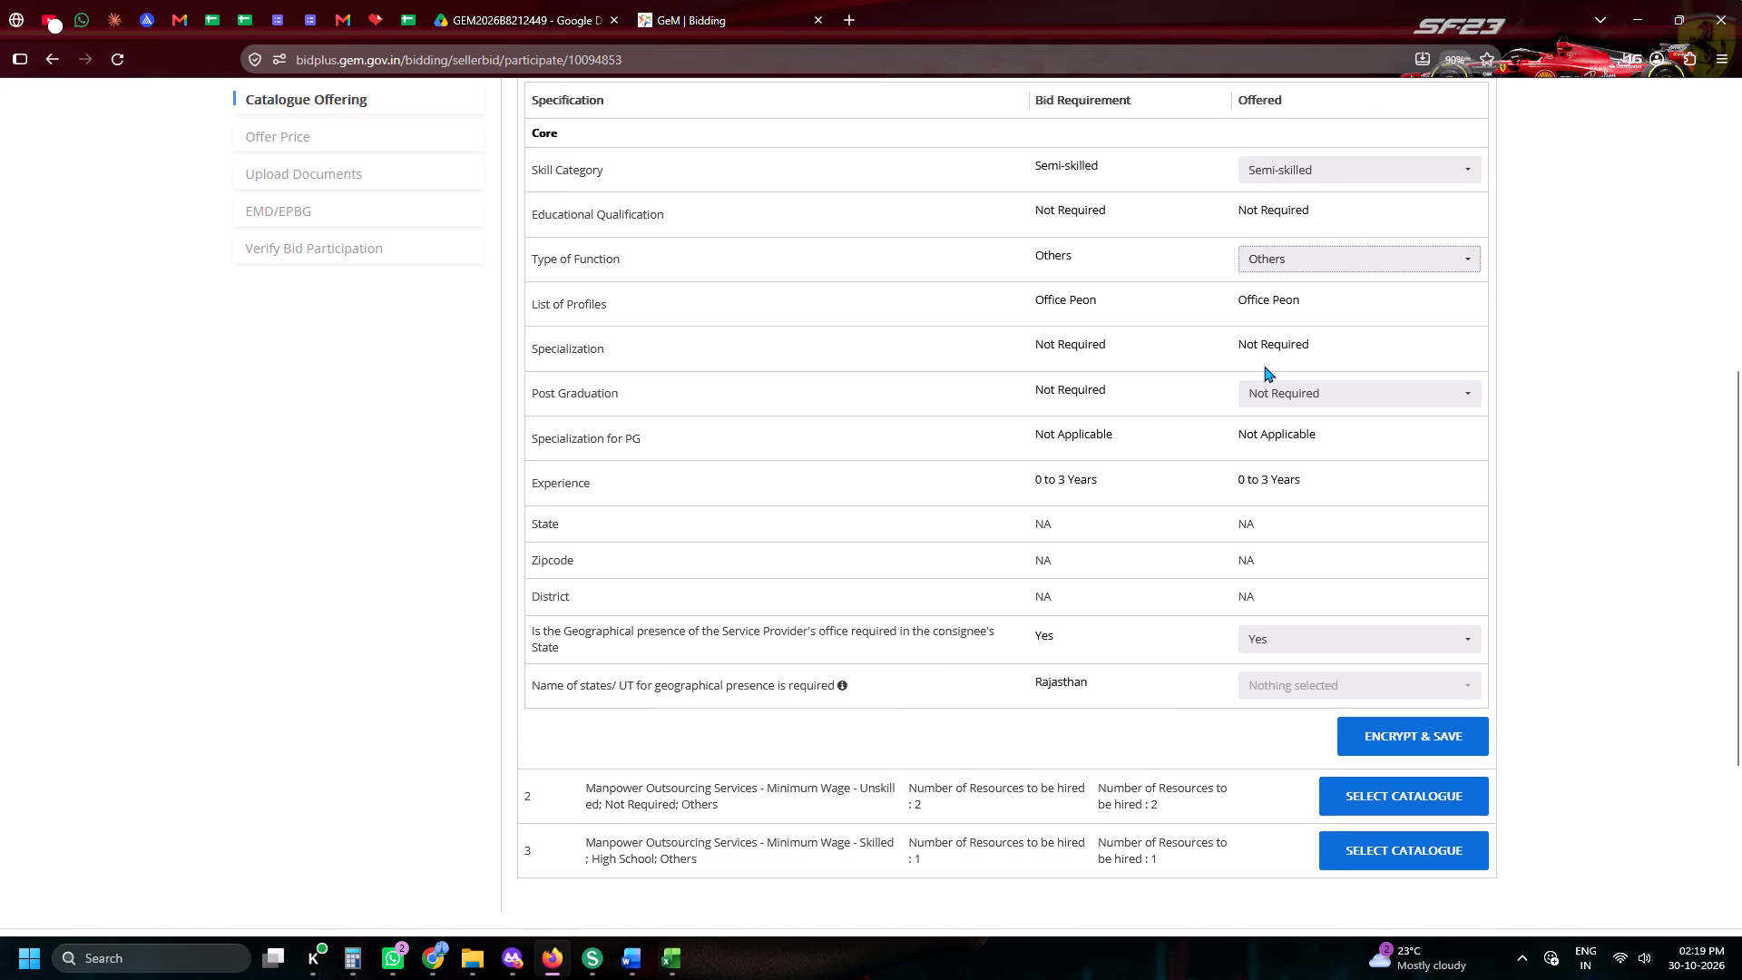
pyautogui.scroll(-2, 1264, 366)
pyautogui.click(1267, 361)
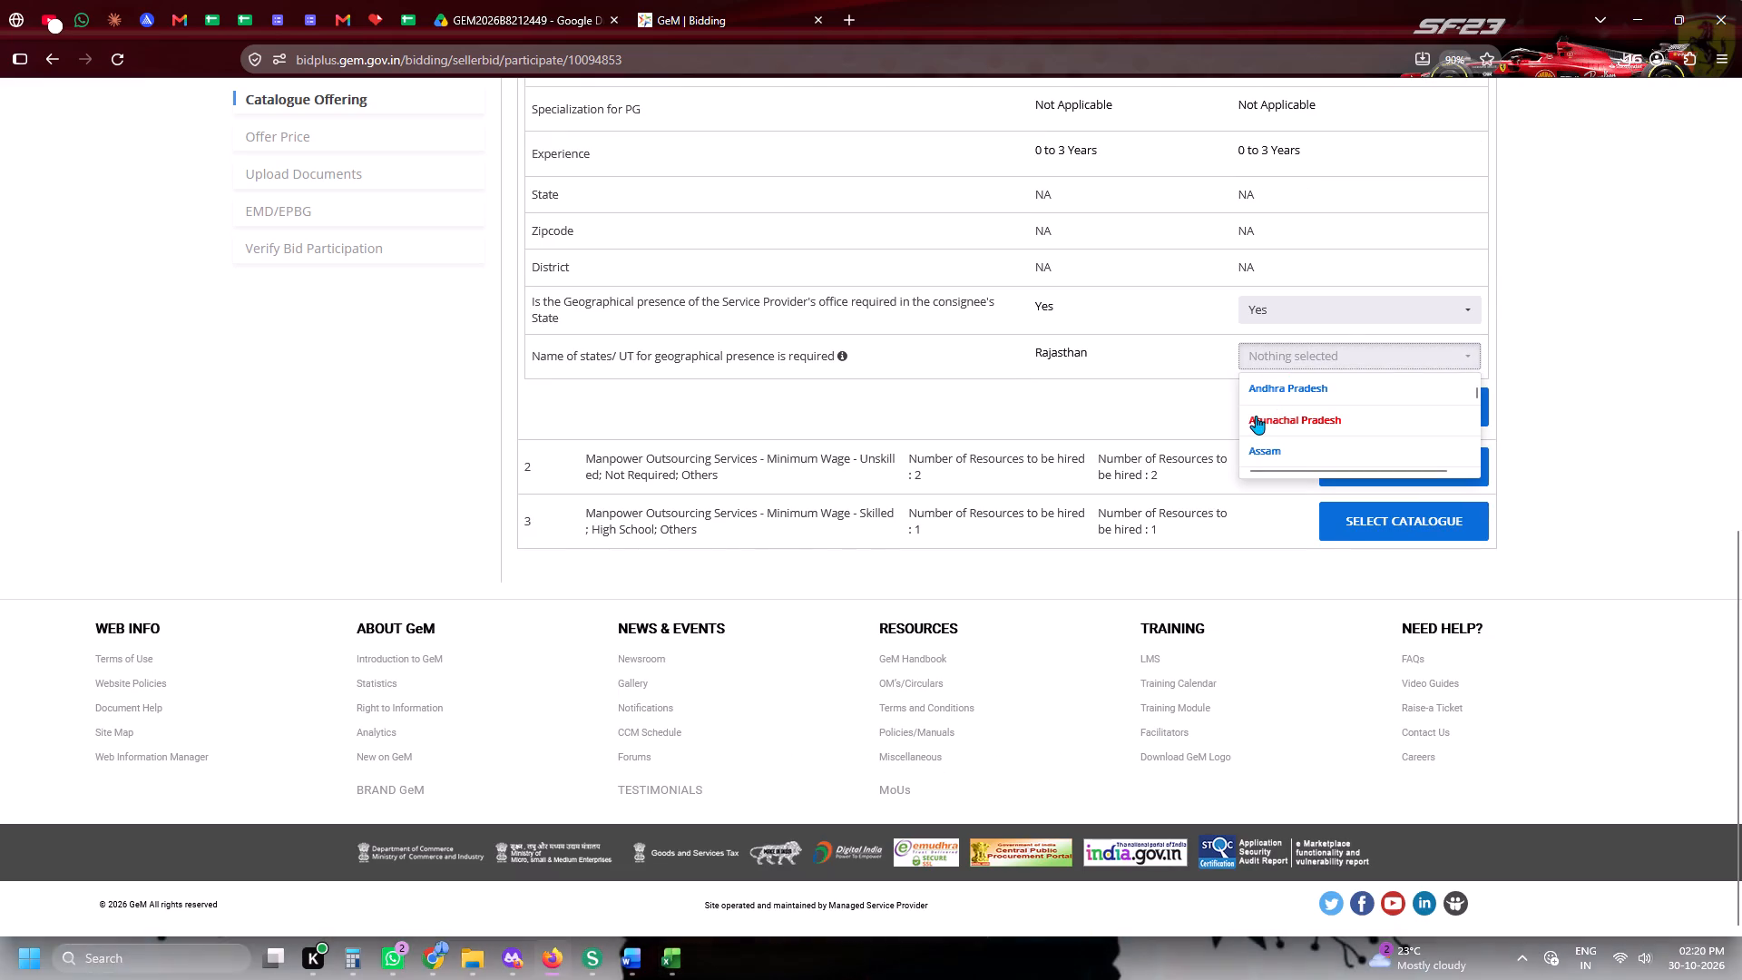
pyautogui.press('r')
pyautogui.press('r')
pyautogui.click(1270, 417)
pyautogui.click(1195, 432)
pyautogui.click(1383, 405)
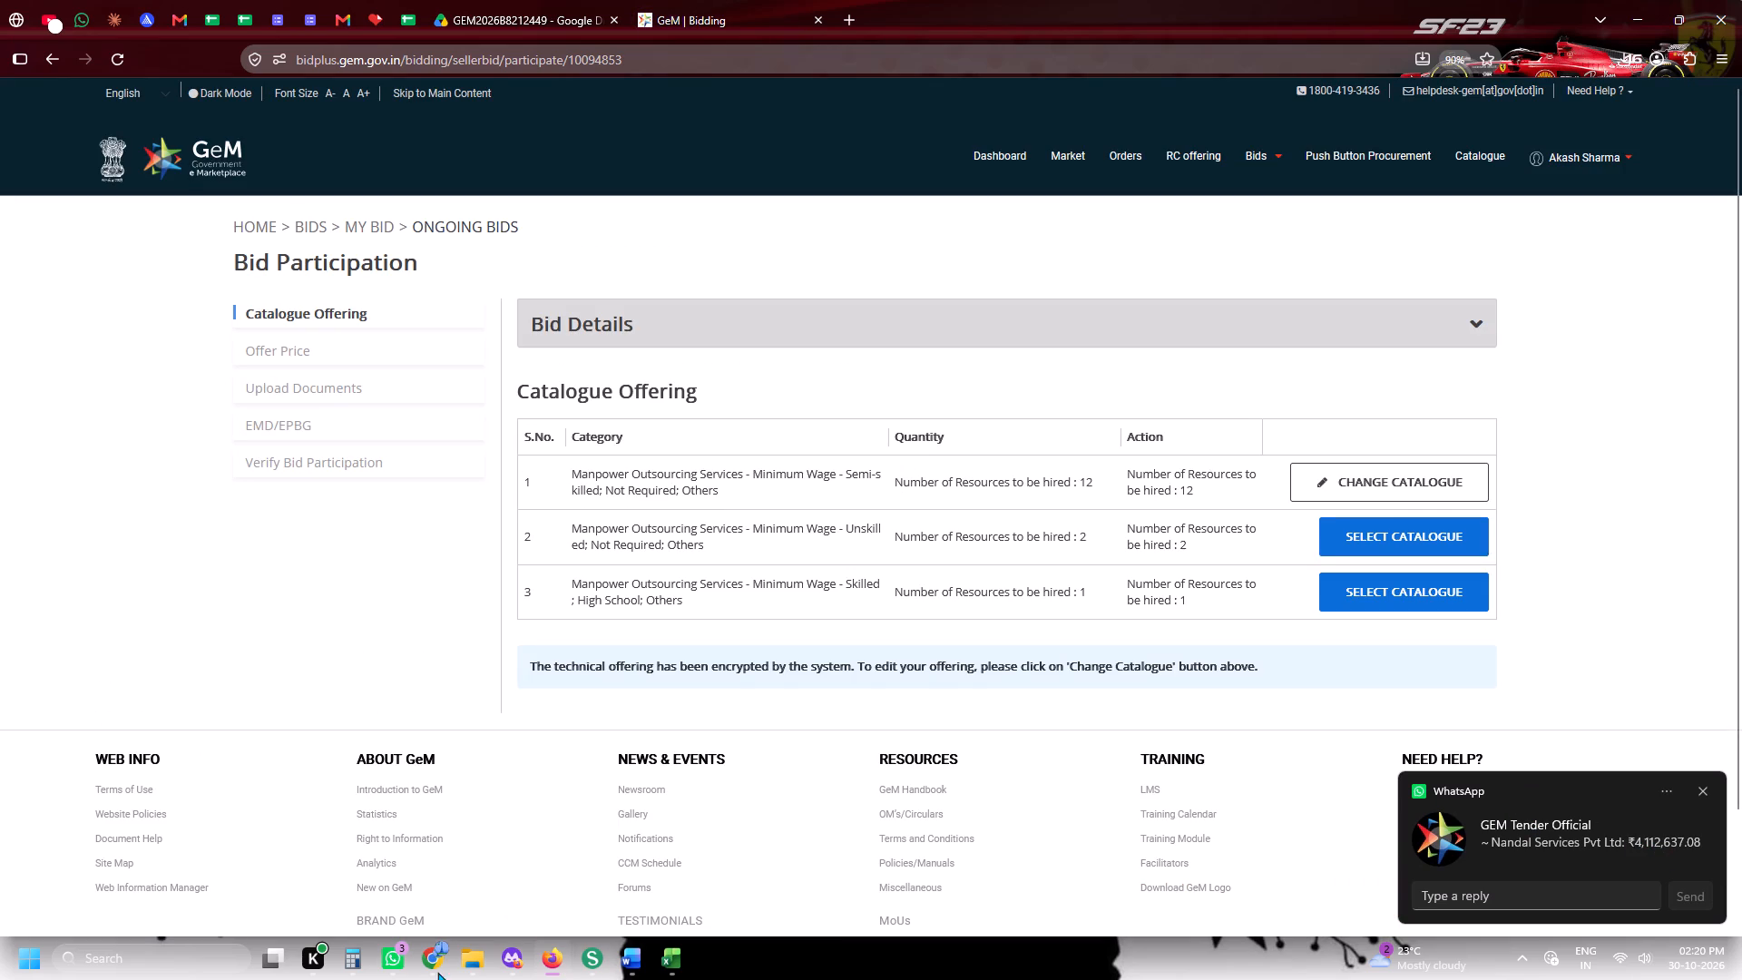
# Search the Downloads folder for 4112637 and return to the bid participation page.
pyautogui.click(463, 967)
pyautogui.click(341, 859)
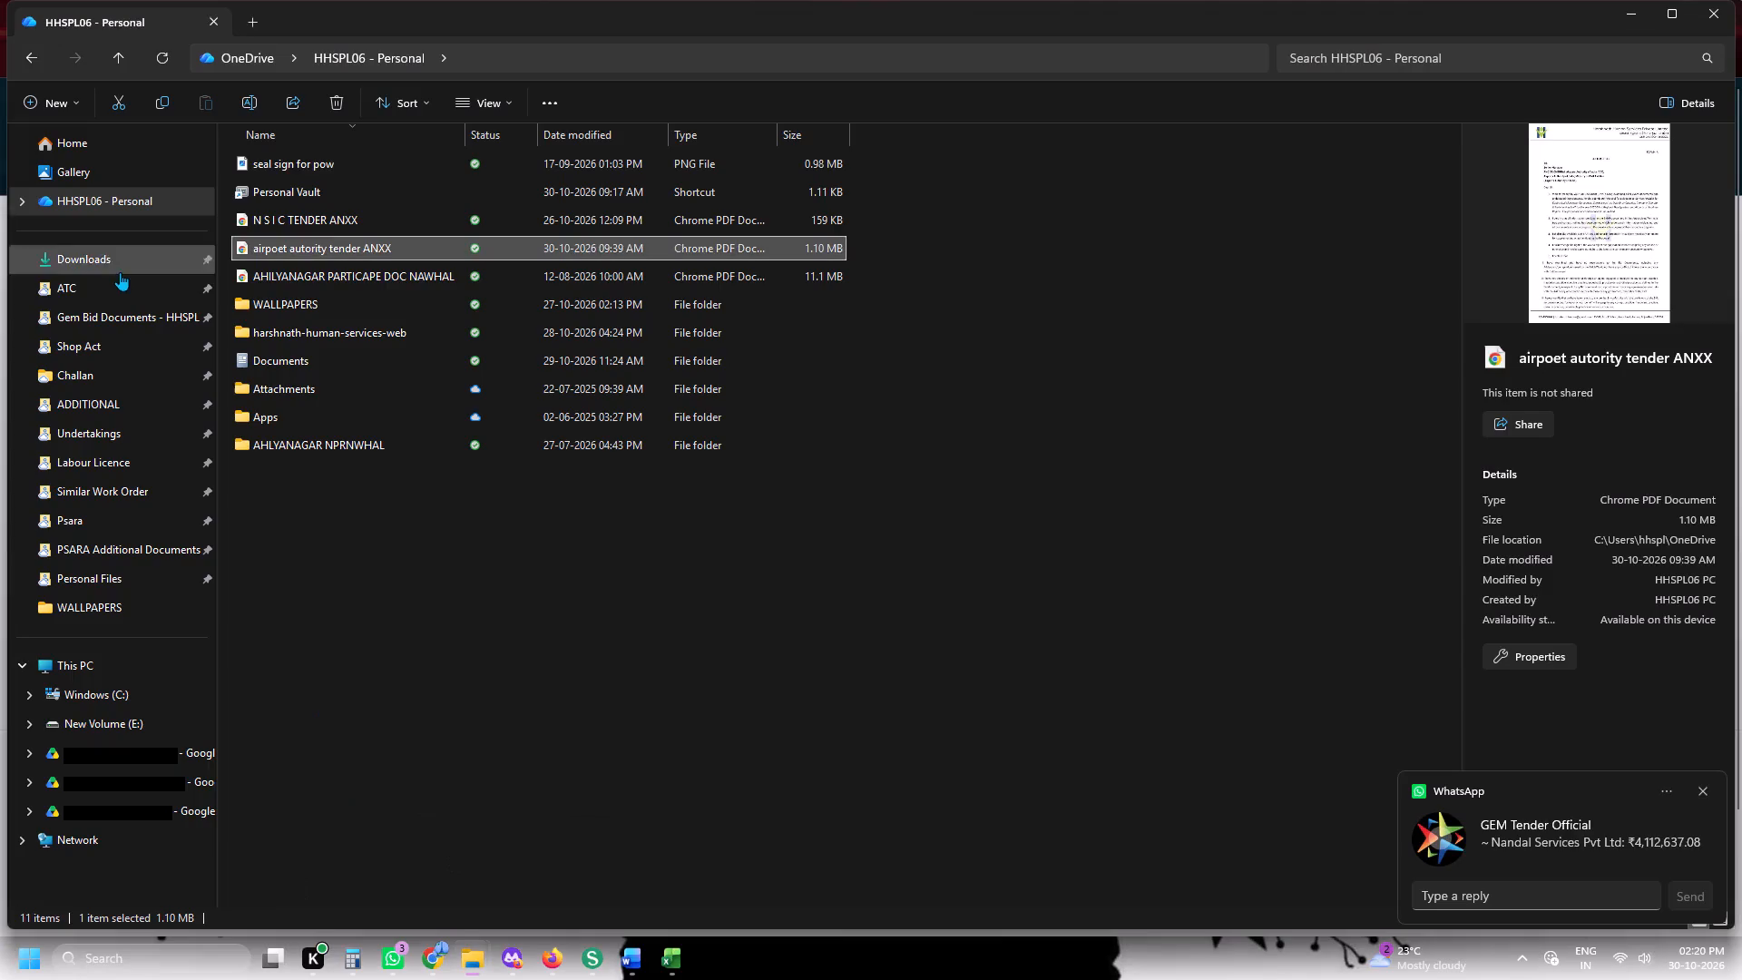
pyautogui.click(121, 266)
pyautogui.click(1316, 56)
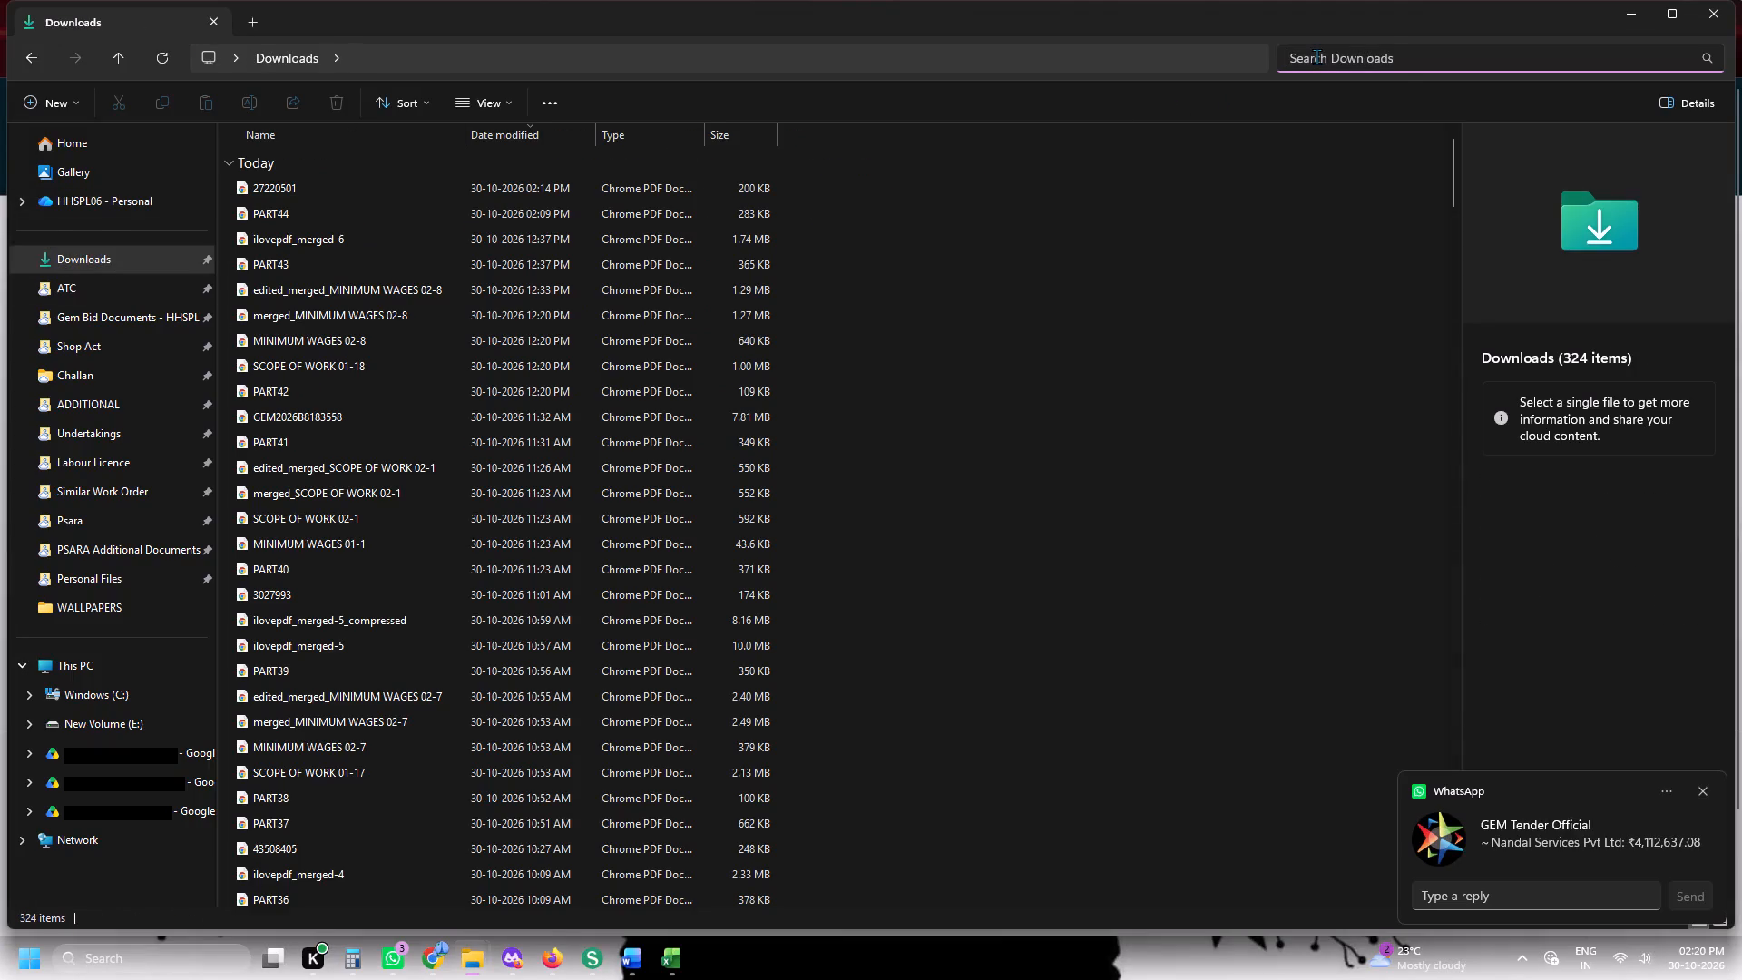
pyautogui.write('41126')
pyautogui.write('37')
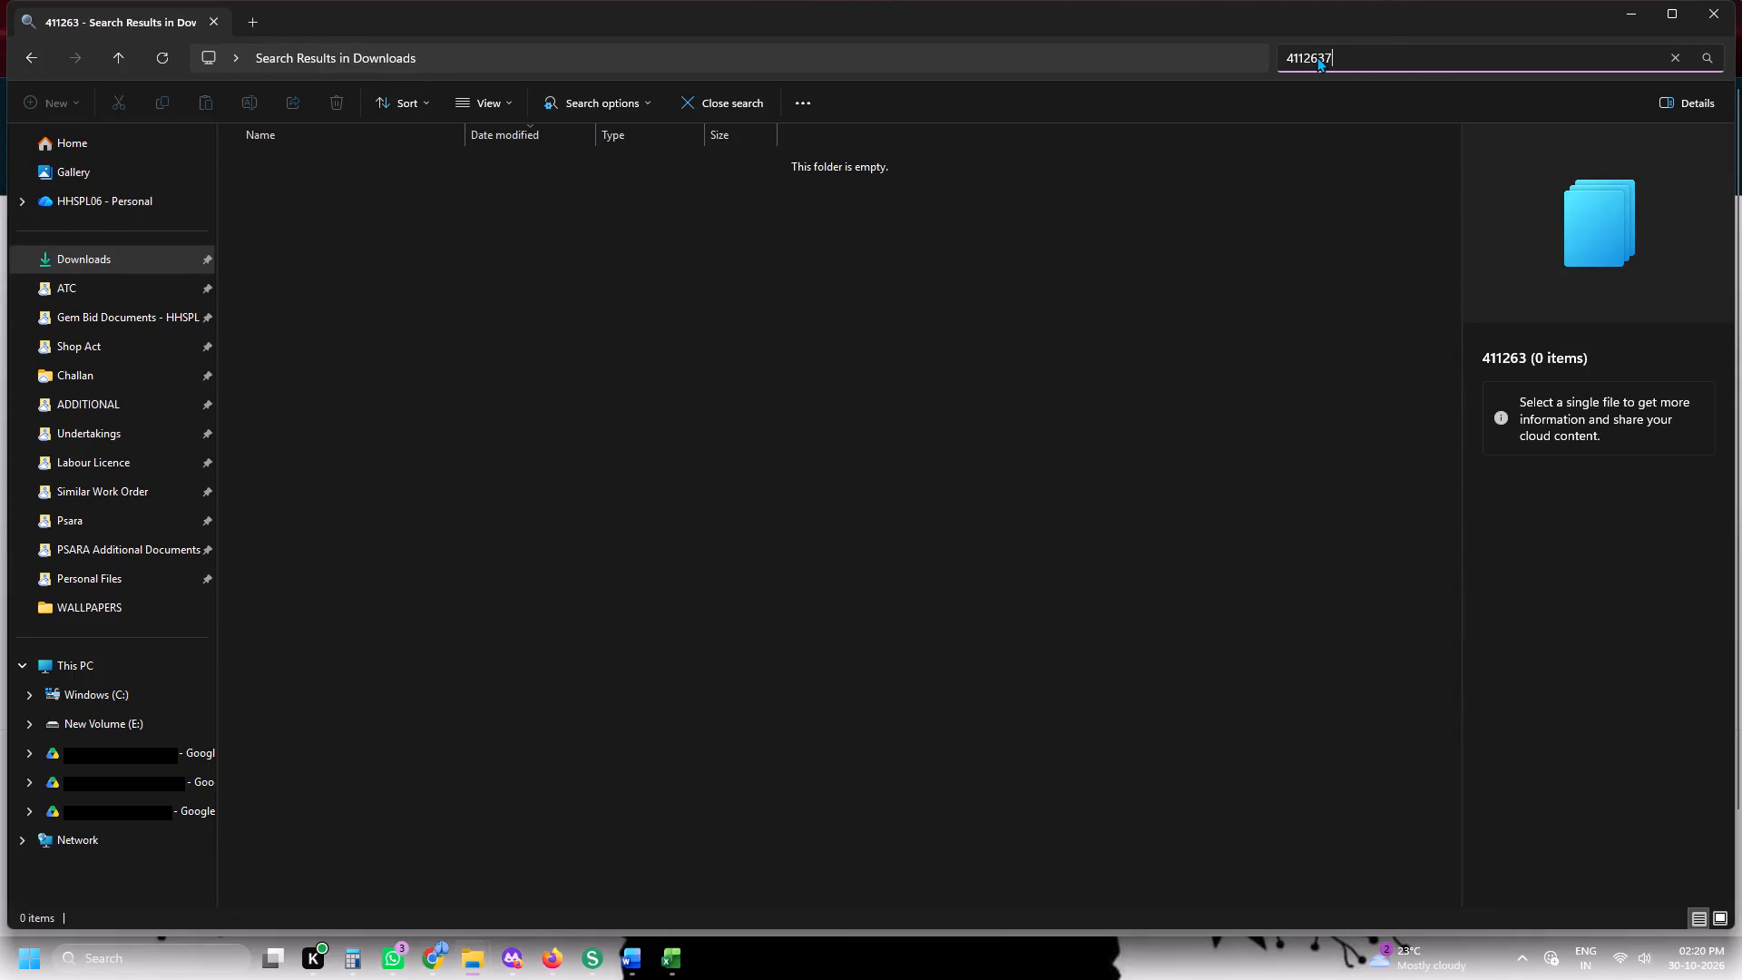
pyautogui.click(1639, 13)
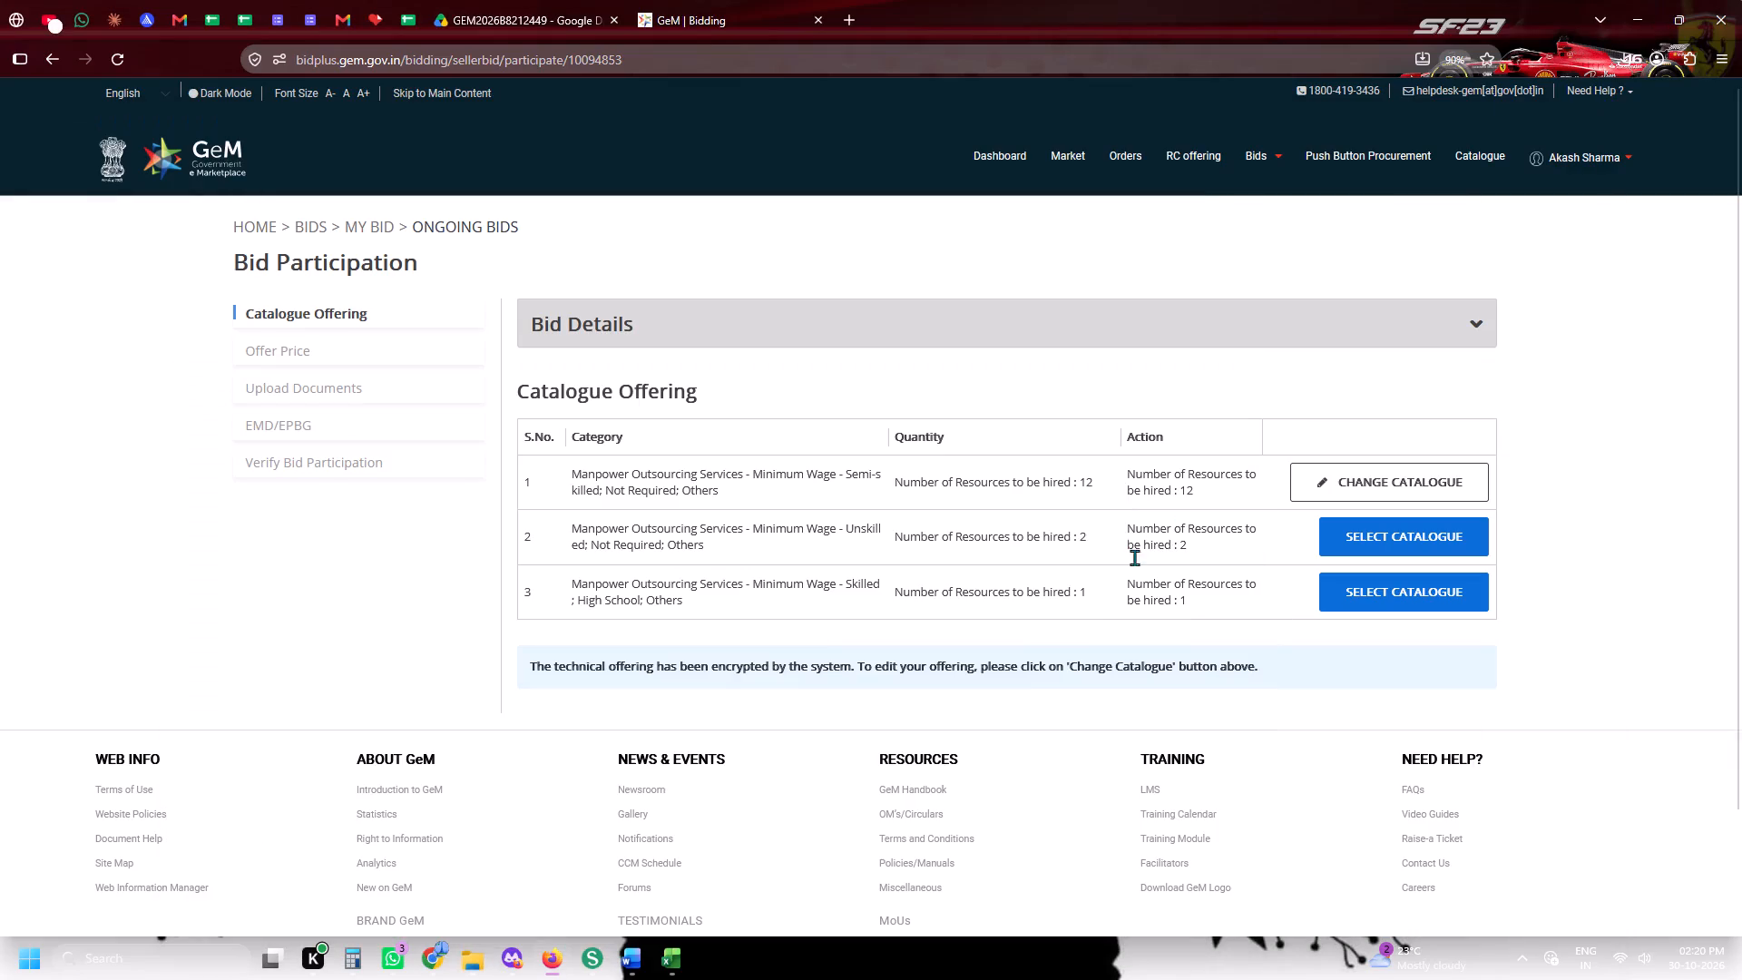
# For the Unskilled catalogue, offer function type Others and replace the state Andhra Pradesh with Rajasthan, then encrypt and save it.
pyautogui.click(1398, 515)
pyautogui.click(1395, 524)
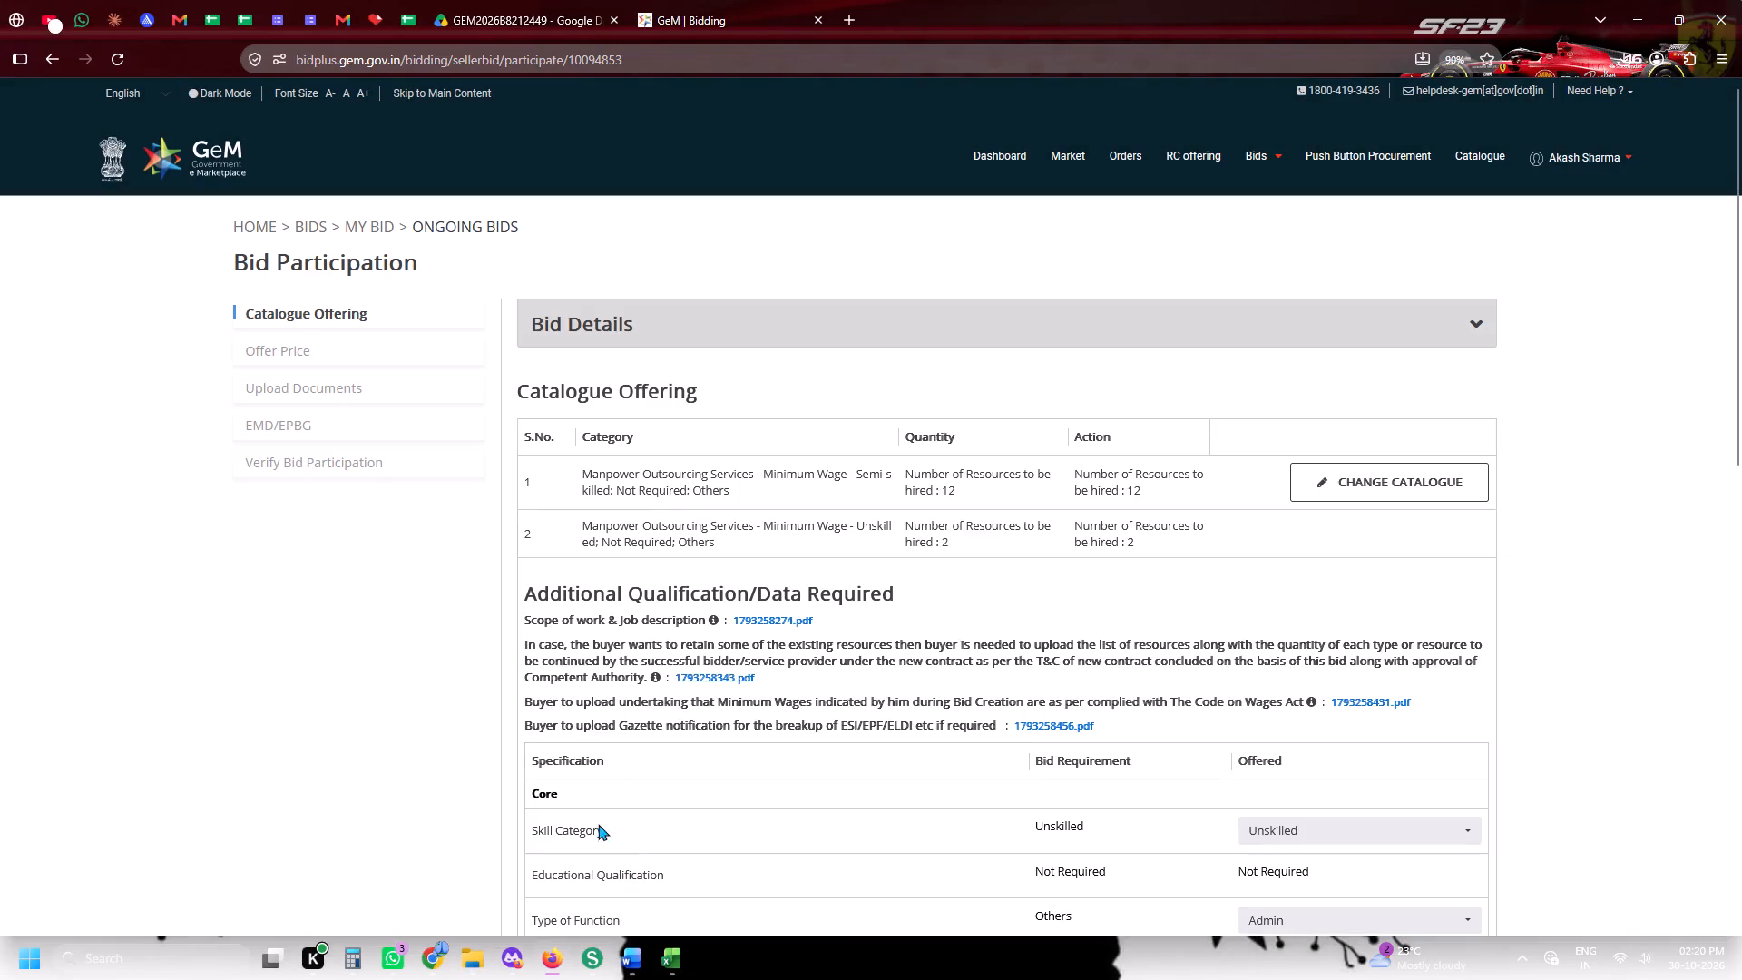
pyautogui.scroll(-3, 550, 866)
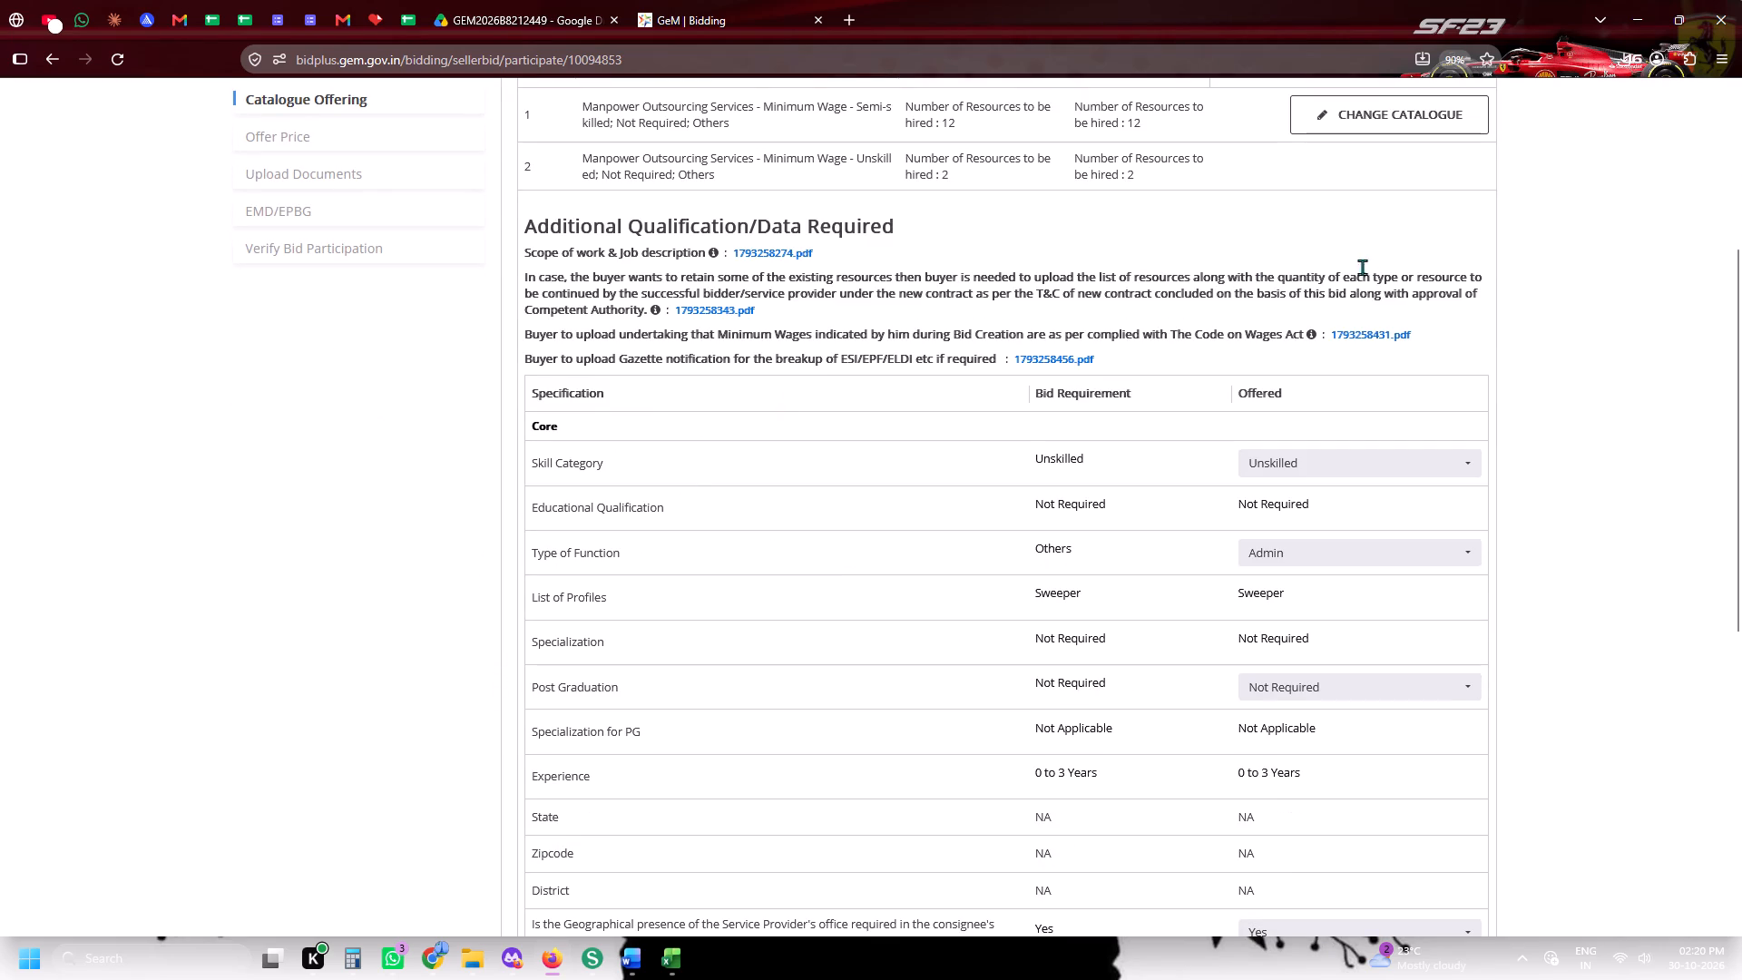
pyautogui.scroll(-1, 1308, 318)
pyautogui.click(1266, 420)
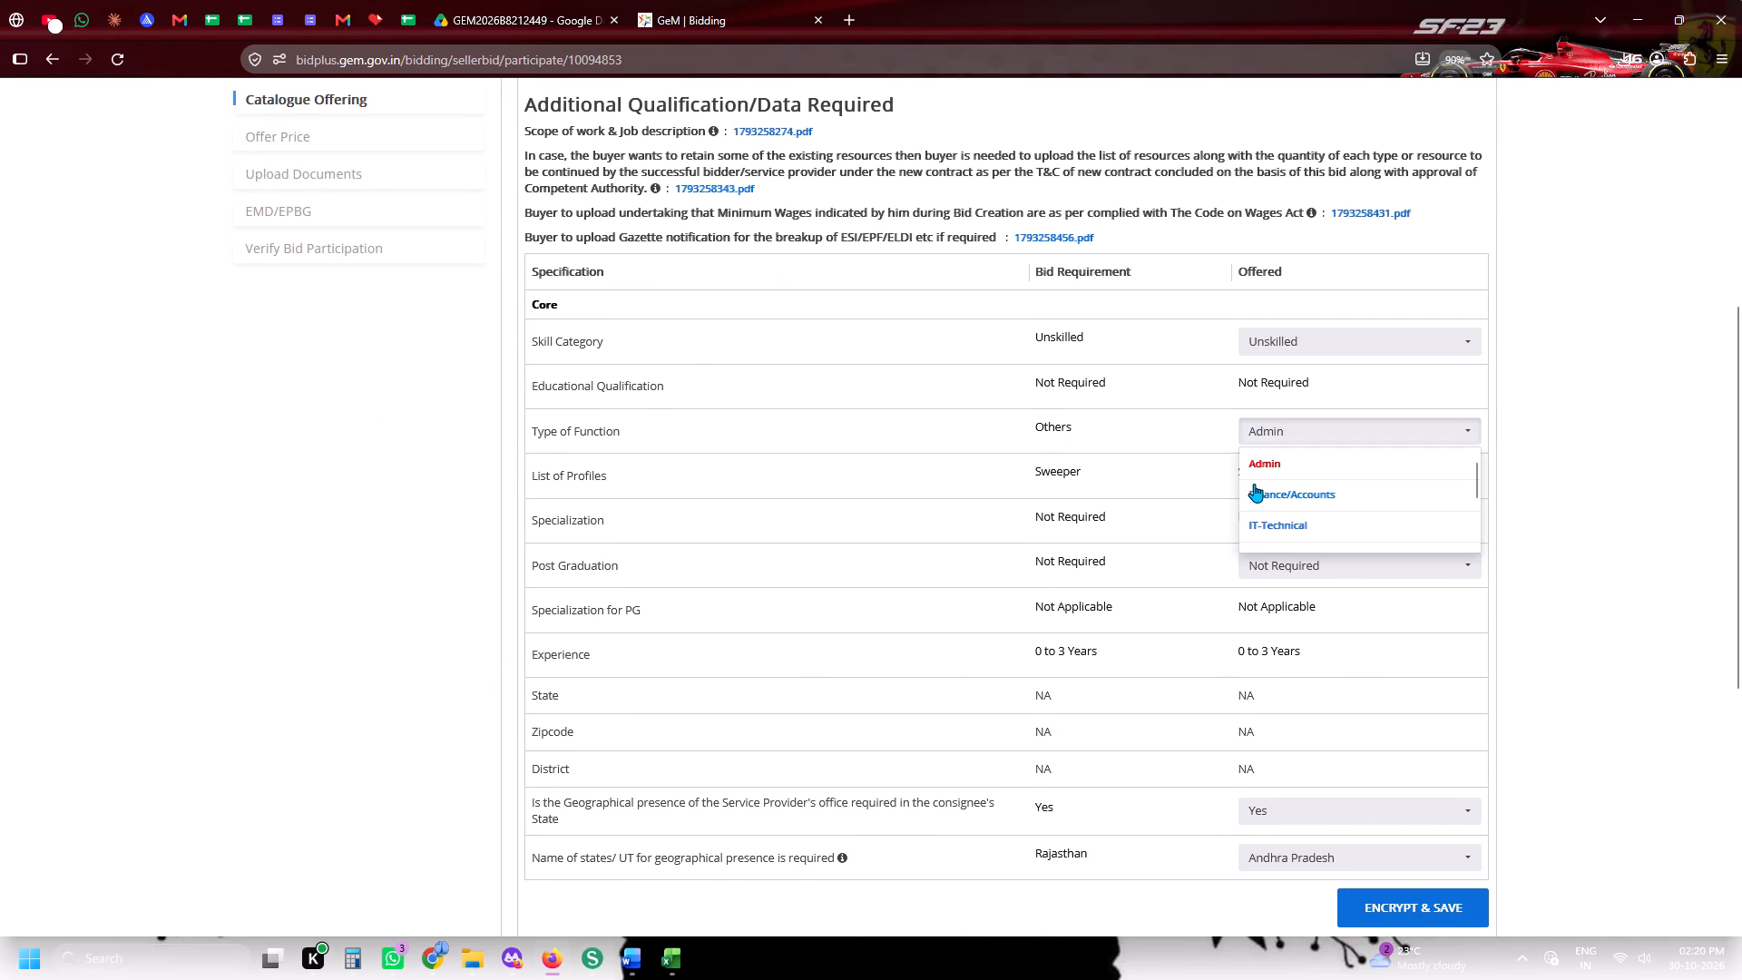
pyautogui.scroll(-6, 1253, 500)
pyautogui.click(1258, 534)
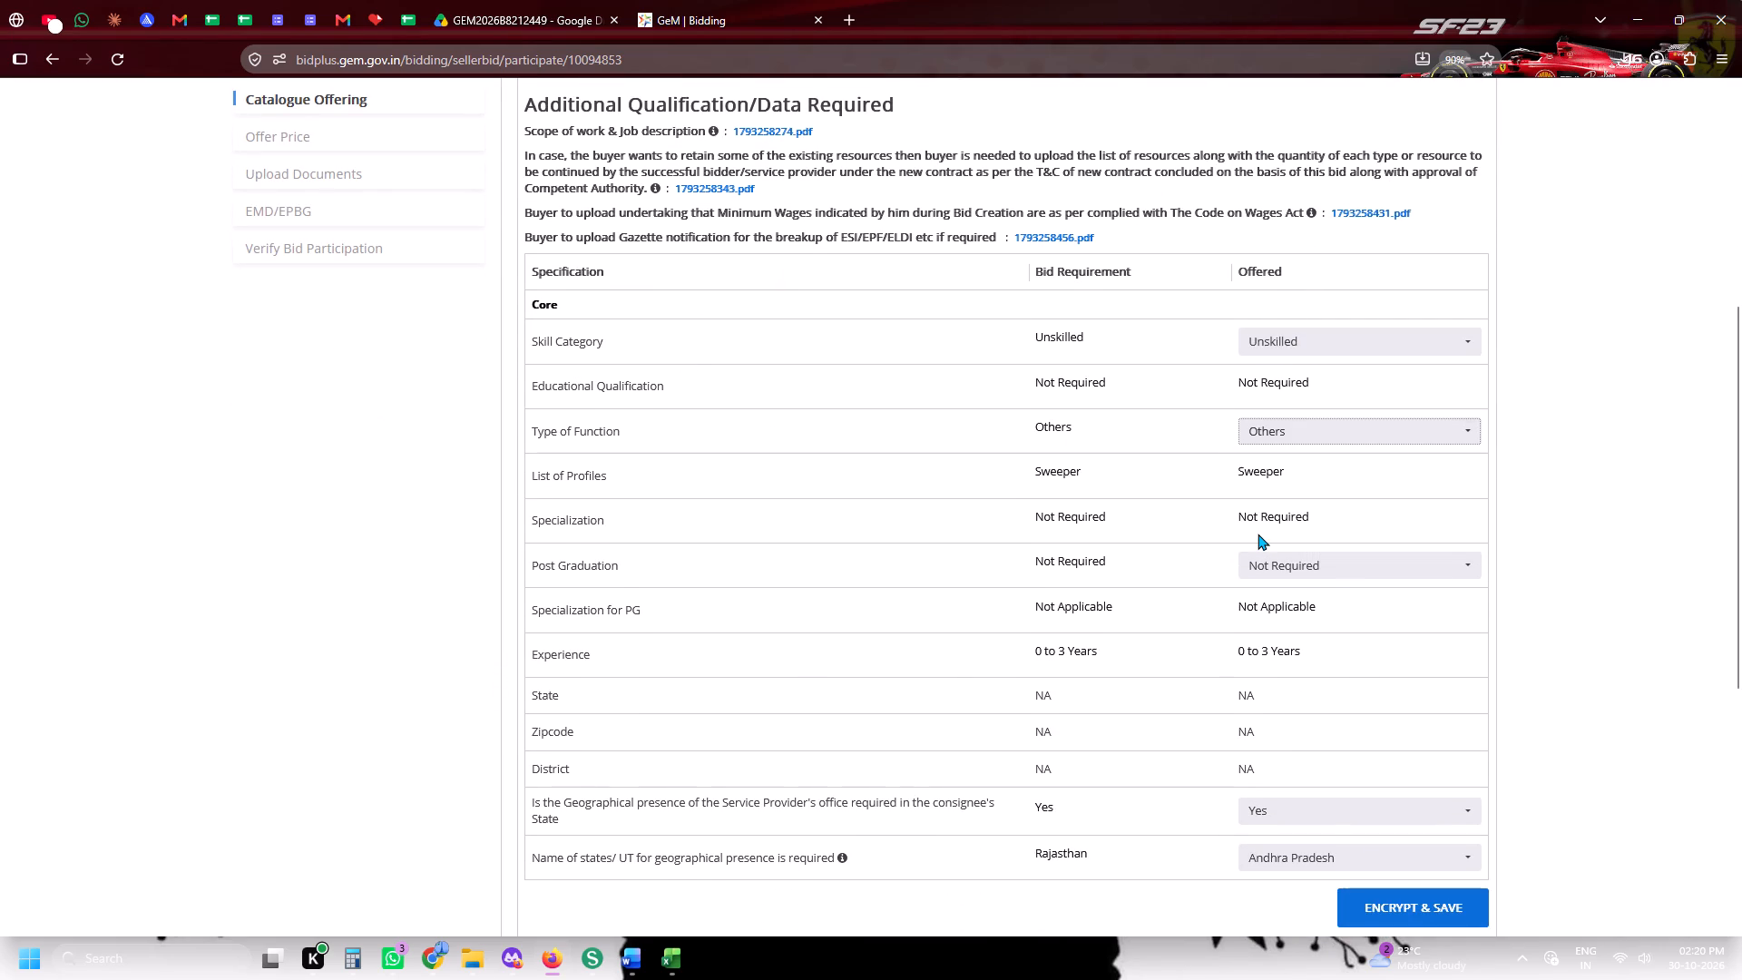
pyautogui.scroll(-3, 1244, 407)
pyautogui.scroll(-3, 1313, 379)
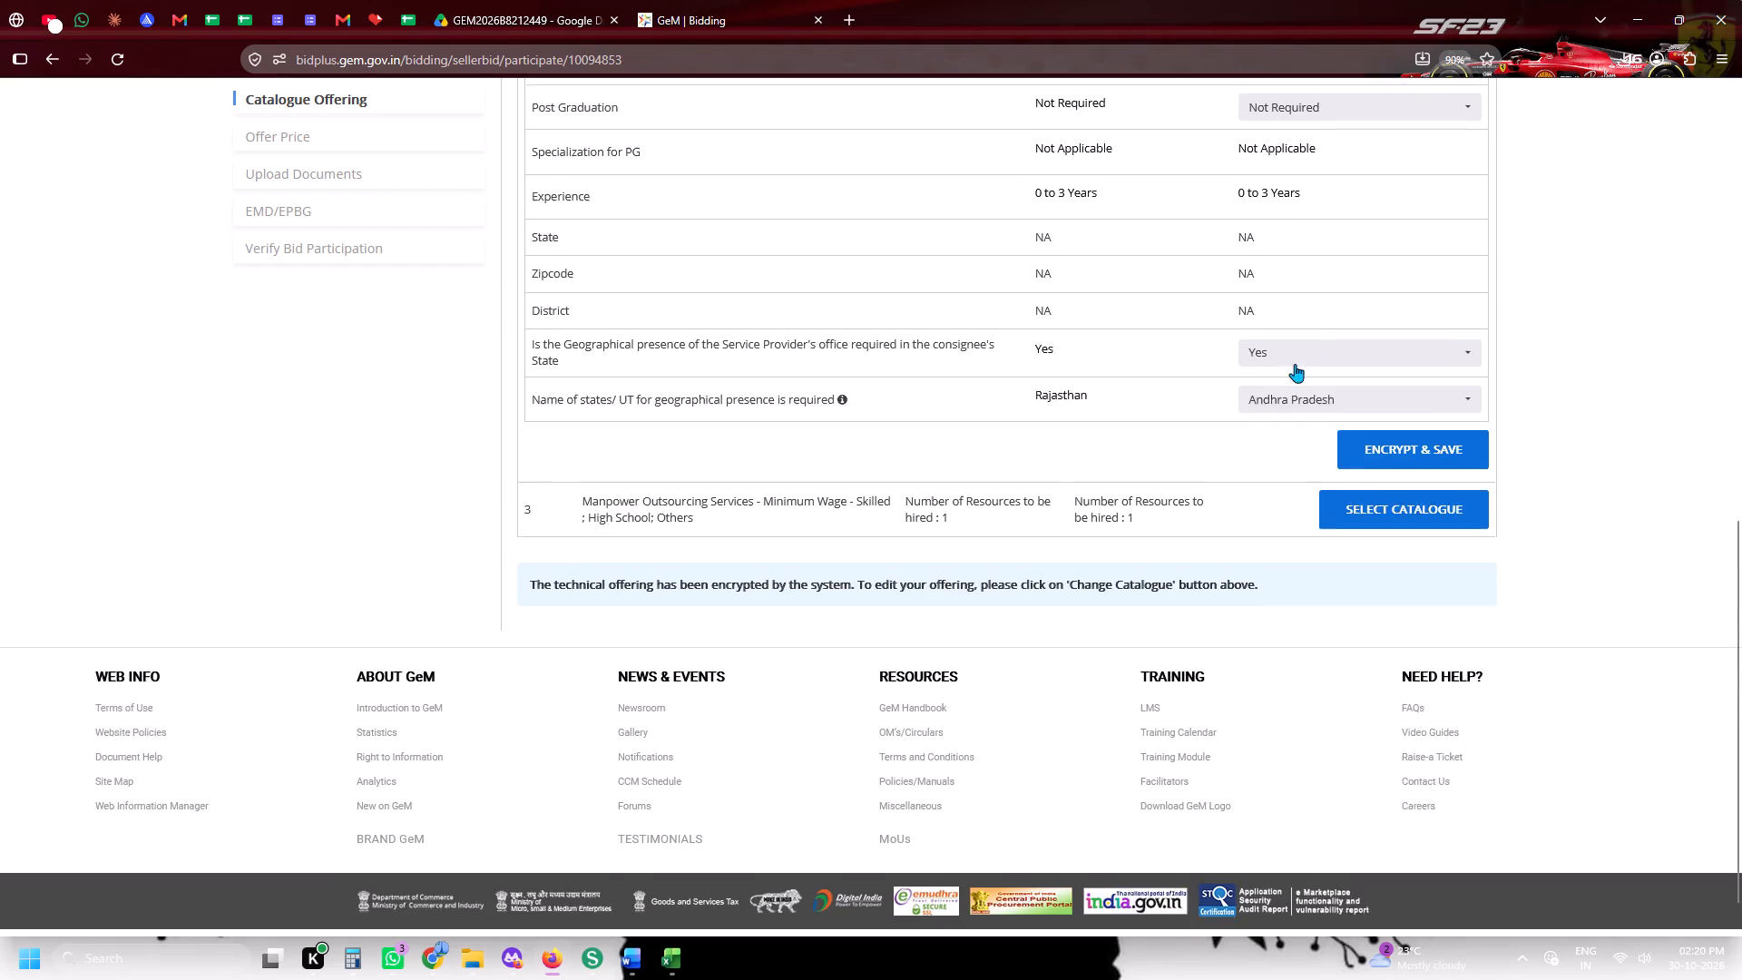
pyautogui.click(1268, 339)
pyautogui.click(1267, 381)
pyautogui.click(1136, 354)
pyautogui.click(1245, 348)
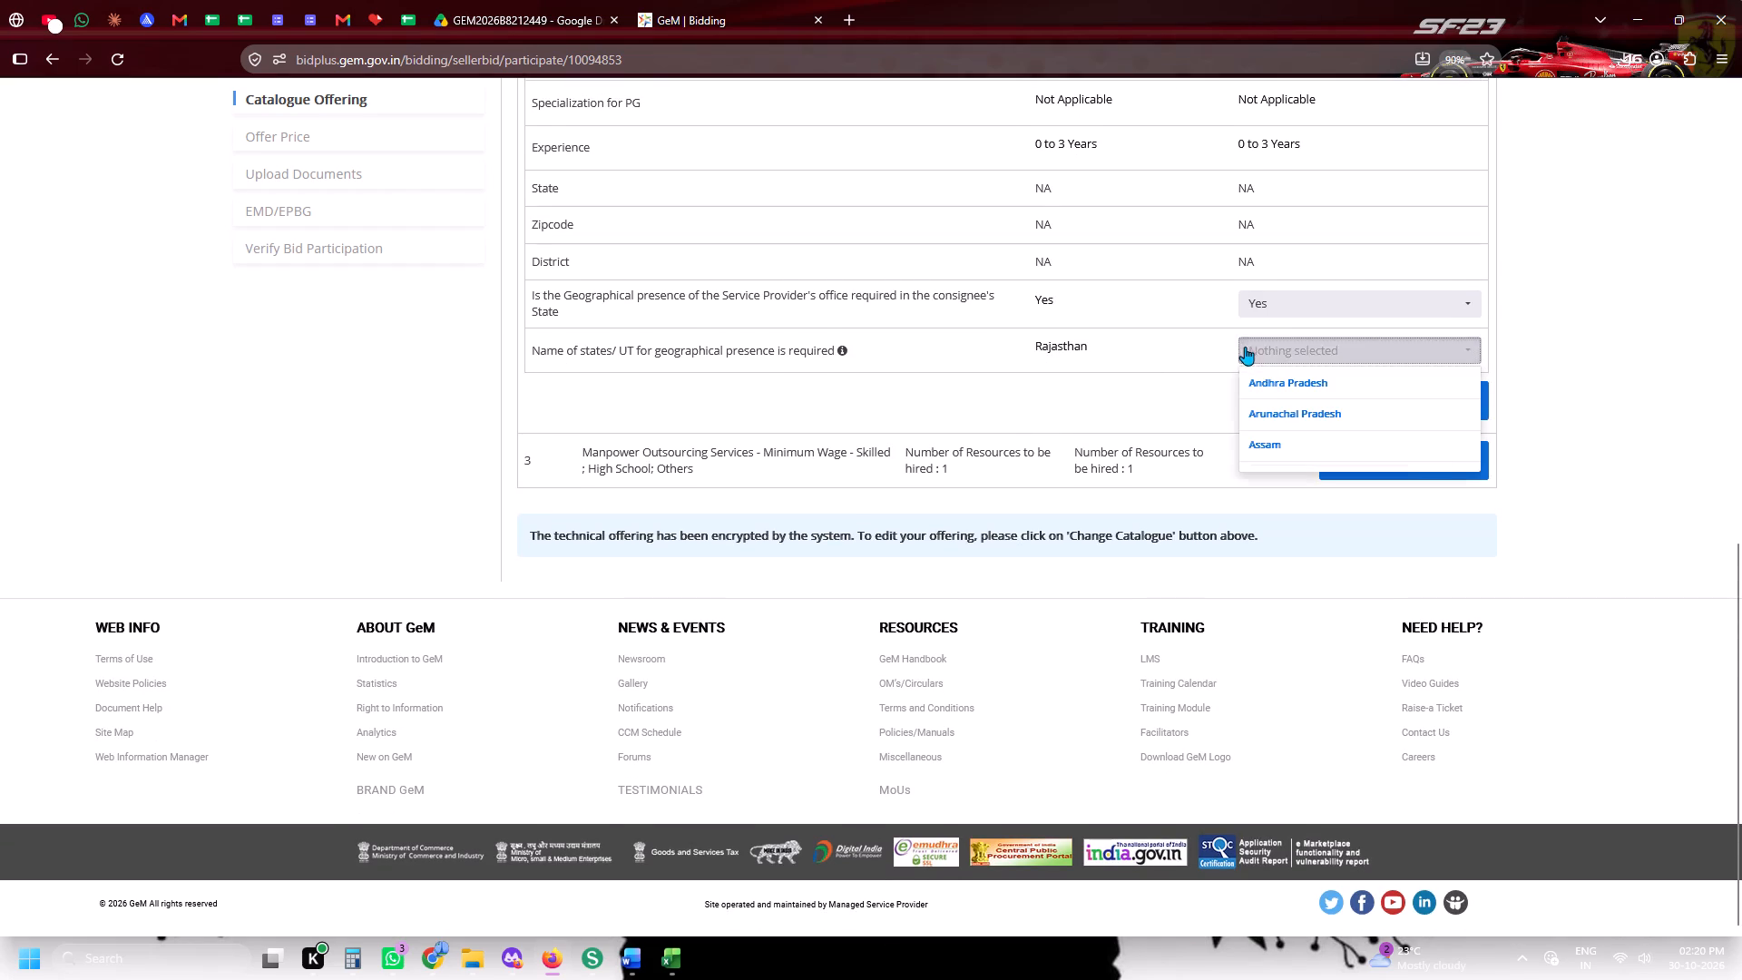
pyautogui.press('r')
pyautogui.press('r')
pyautogui.click(1290, 420)
pyautogui.click(1079, 376)
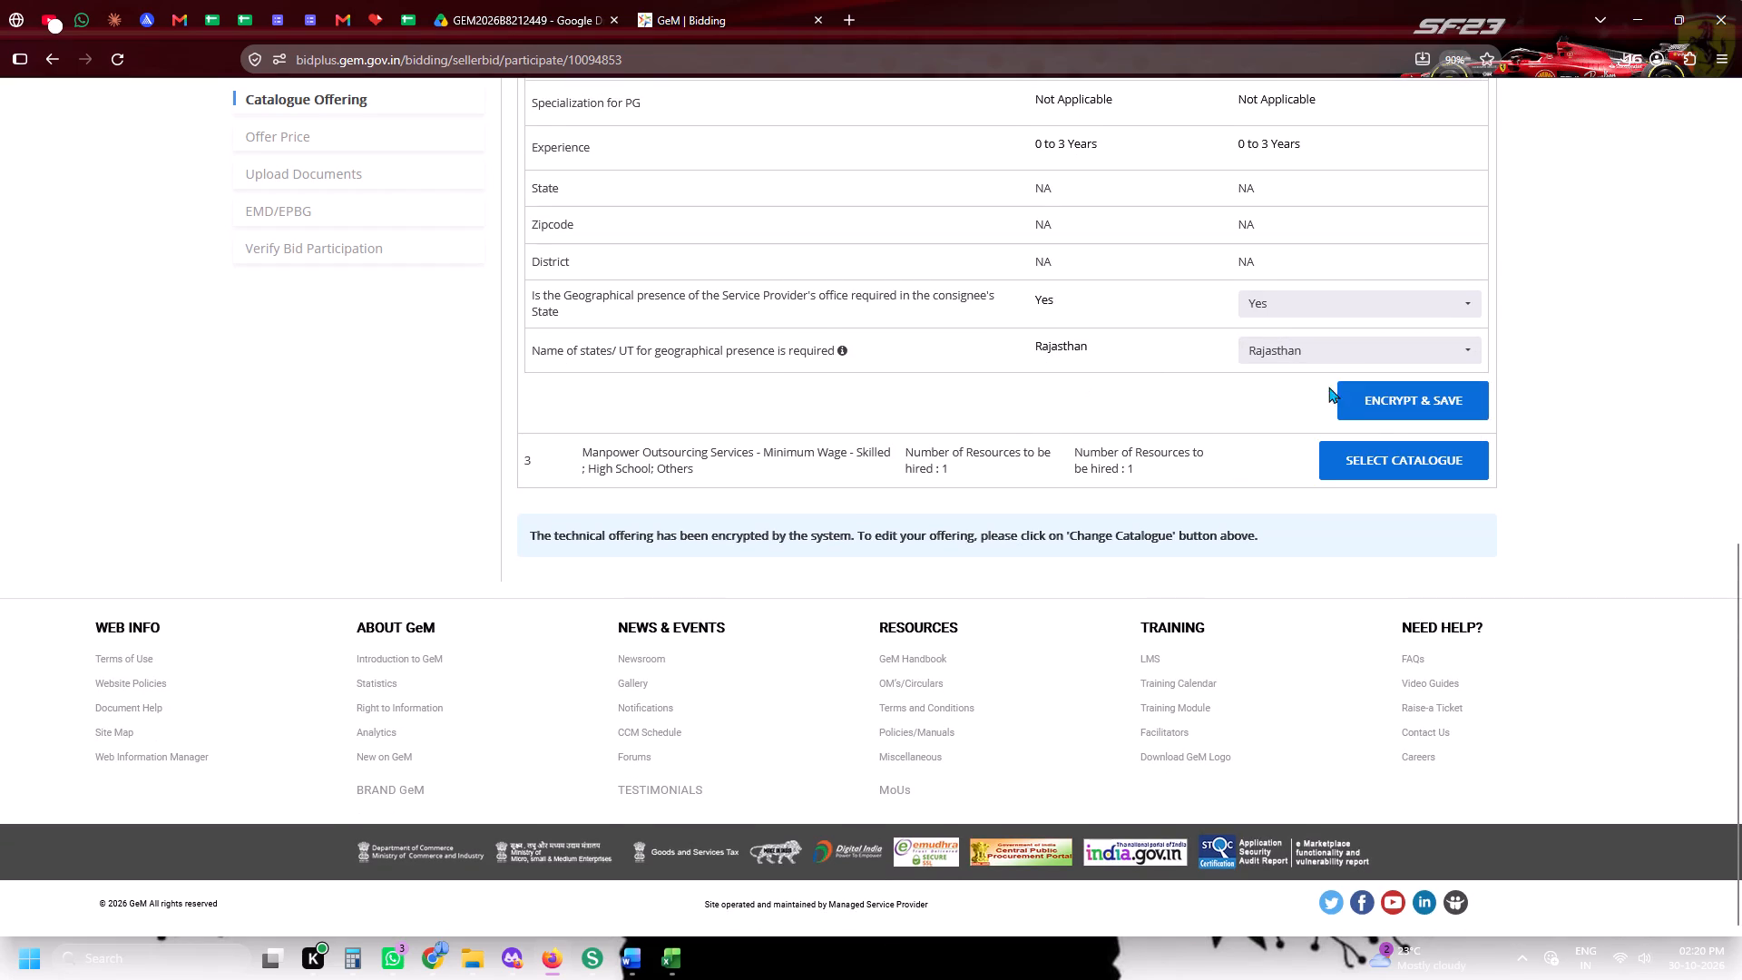
pyautogui.click(1373, 402)
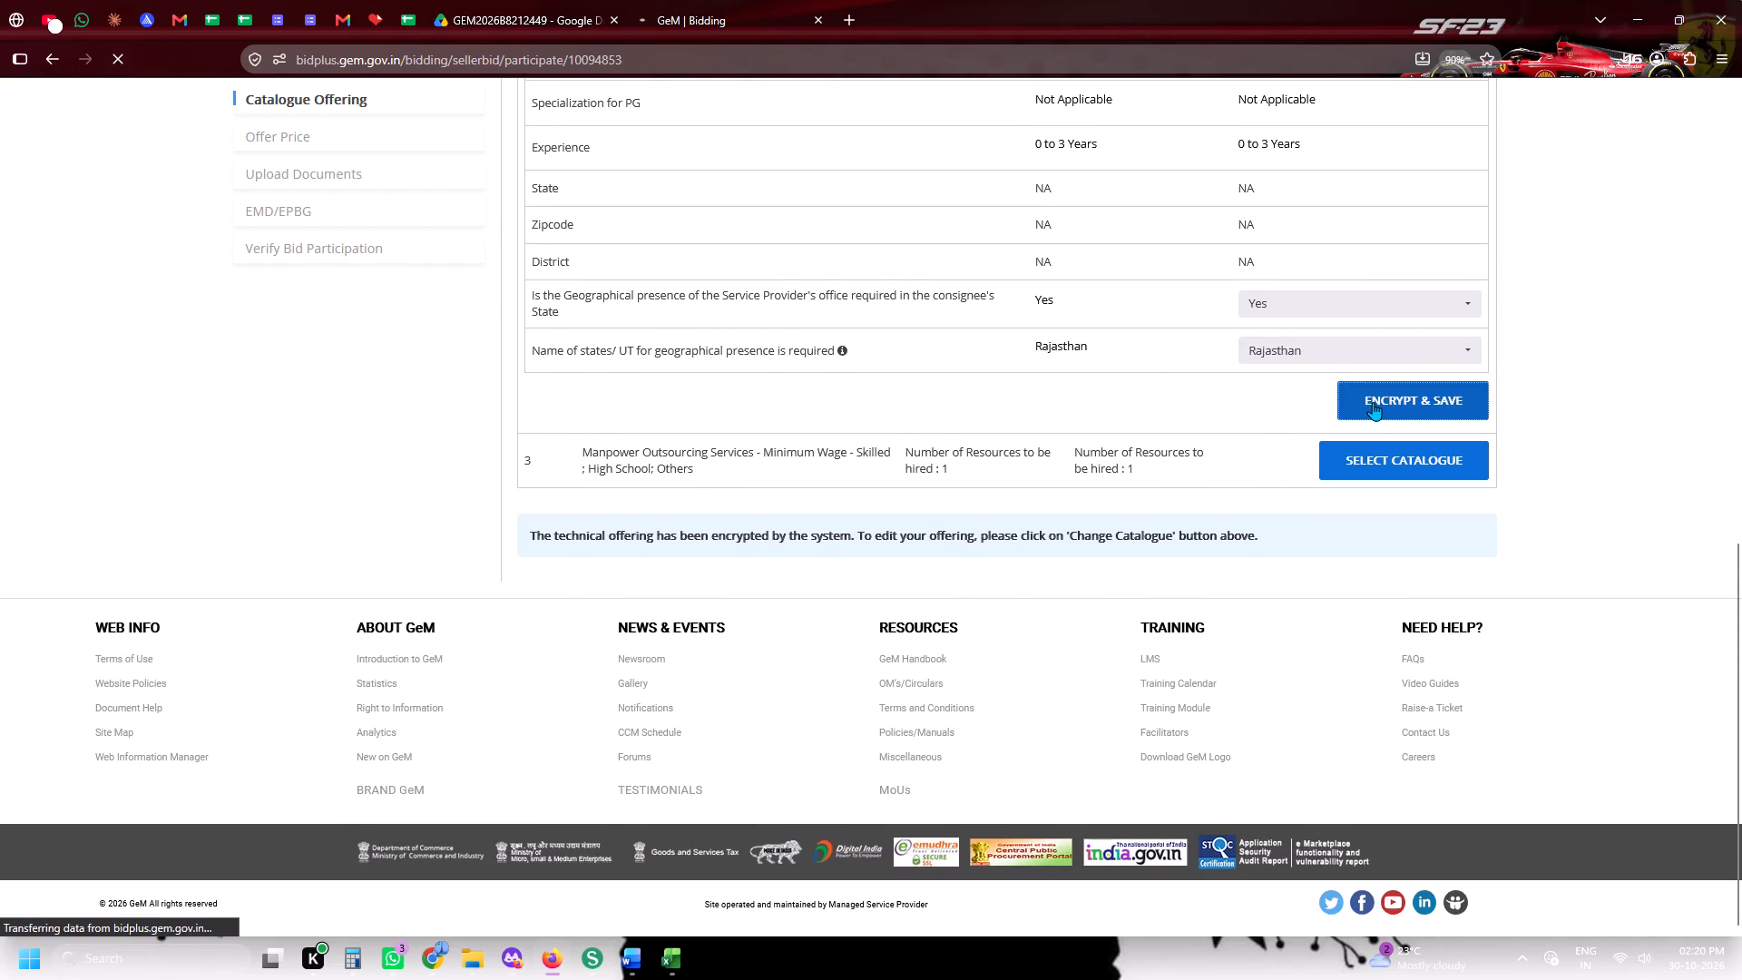
# For the Skilled catalogue, offer skill category Skilled, function type Others and only Rajasthan as state, then encrypt and save it.
pyautogui.scroll(-2, 1369, 411)
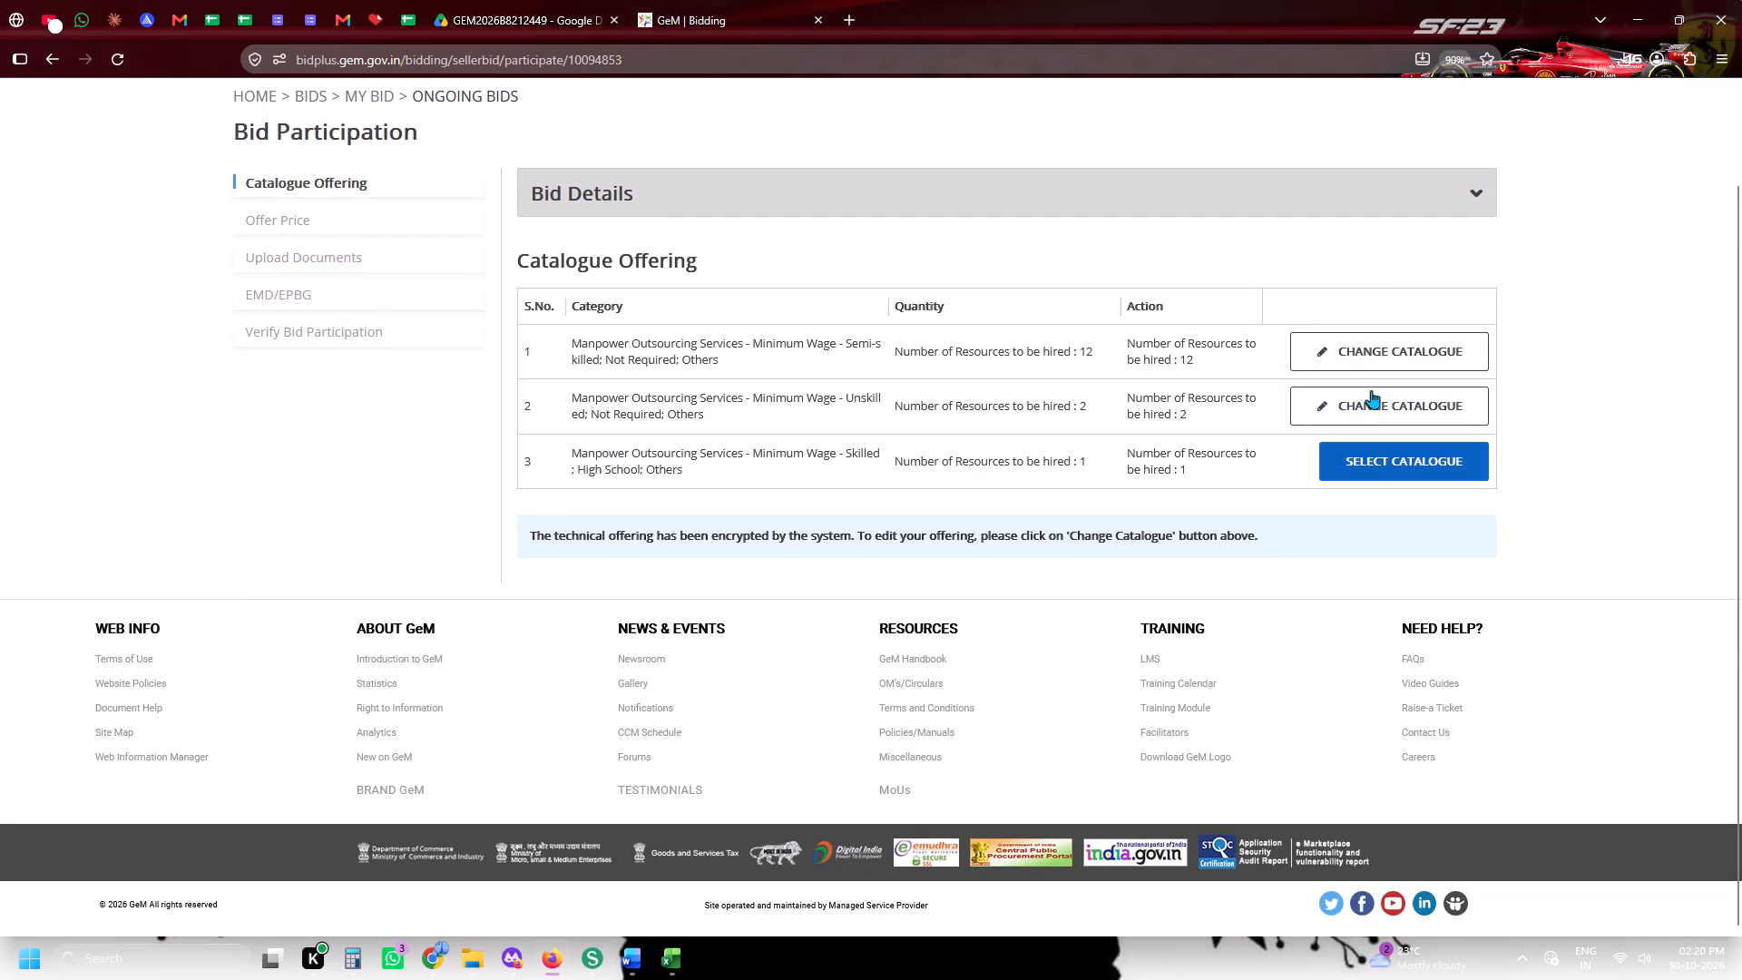
pyautogui.click(1385, 477)
pyautogui.scroll(-6, 1385, 477)
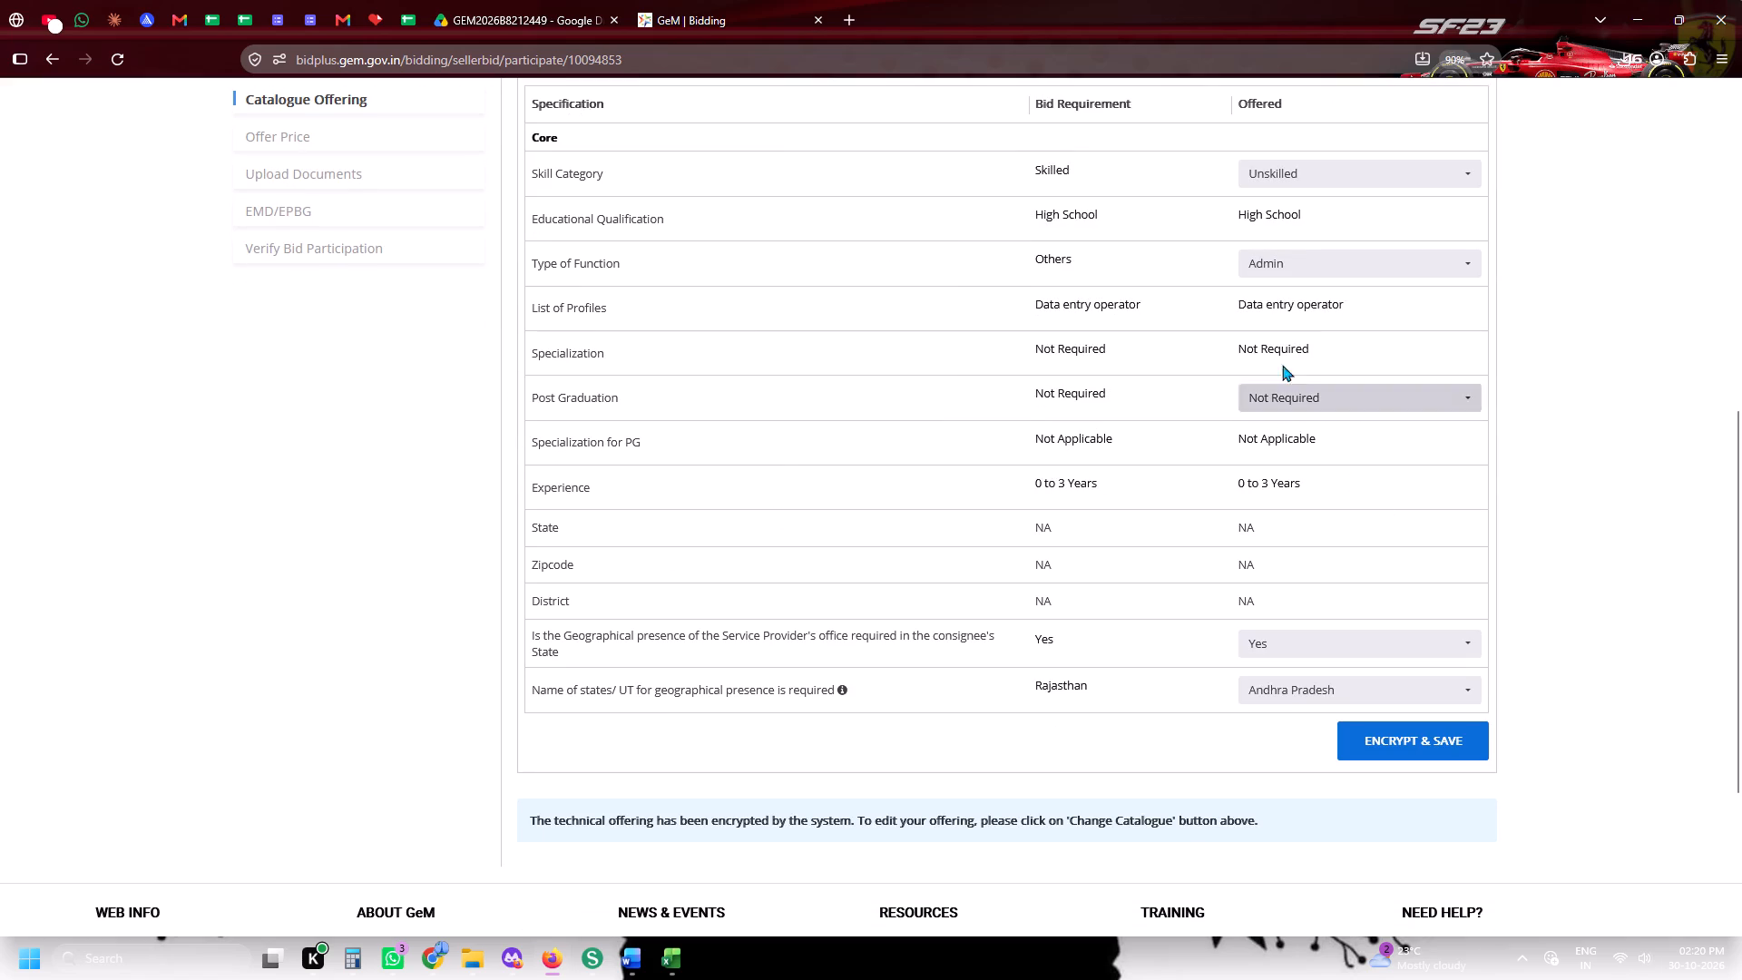
pyautogui.click(1275, 165)
pyautogui.doubleClick(1278, 270)
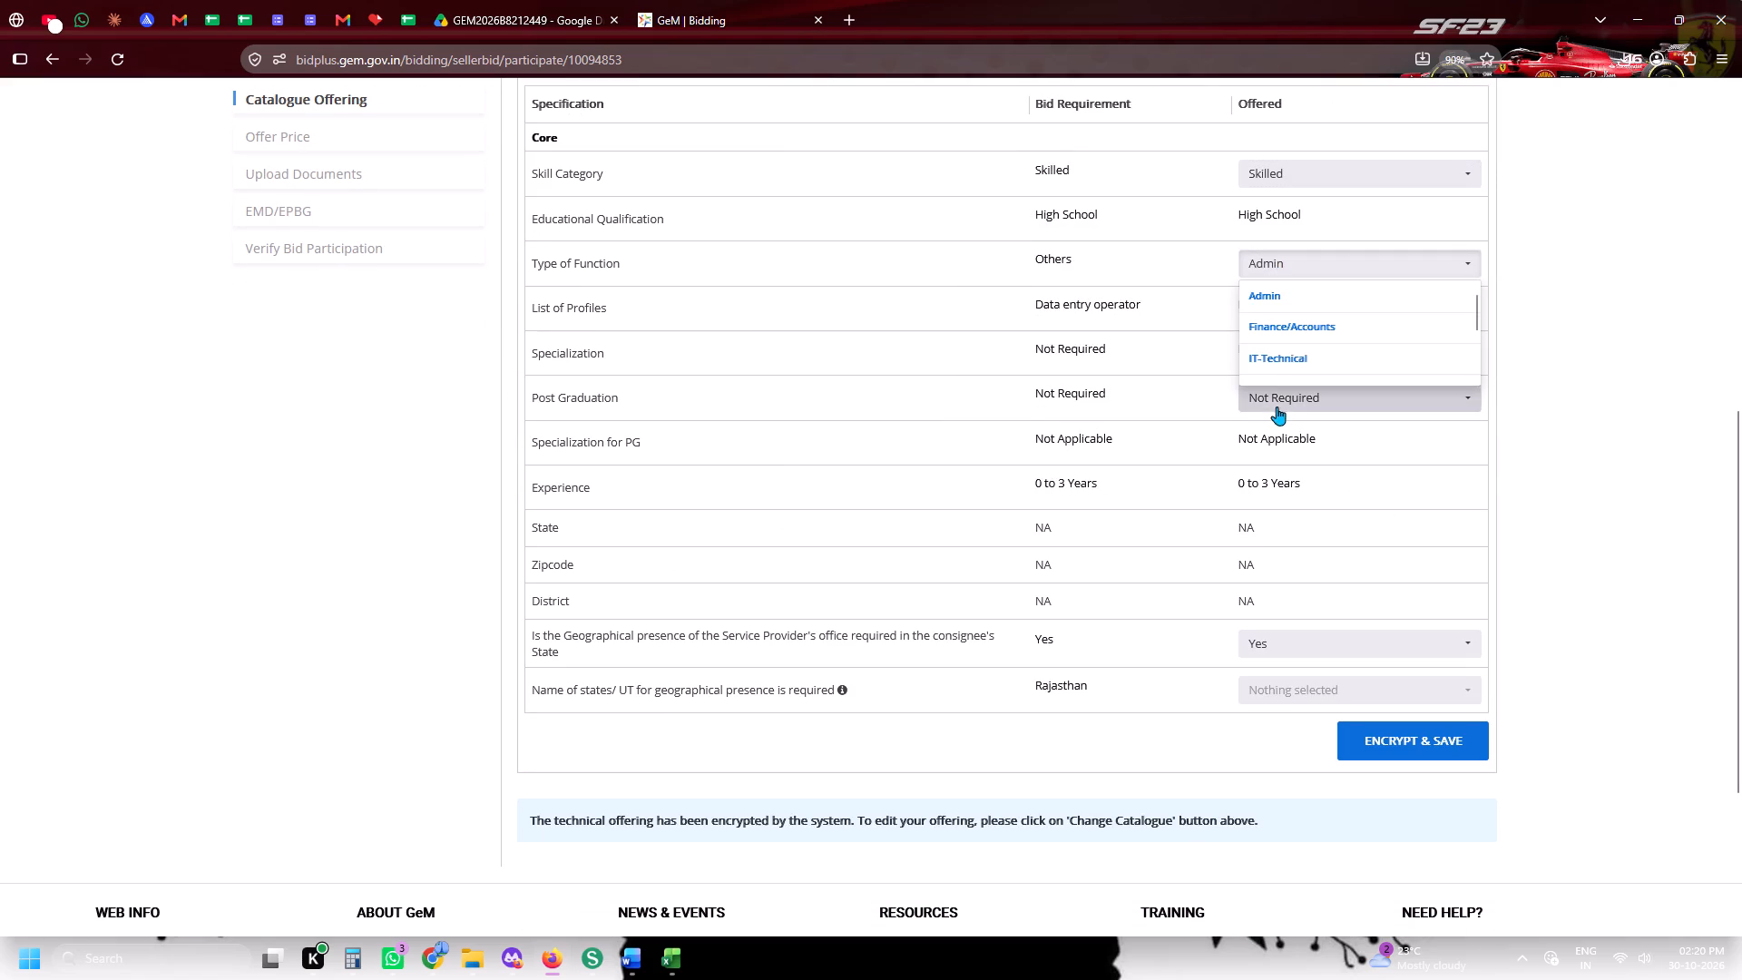
pyautogui.scroll(-6, 1271, 368)
pyautogui.click(1271, 365)
pyautogui.scroll(-3, 1270, 369)
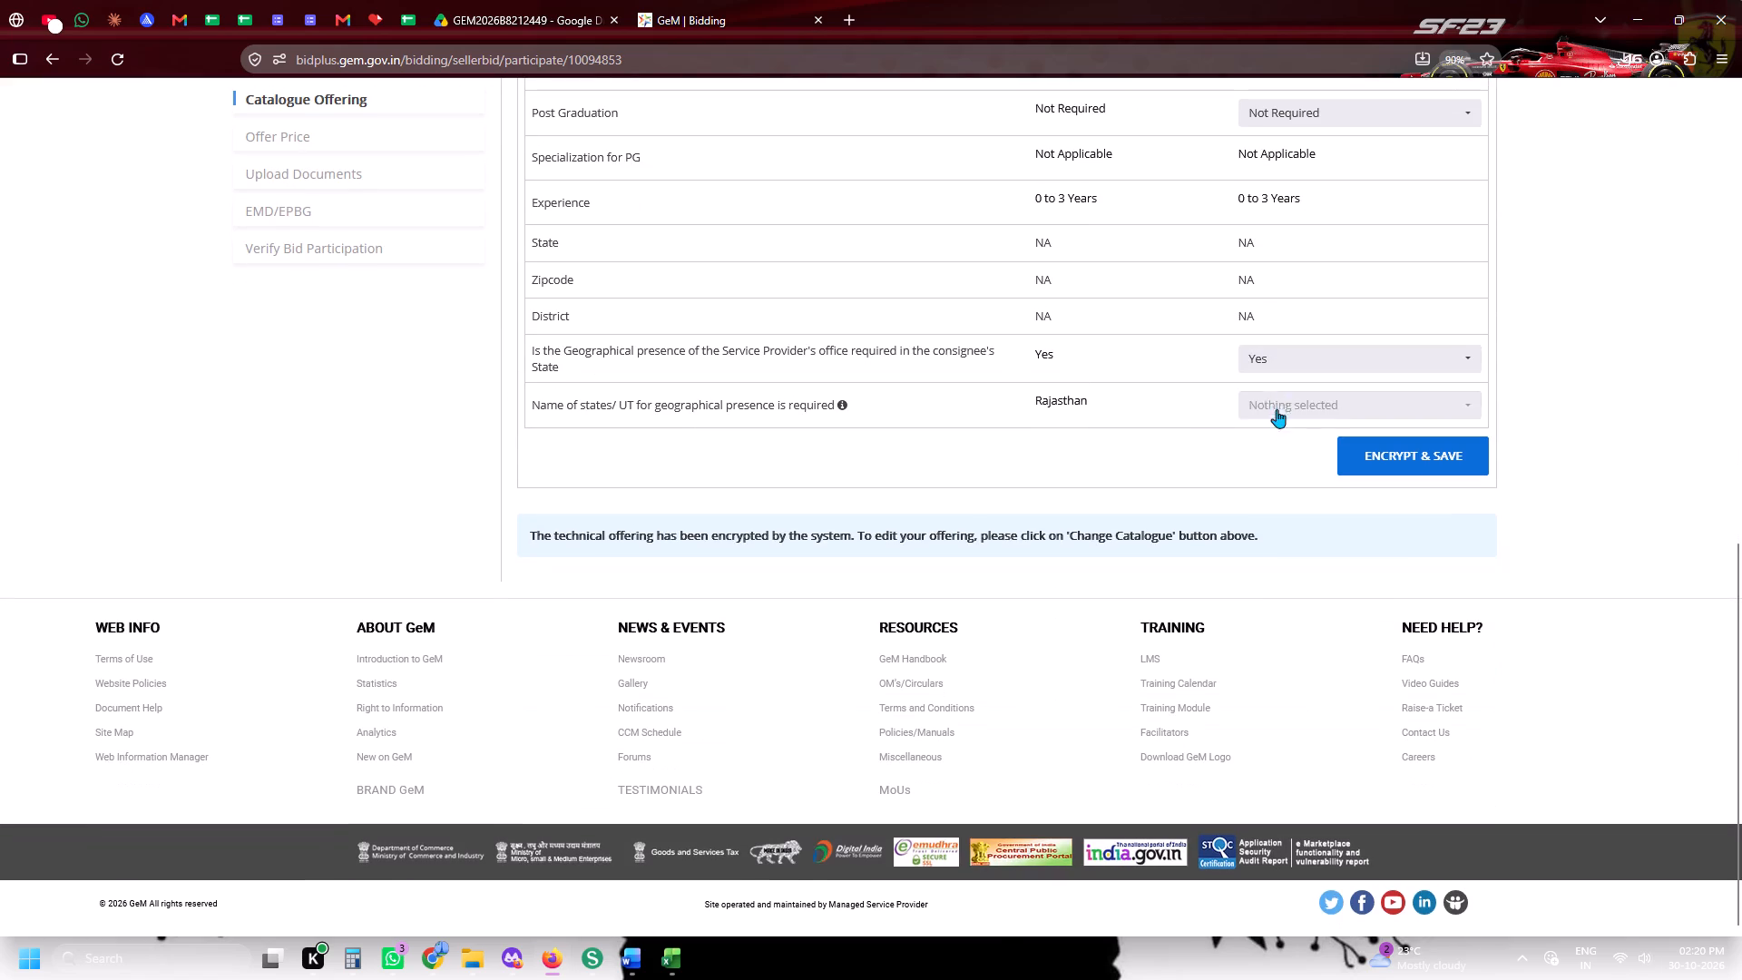
pyautogui.click(1279, 421)
pyautogui.click(1283, 404)
pyautogui.press('r')
pyautogui.press('r')
pyautogui.click(1281, 476)
pyautogui.click(1095, 444)
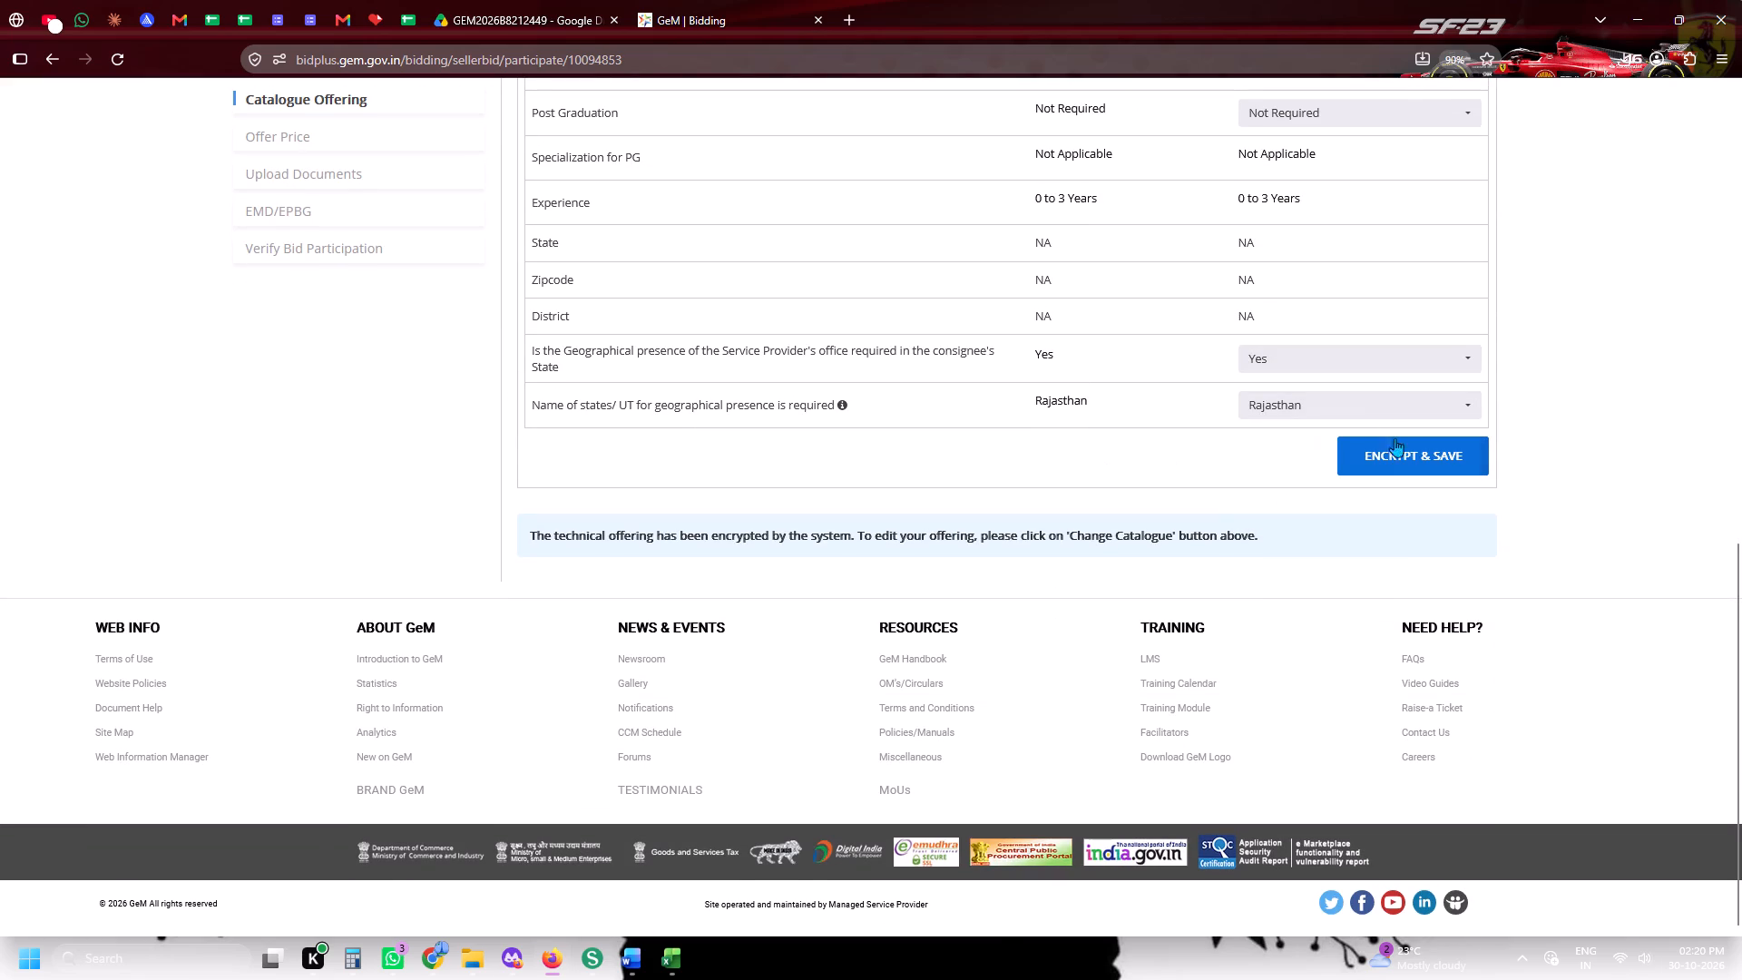
pyautogui.click(1395, 449)
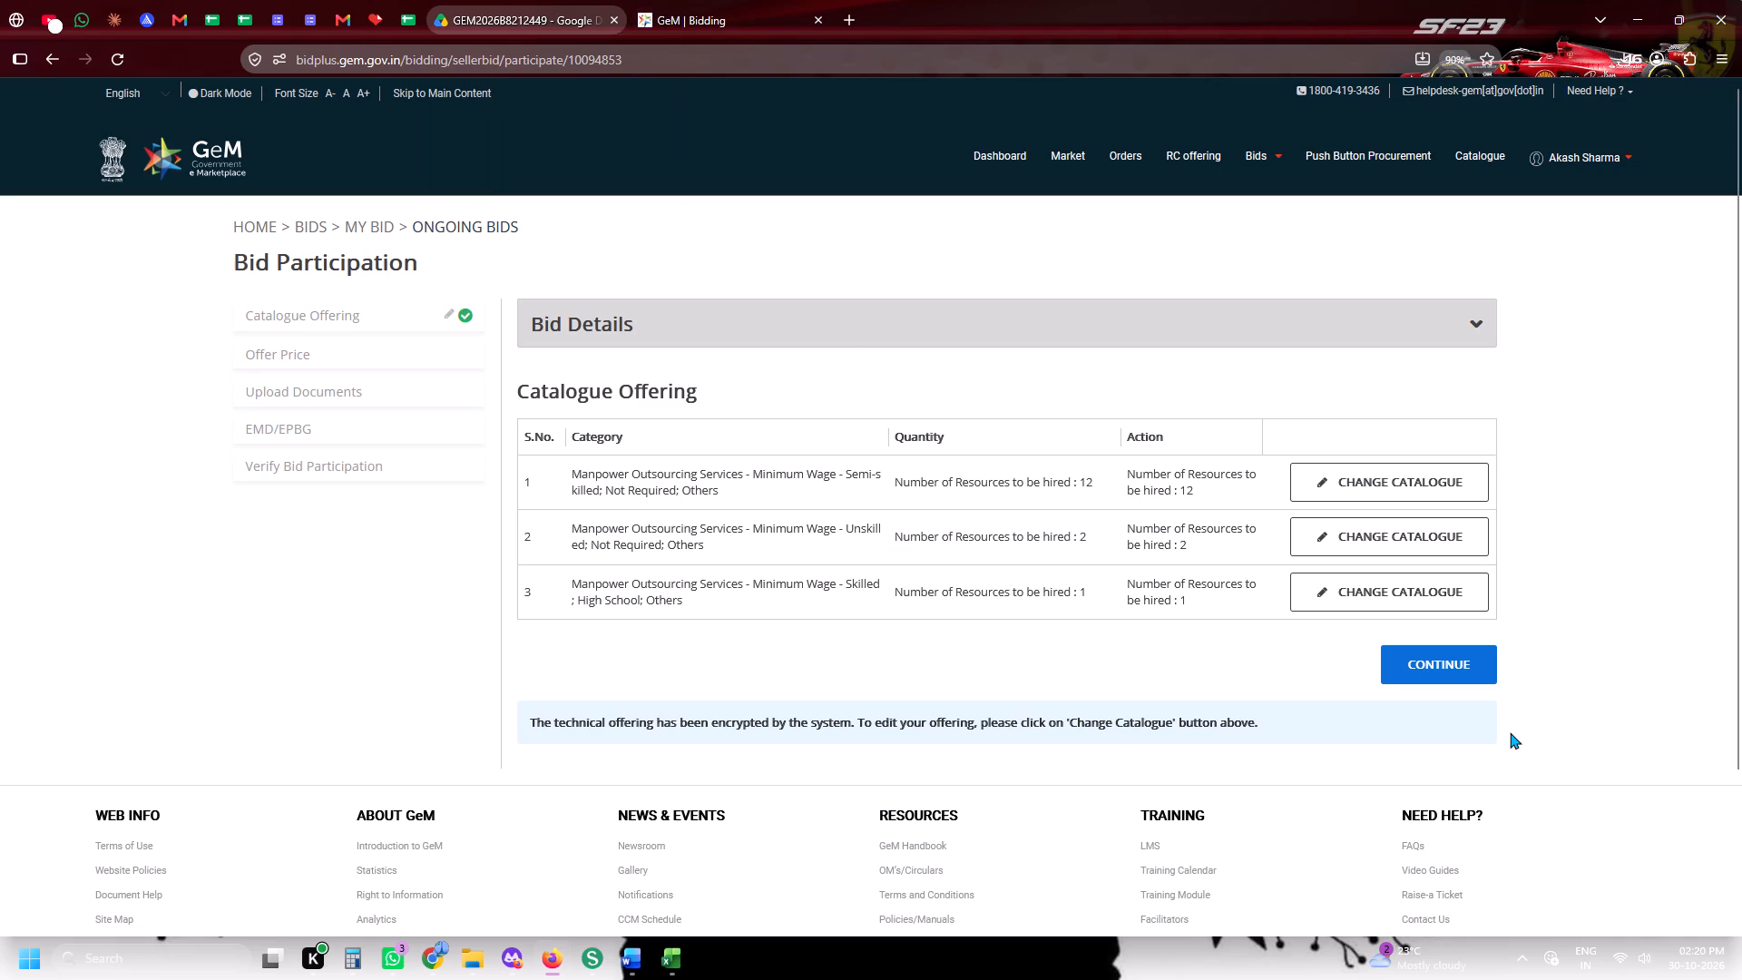
# Continue to the offer price stage and enter a 3.85 percent service charge for the Semi-skilled, Unskilled and Skilled items.
pyautogui.click(1424, 675)
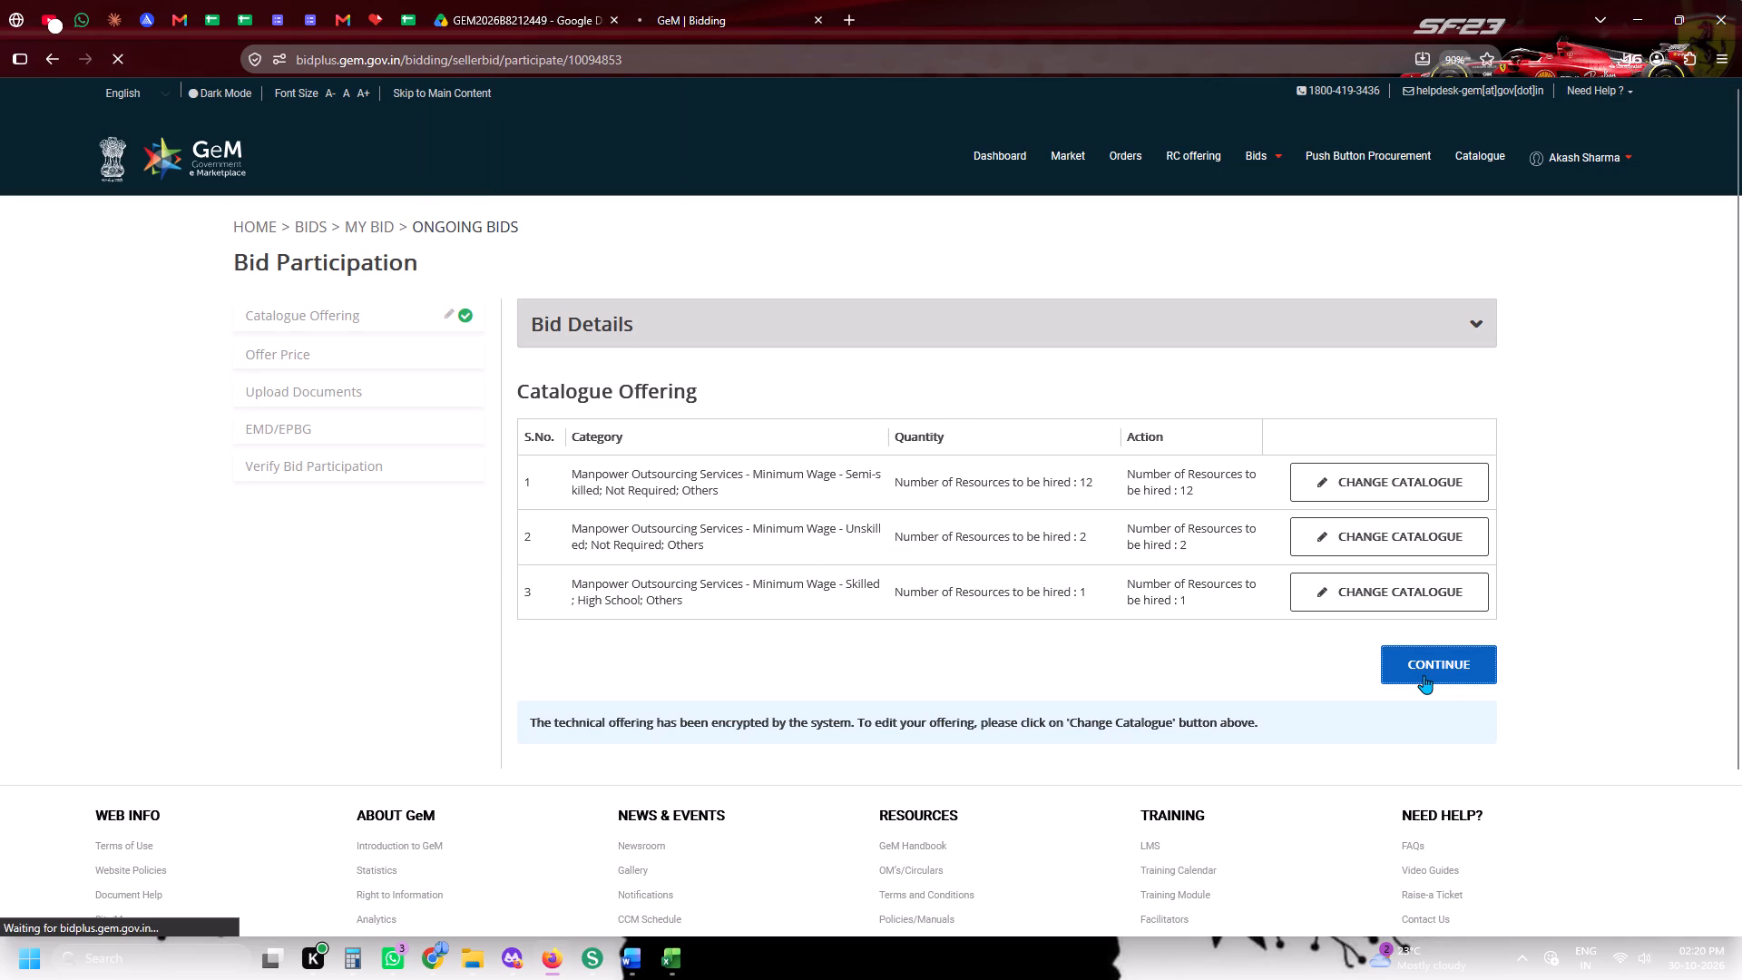
pyautogui.write('3.85')
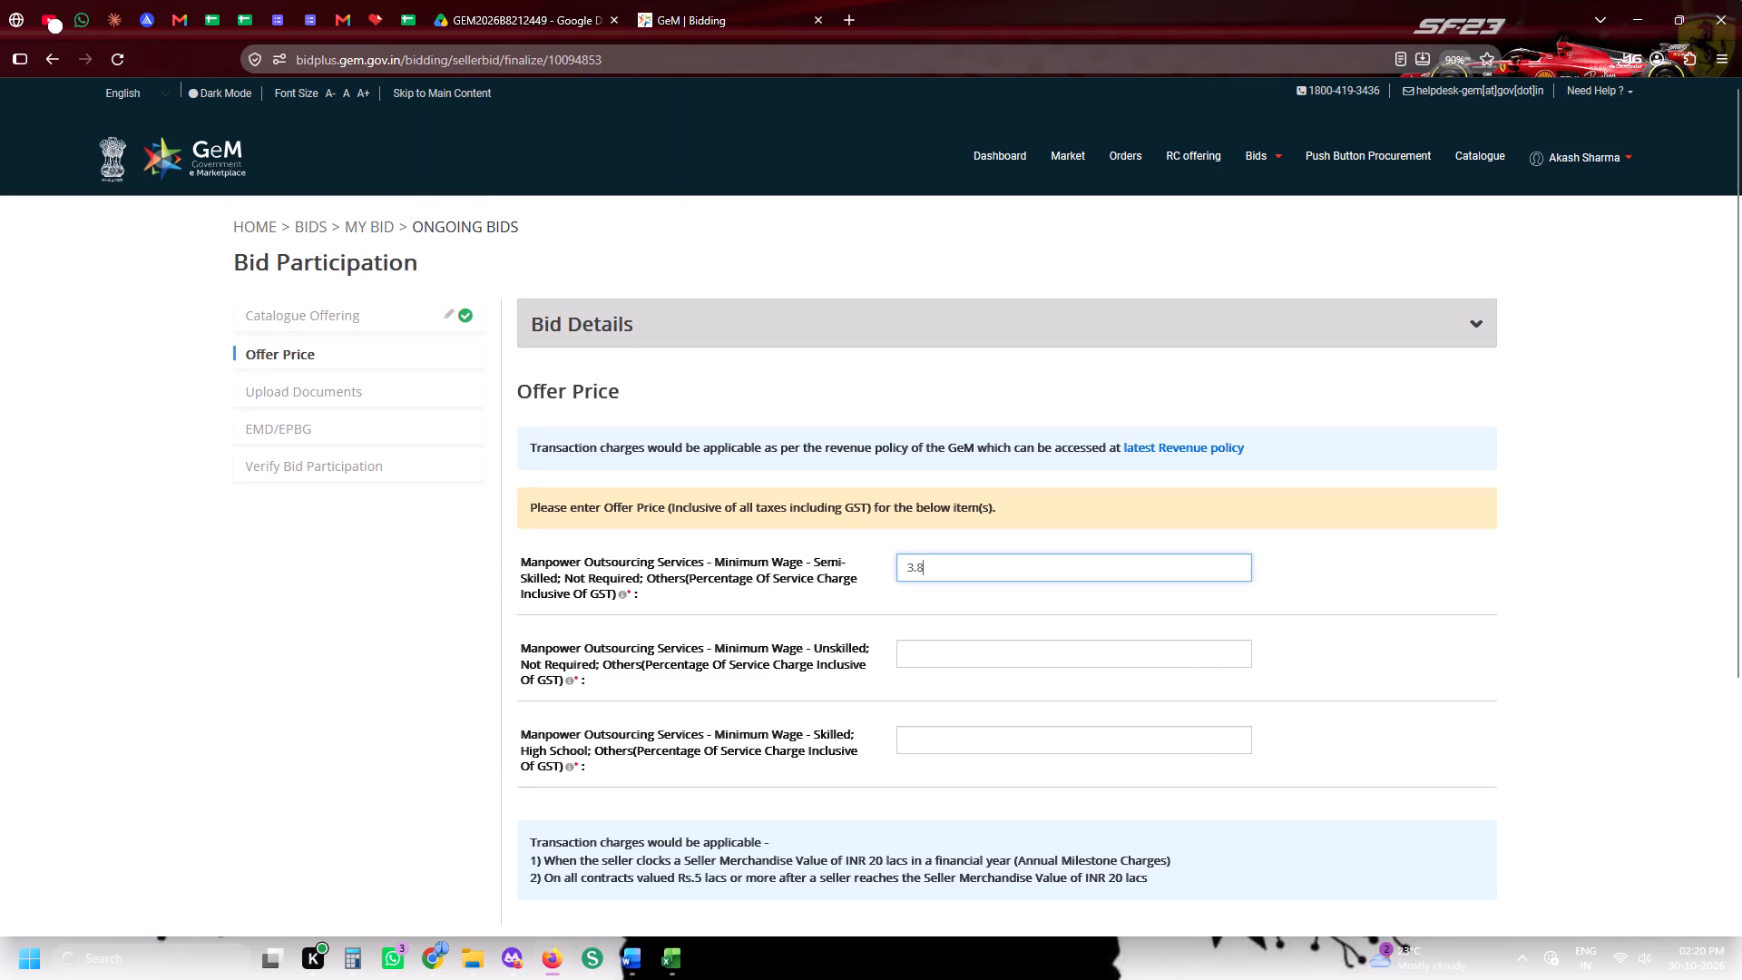
pyautogui.press('Tab')
pyautogui.write('3.853.')
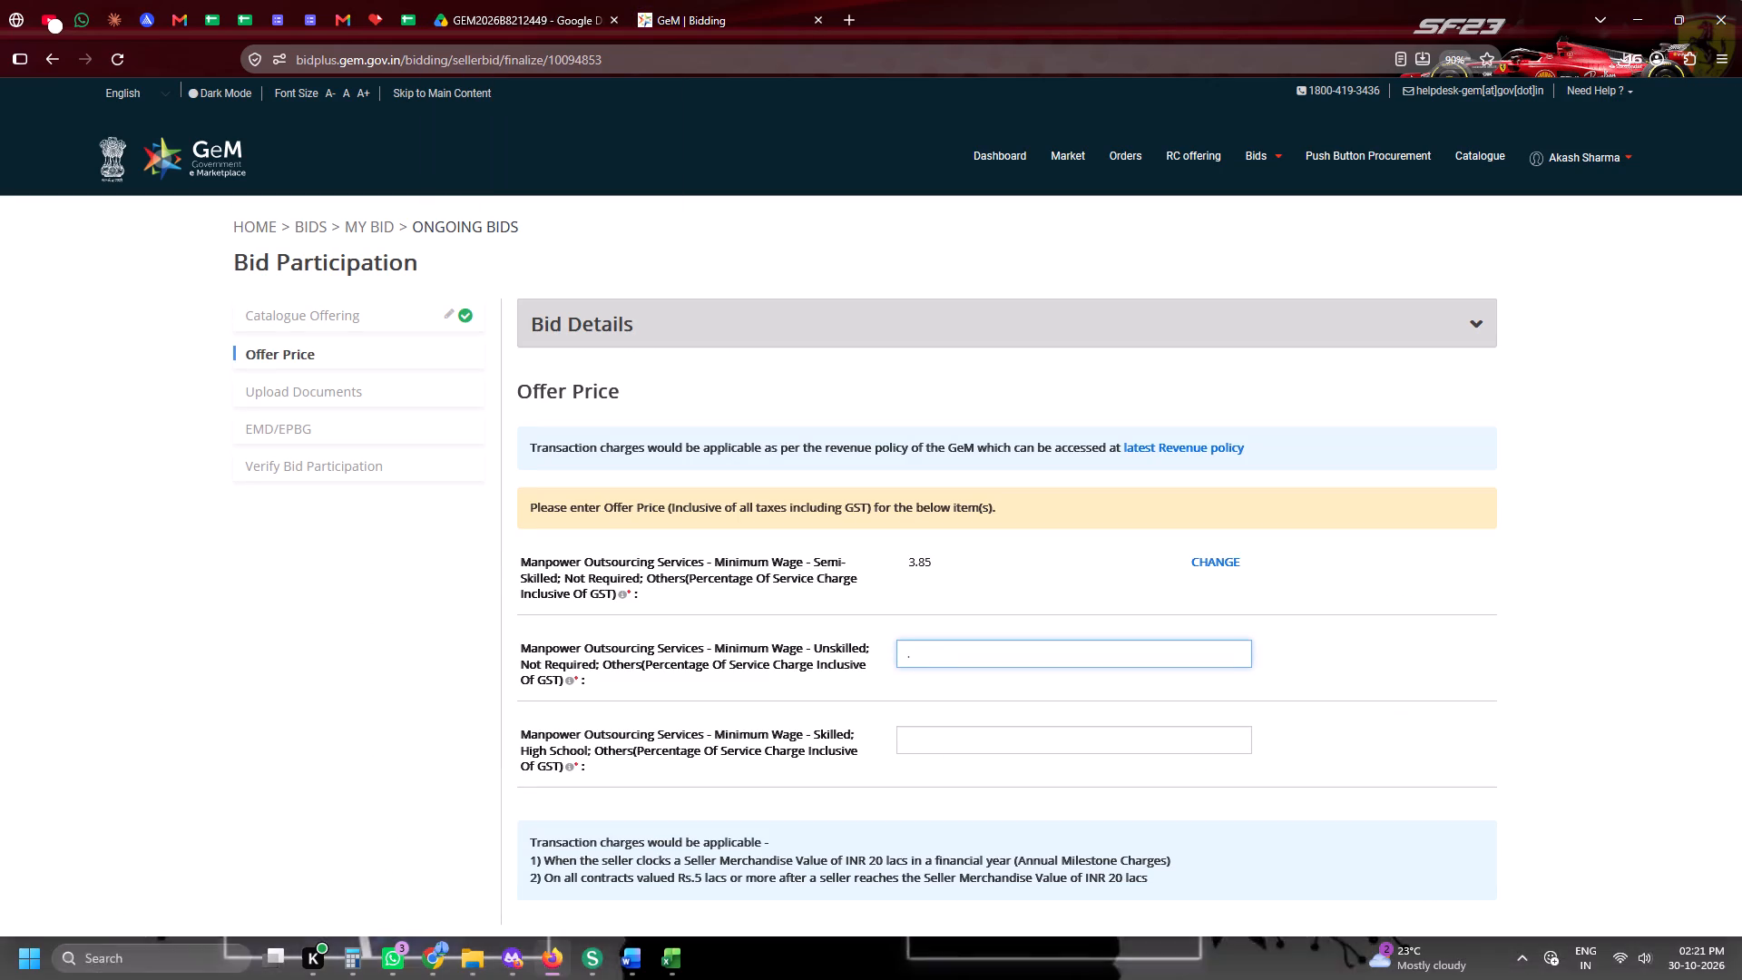
pyautogui.press('BackSpace')
pyautogui.write('3.85')
pyautogui.press('Tab')
pyautogui.write('3.85')
pyautogui.press('Tab')
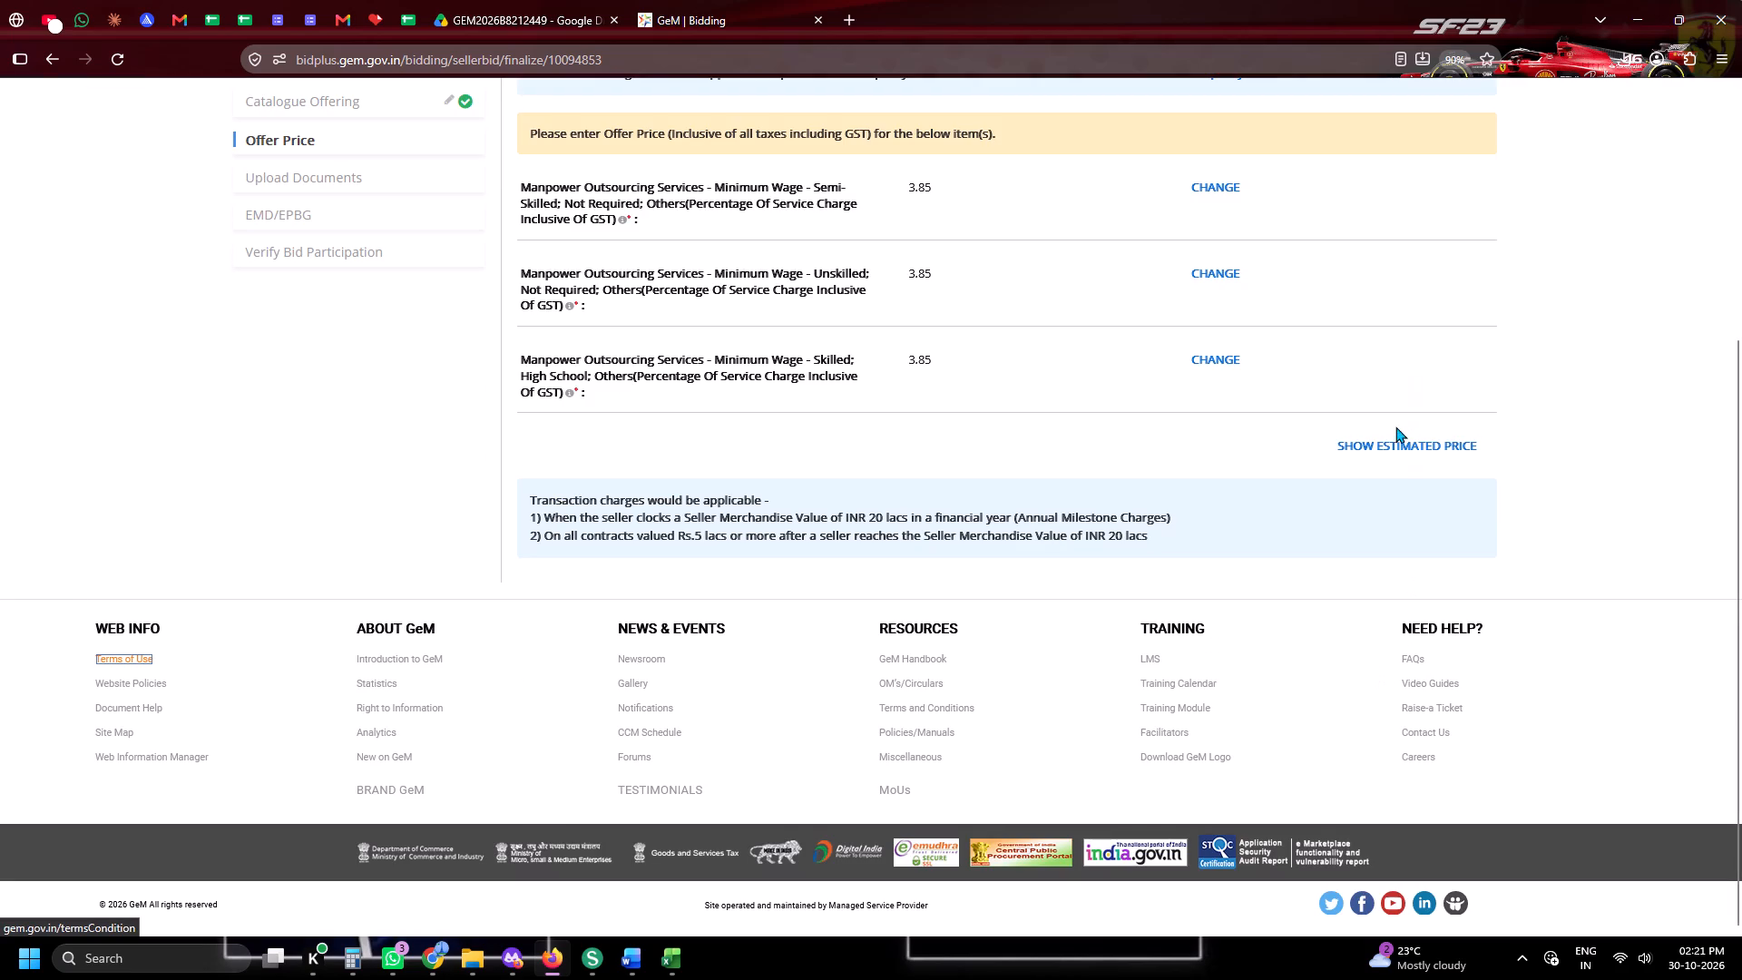
# Show the estimated price, proceed through its breakdown, then encrypt and save the financial quote.
pyautogui.click(1395, 430)
pyautogui.click(1395, 450)
pyautogui.scroll(-7, 1132, 484)
pyautogui.scroll(-3, 1190, 736)
pyautogui.click(1169, 869)
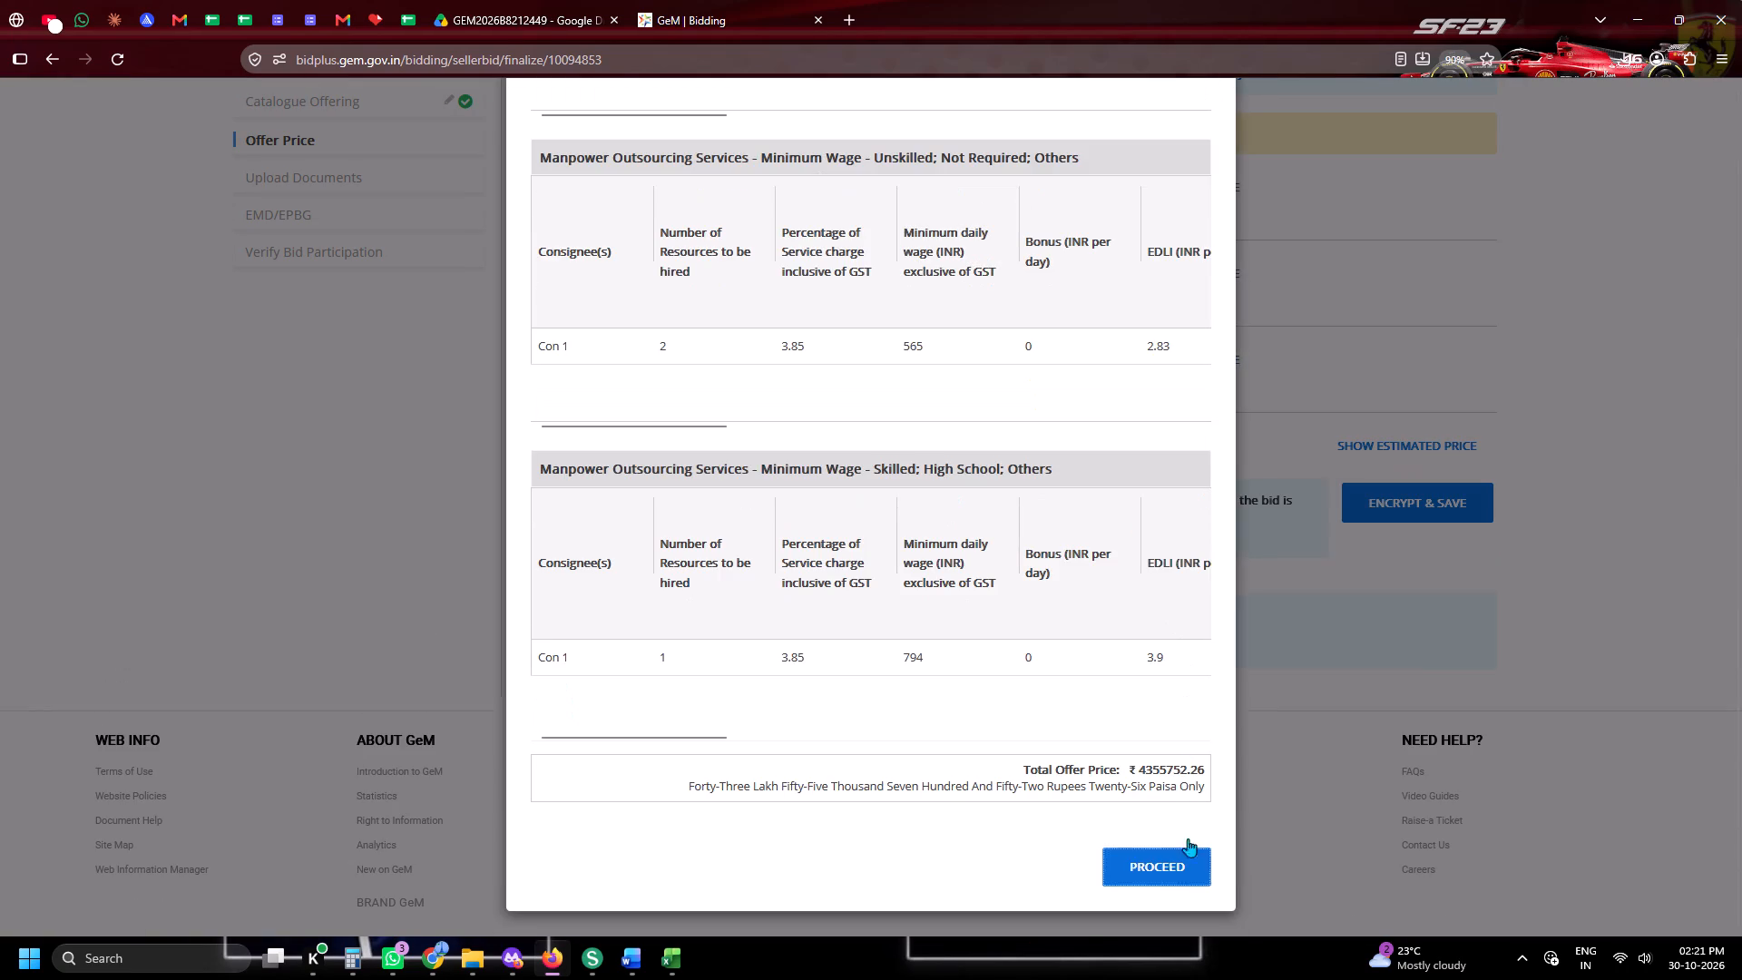
pyautogui.click(1426, 505)
pyautogui.click(932, 548)
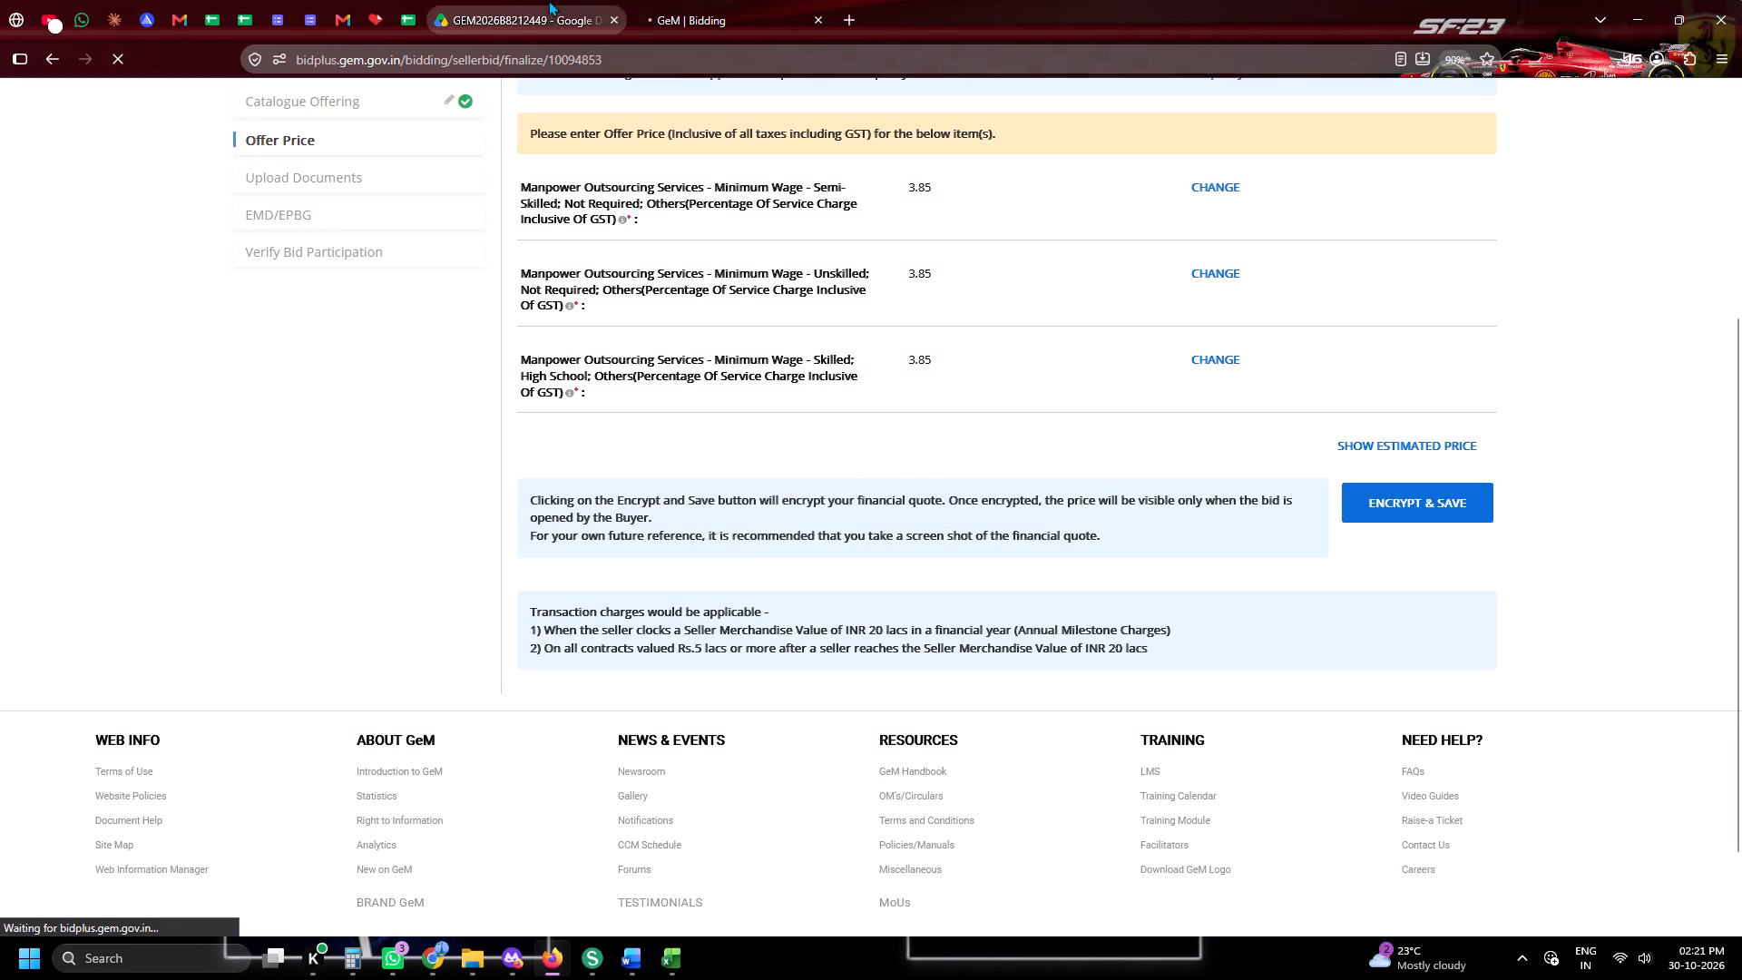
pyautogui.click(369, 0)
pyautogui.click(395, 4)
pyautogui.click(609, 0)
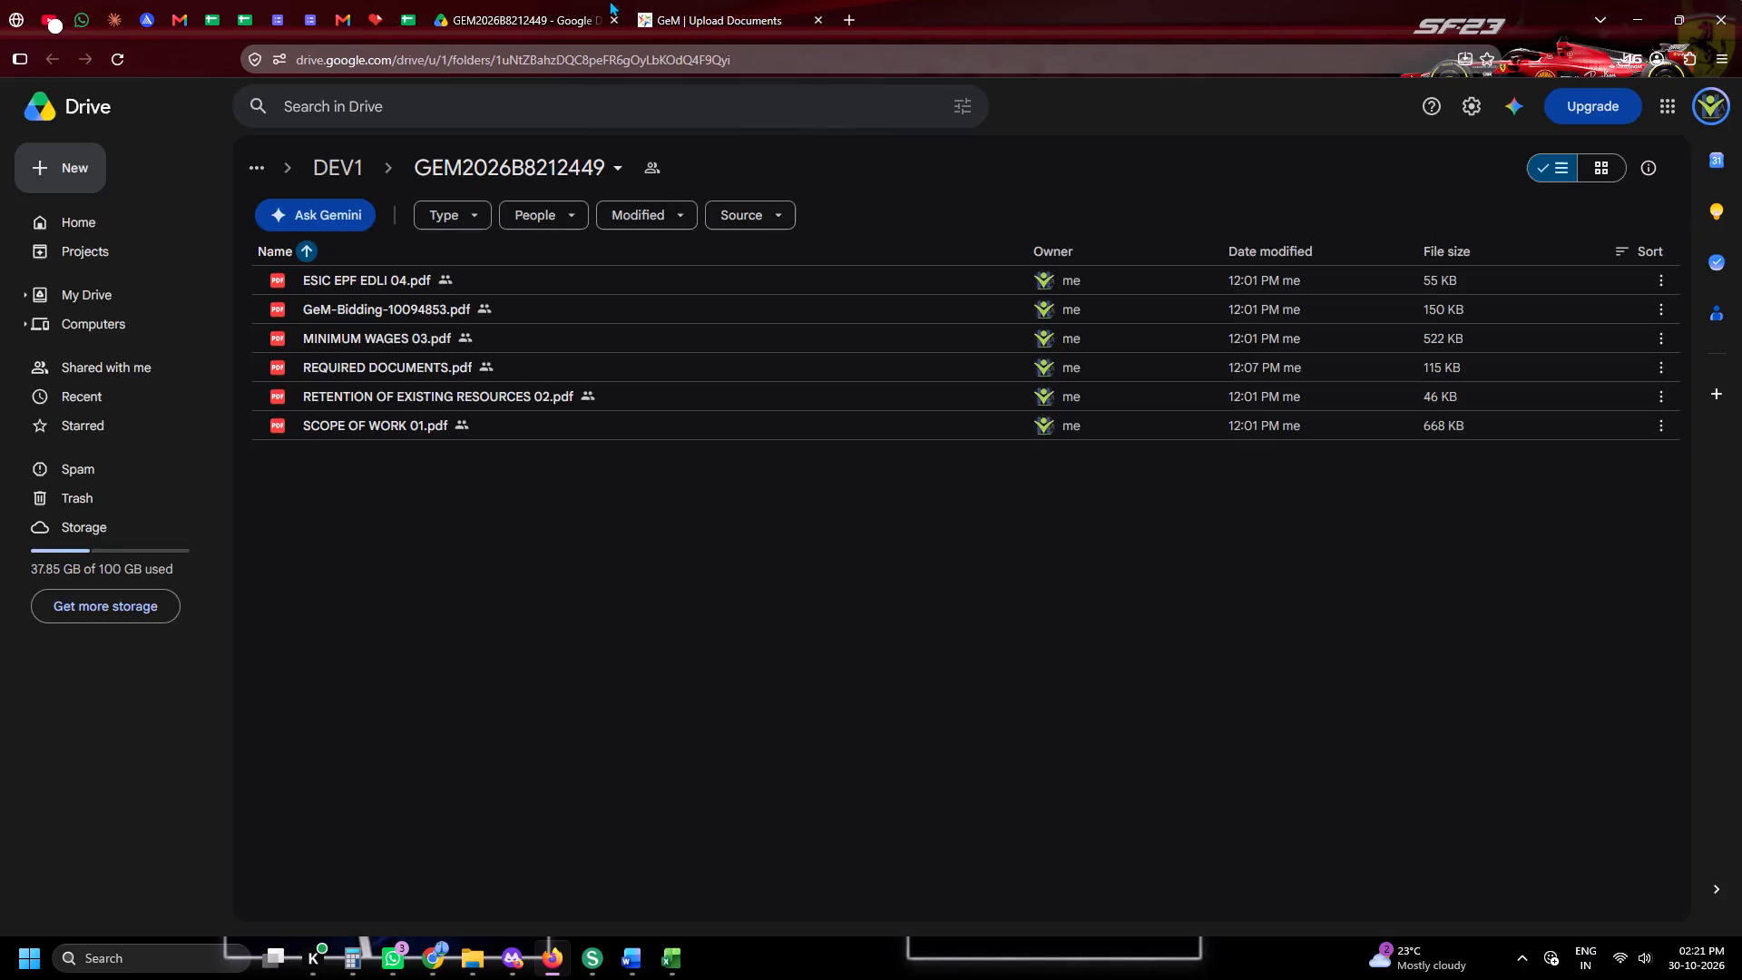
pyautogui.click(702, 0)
# Upload experience-ceretera-hhspl from the Gem Bid Documents - HHSPL folder as the Experience Criteria document.
pyautogui.click(990, 419)
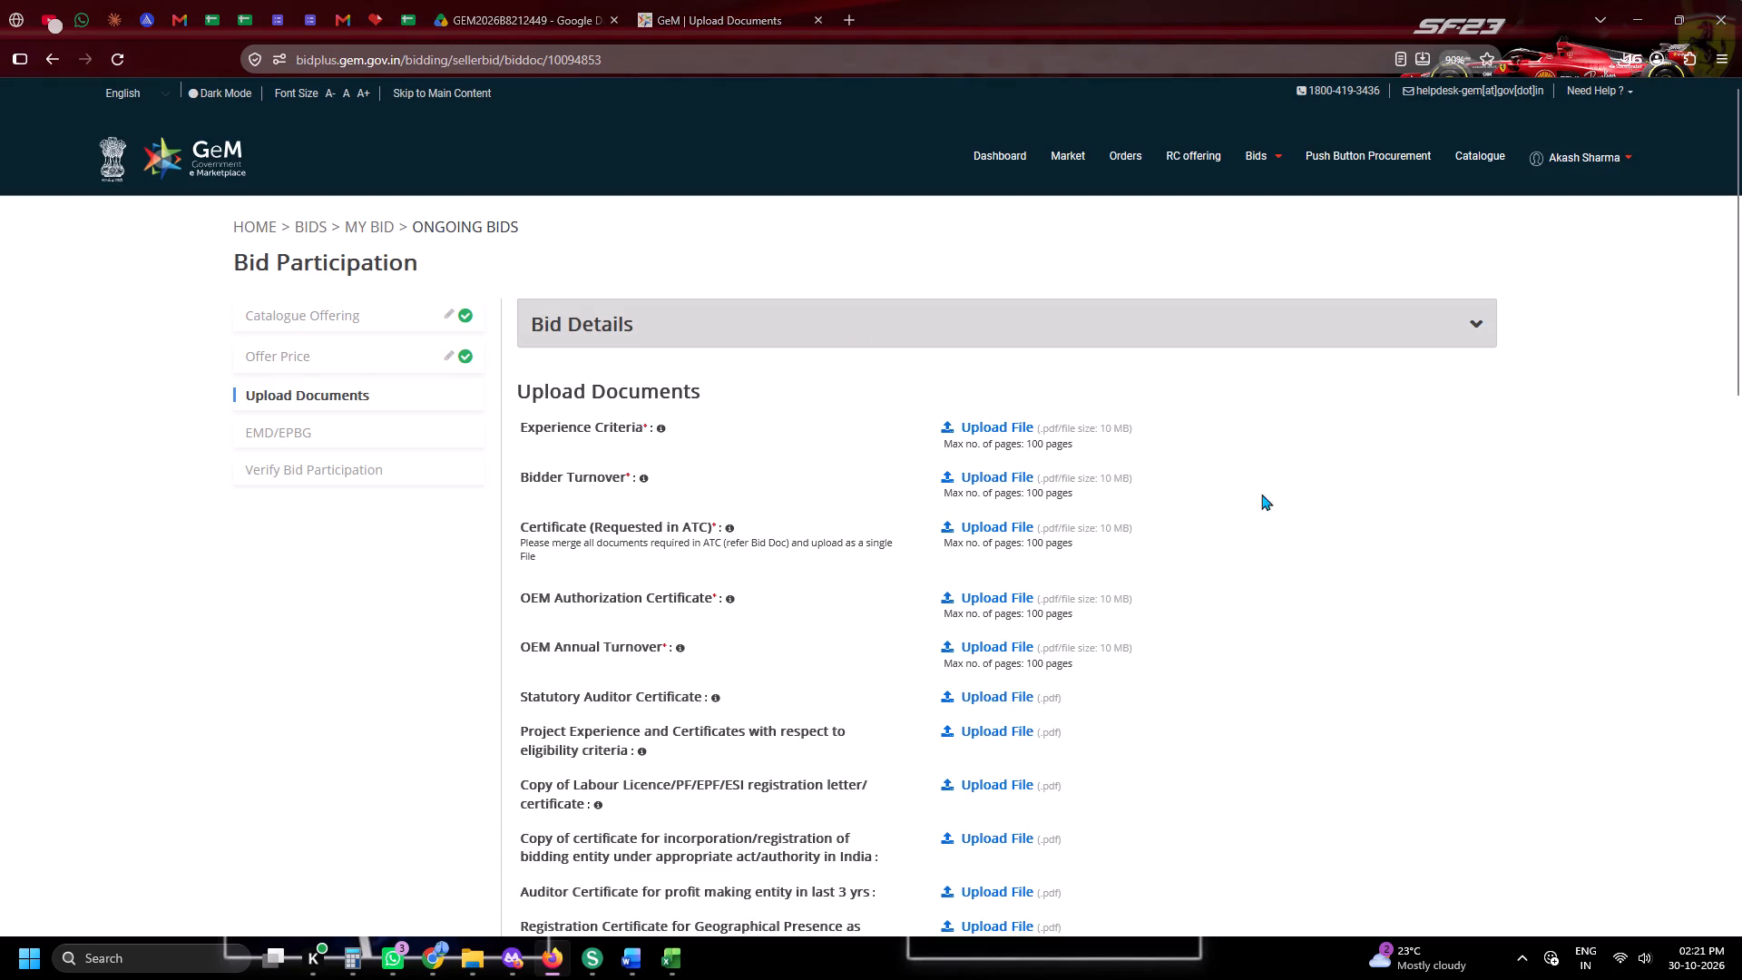
pyautogui.scroll(6, 1313, 429)
pyautogui.click(1303, 354)
pyautogui.click(1328, 376)
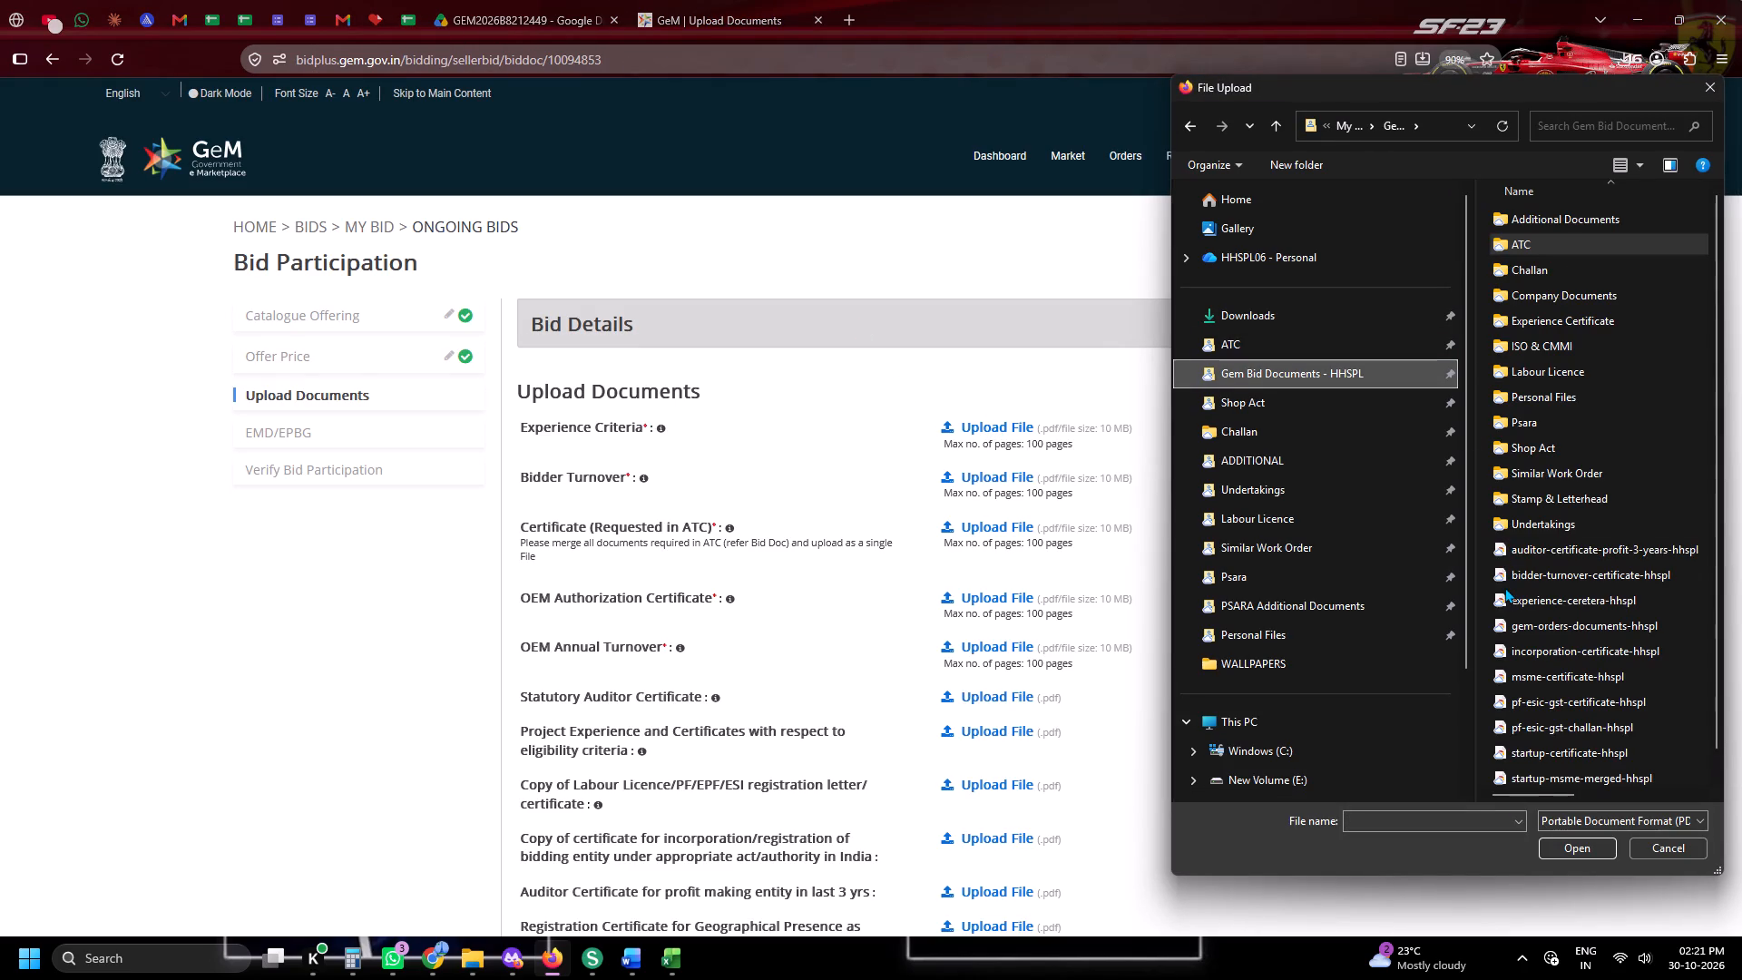
pyautogui.doubleClick(1510, 602)
# Open REQUIRED DOCUMENTS.pdf in the bid's Drive folder, read through the list of required documents and close it.
pyautogui.click(480, 0)
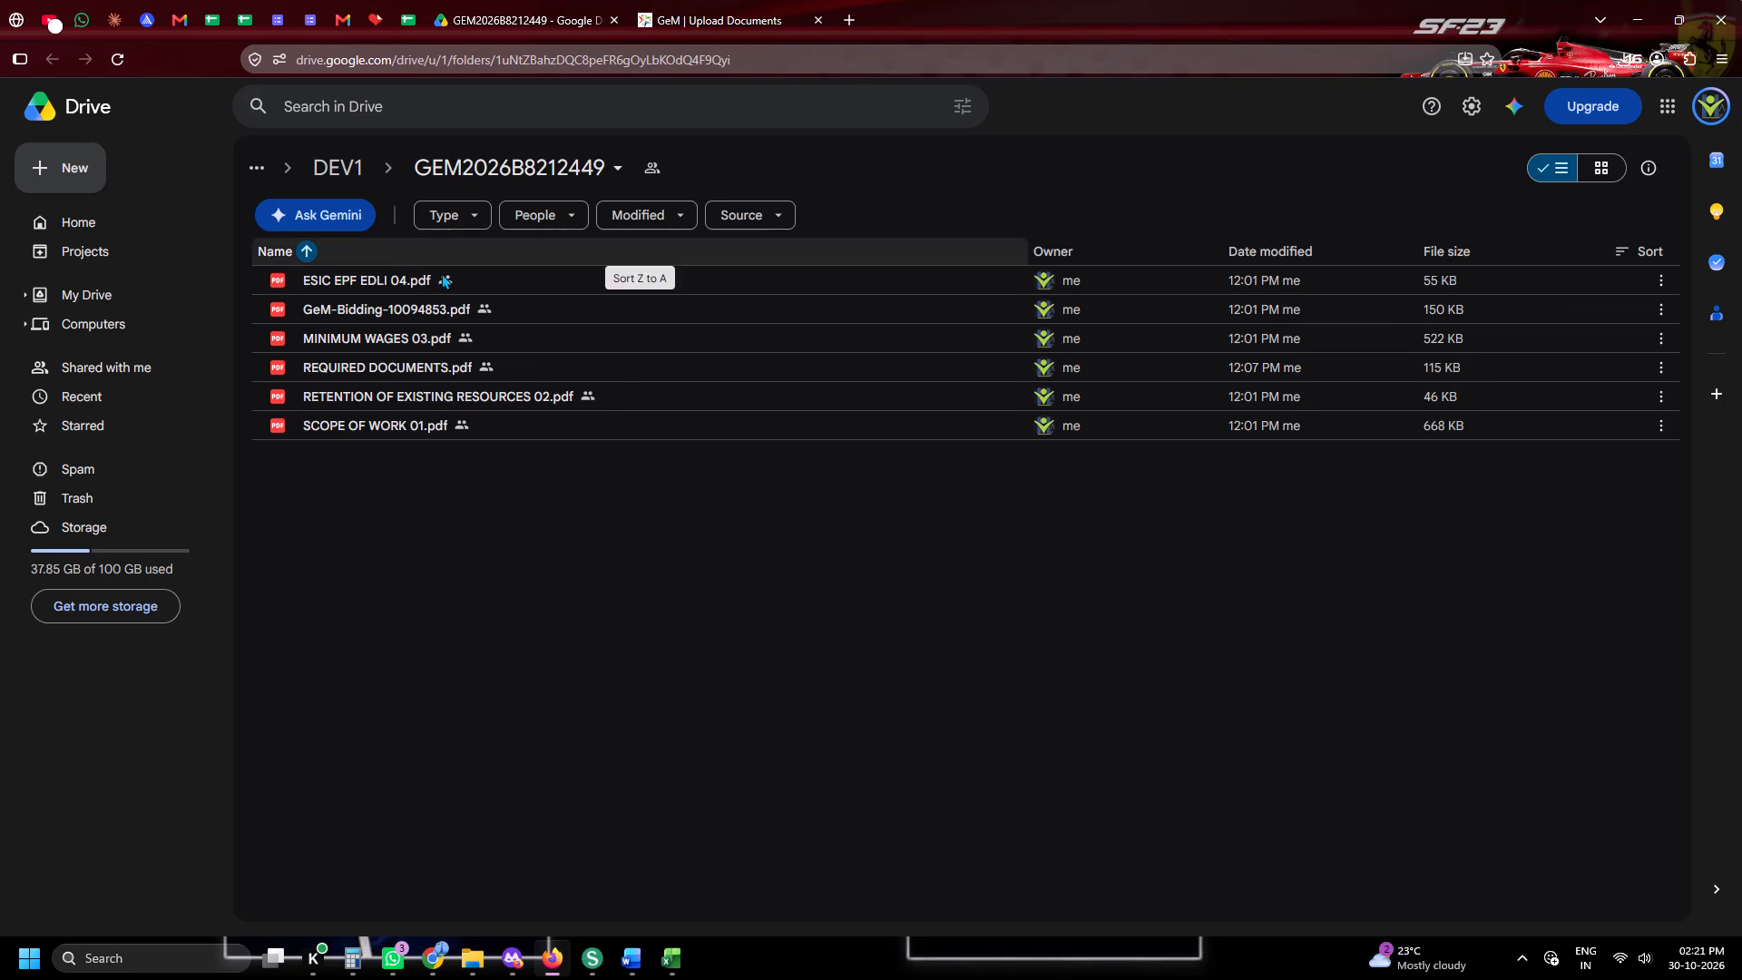
pyautogui.click(427, 367)
pyautogui.doubleClick(426, 364)
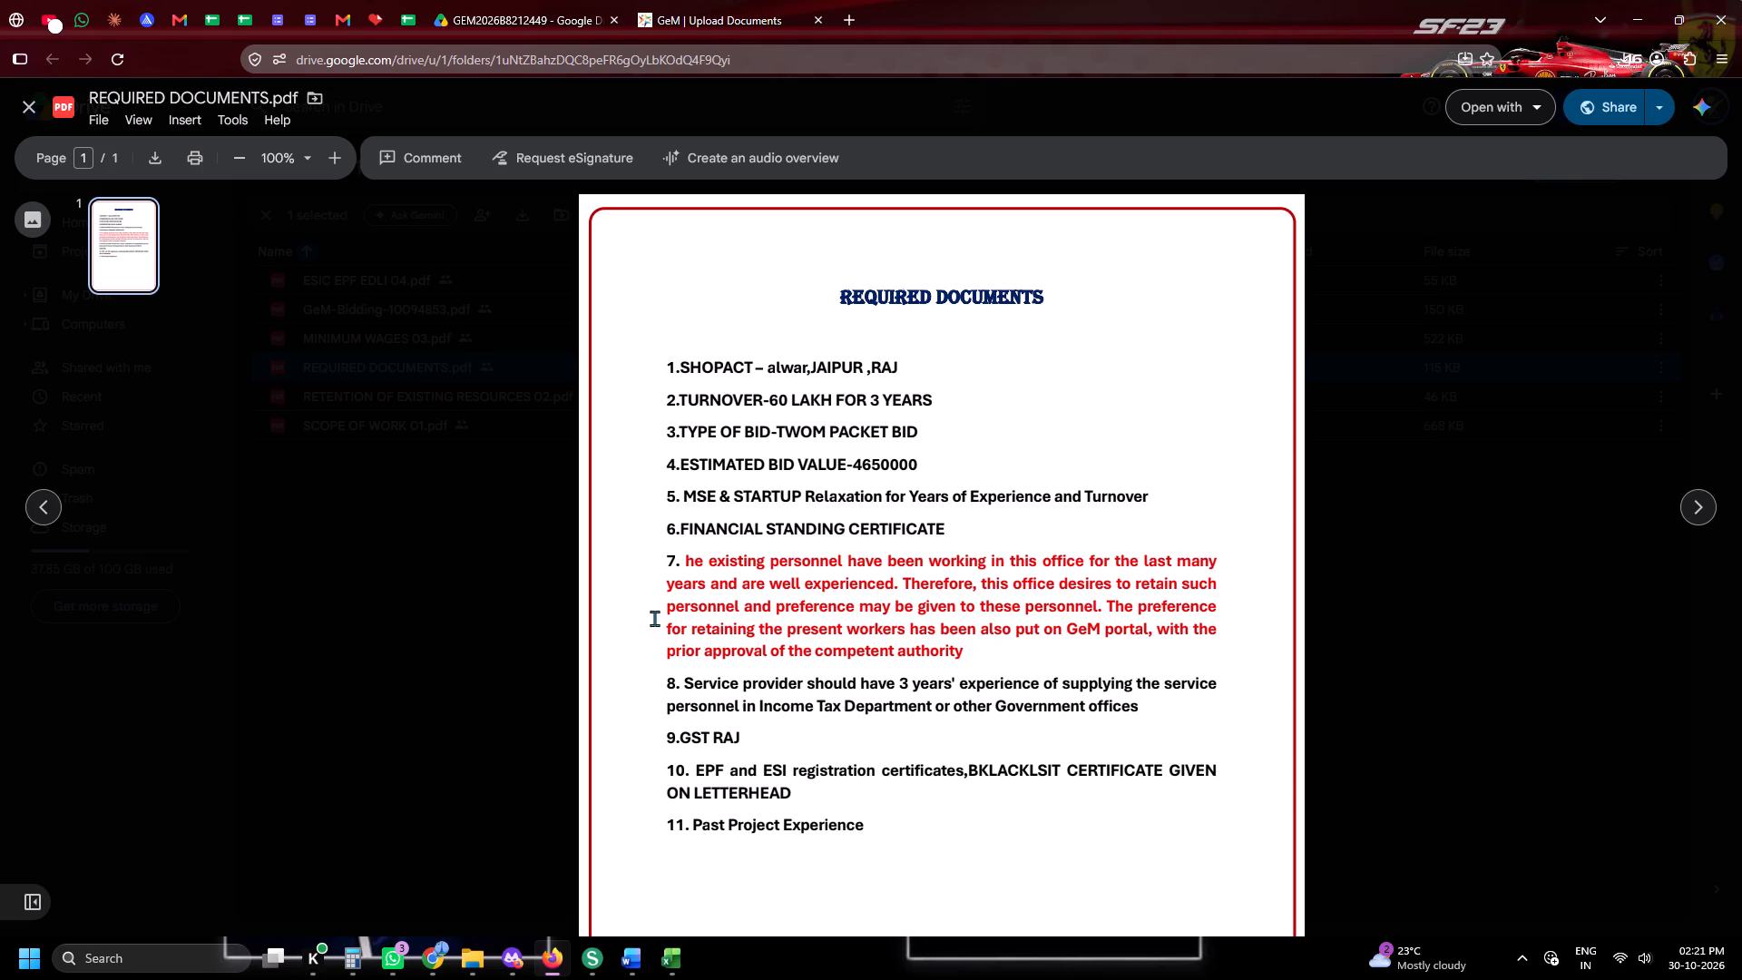
pyautogui.scroll(-12, 694, 636)
pyautogui.scroll(6, 694, 636)
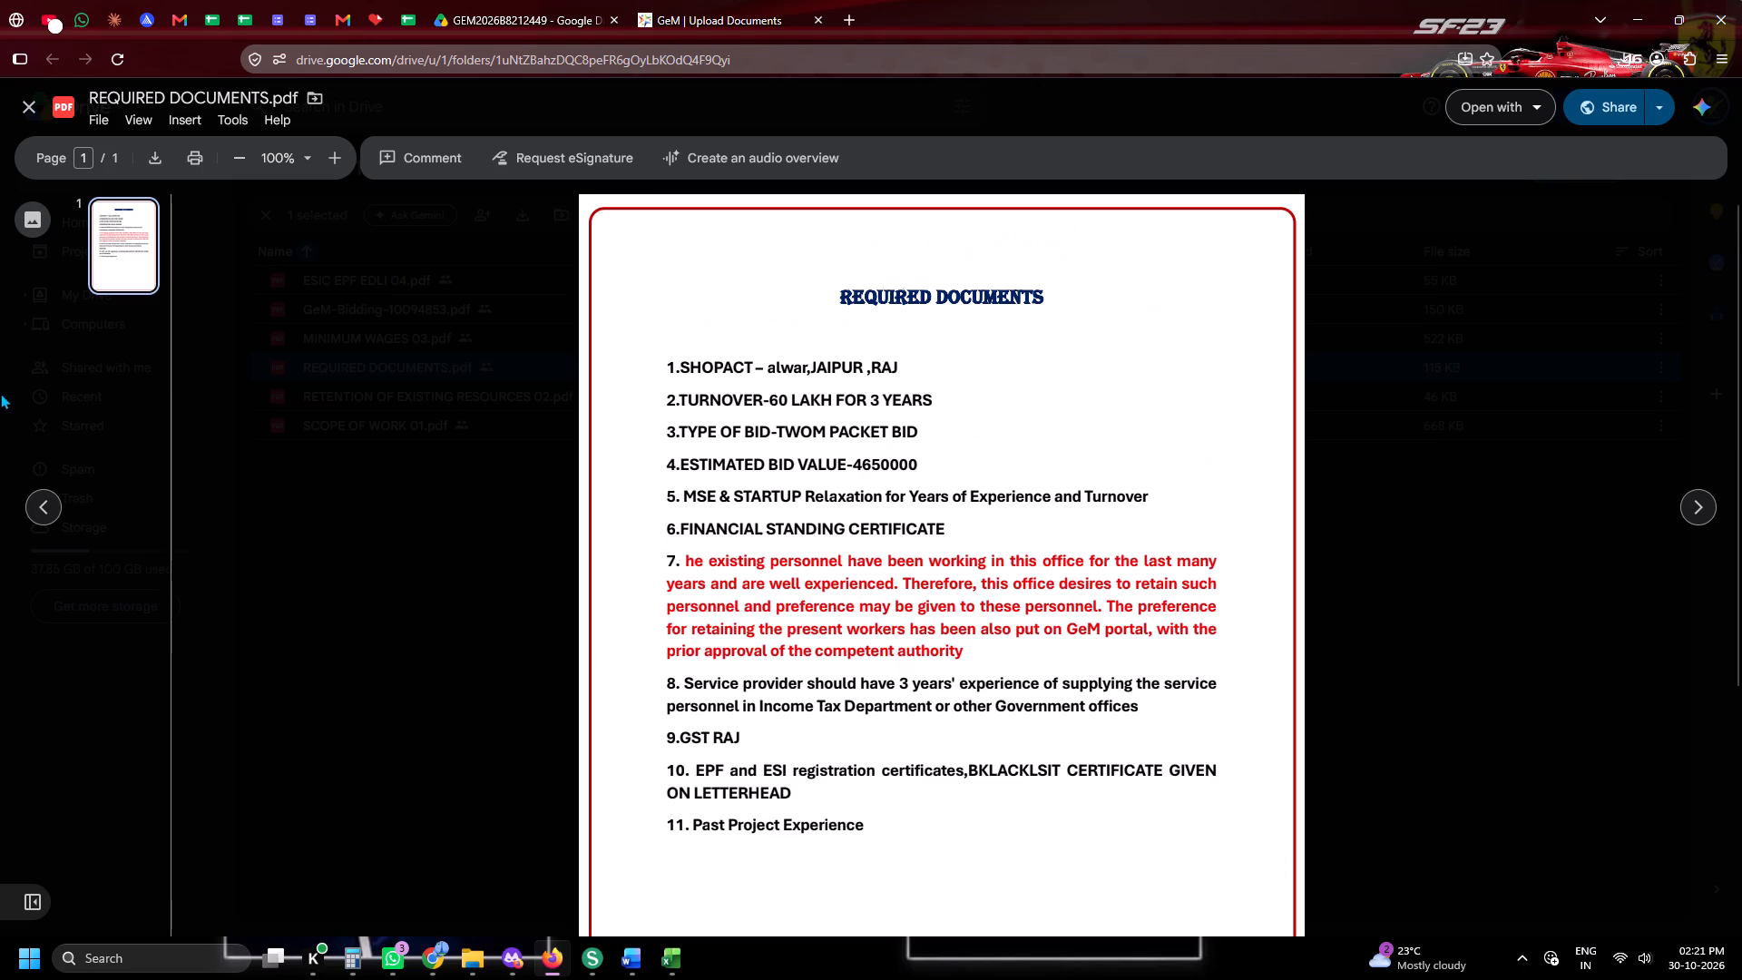
pyautogui.click(25, 101)
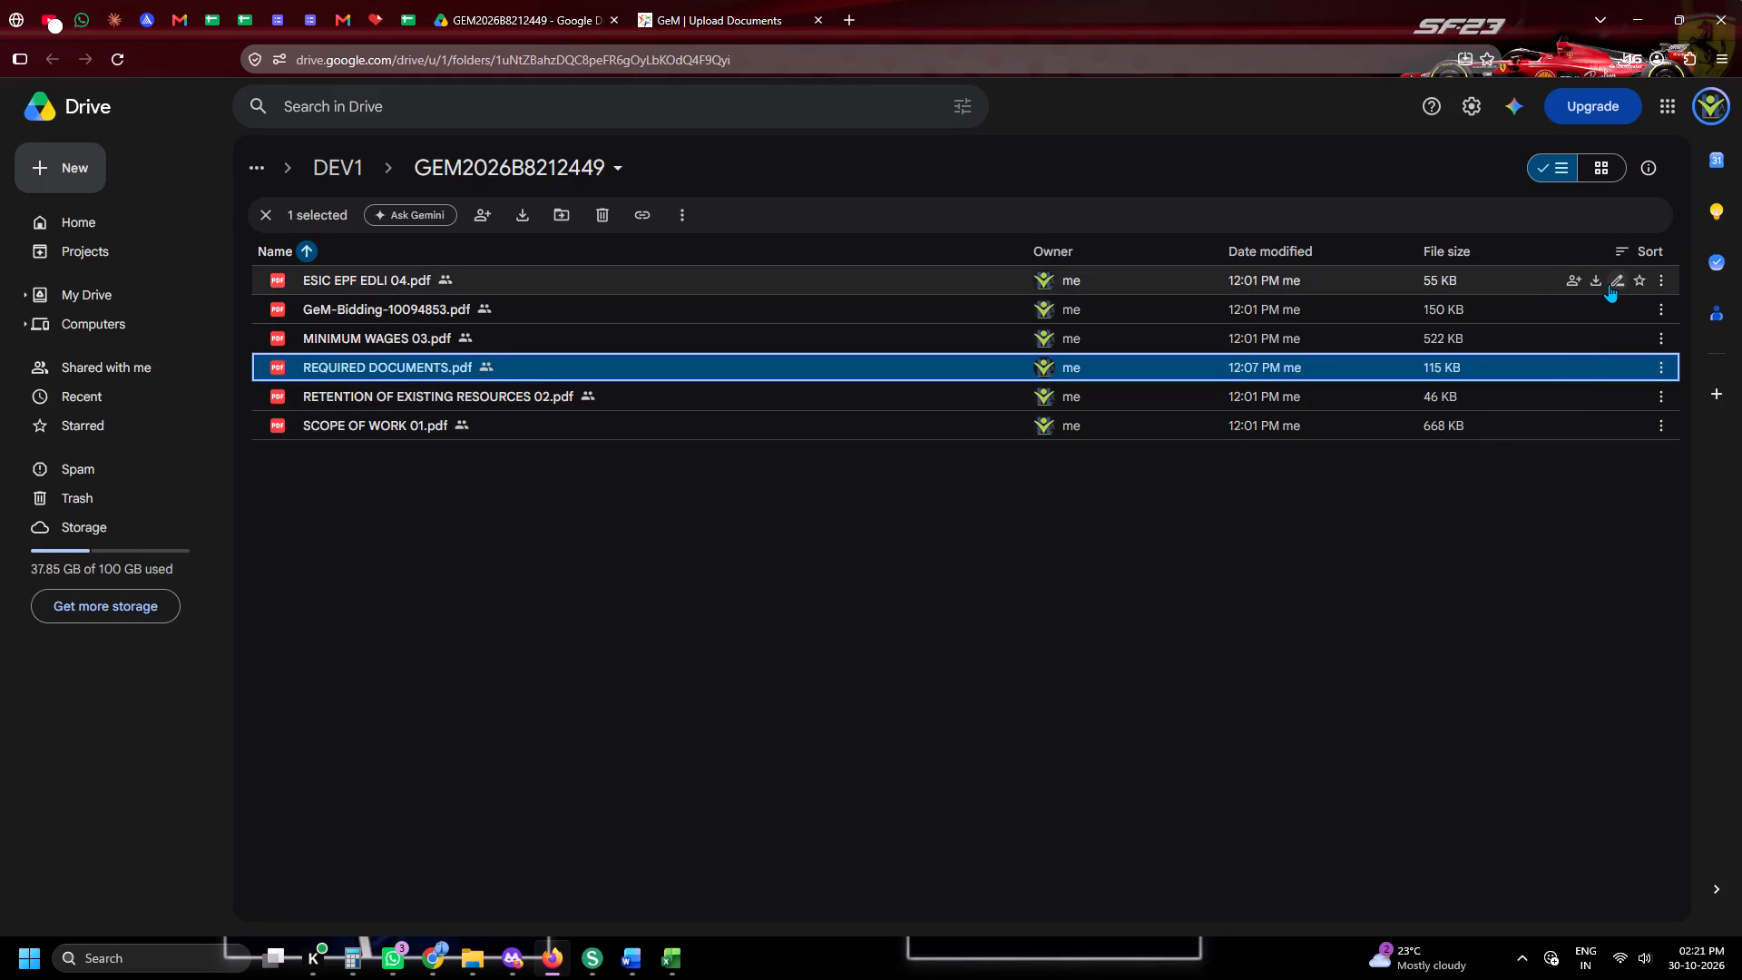
# Download ESIC EPF EDLI 04, MINIMUM WAGES 03, RETENTION OF EXISTING RESOURCES 02 and SCOPE OF WORK 01 from the bid's Drive folder.
pyautogui.click(1596, 282)
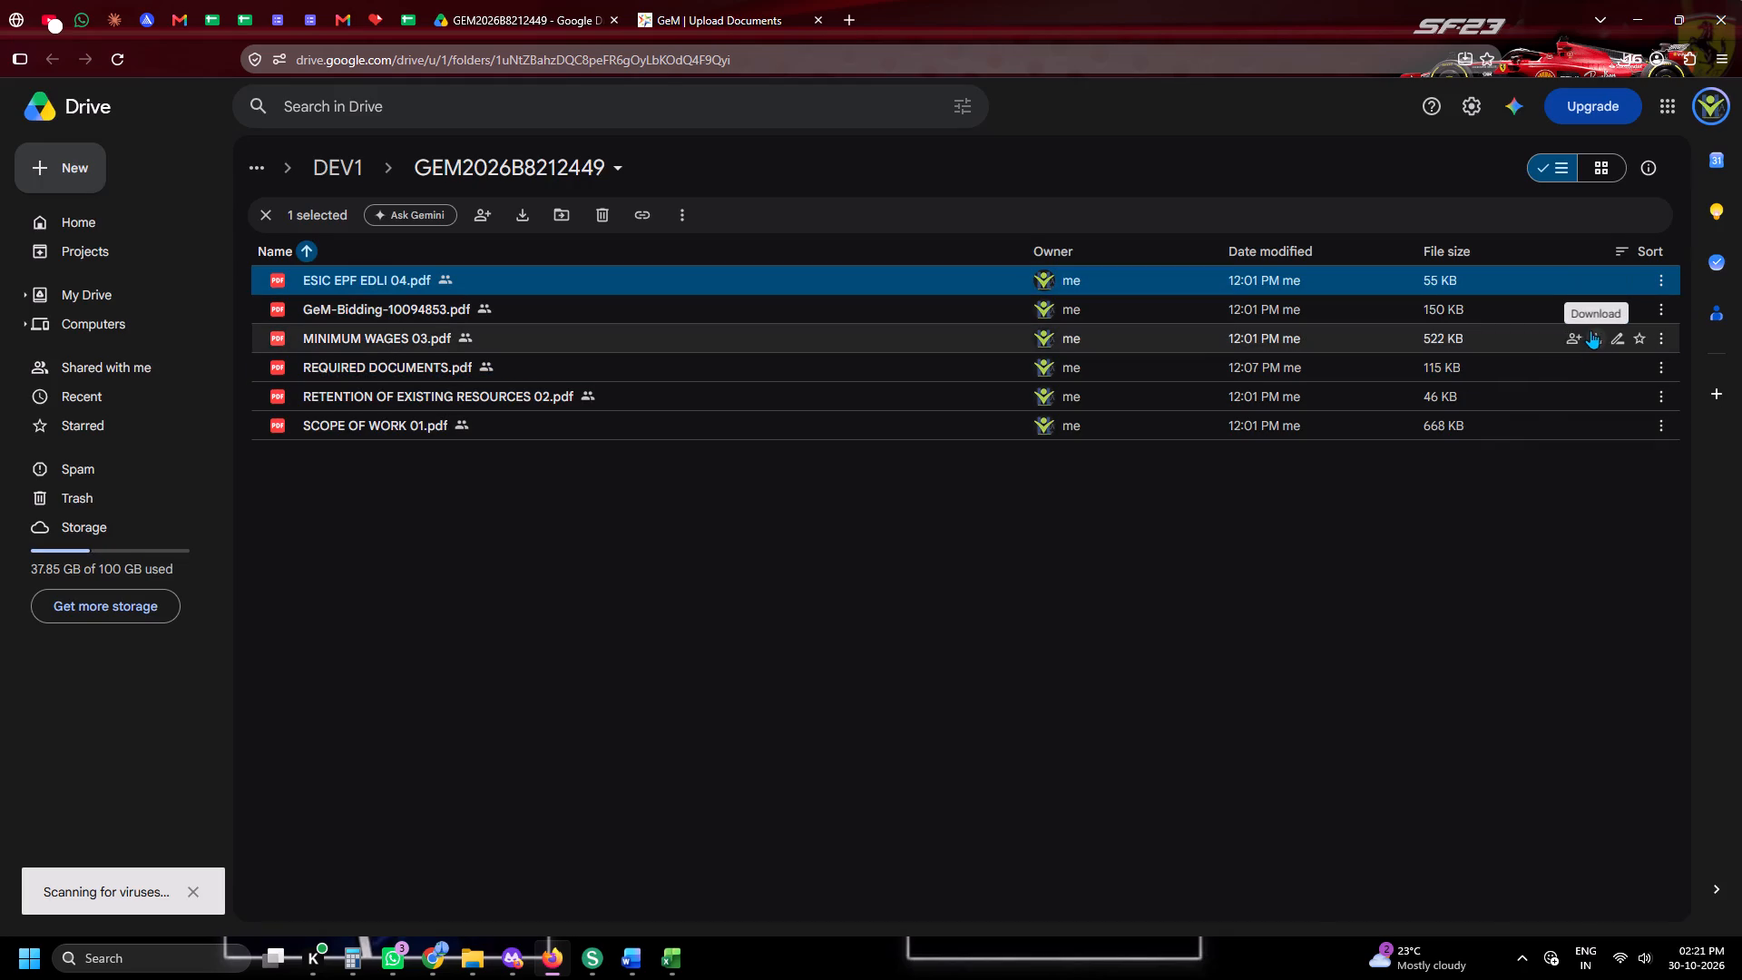
pyautogui.click(1600, 333)
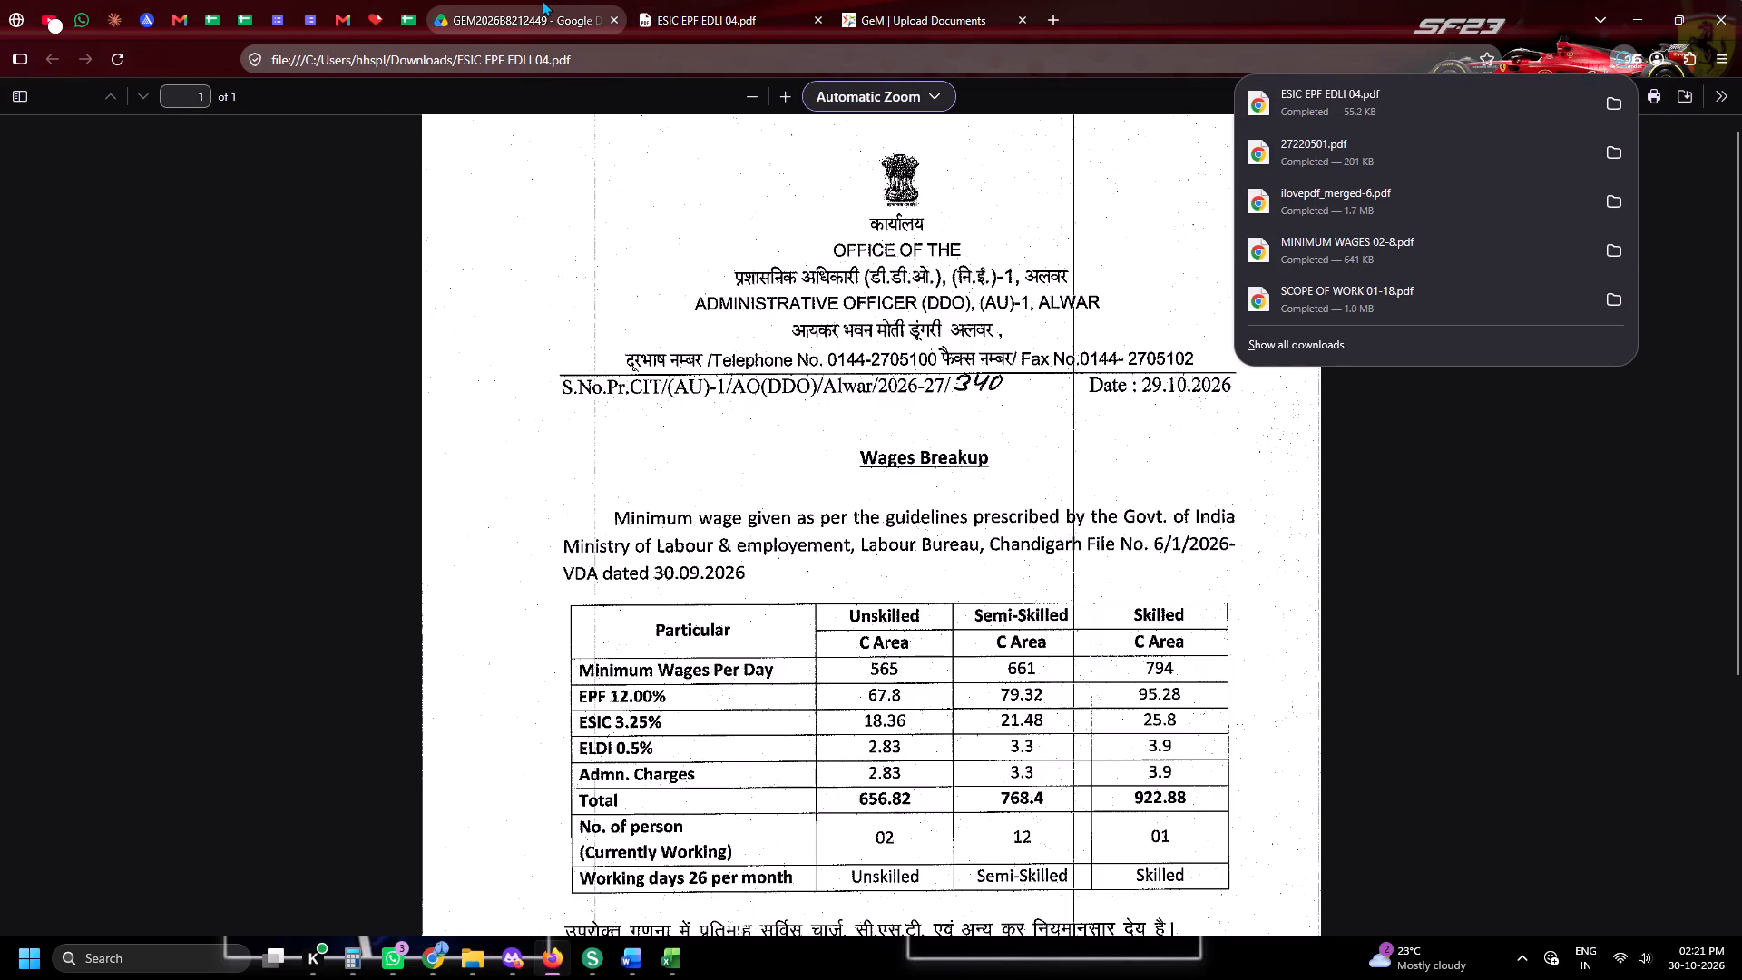
pyautogui.click(542, 0)
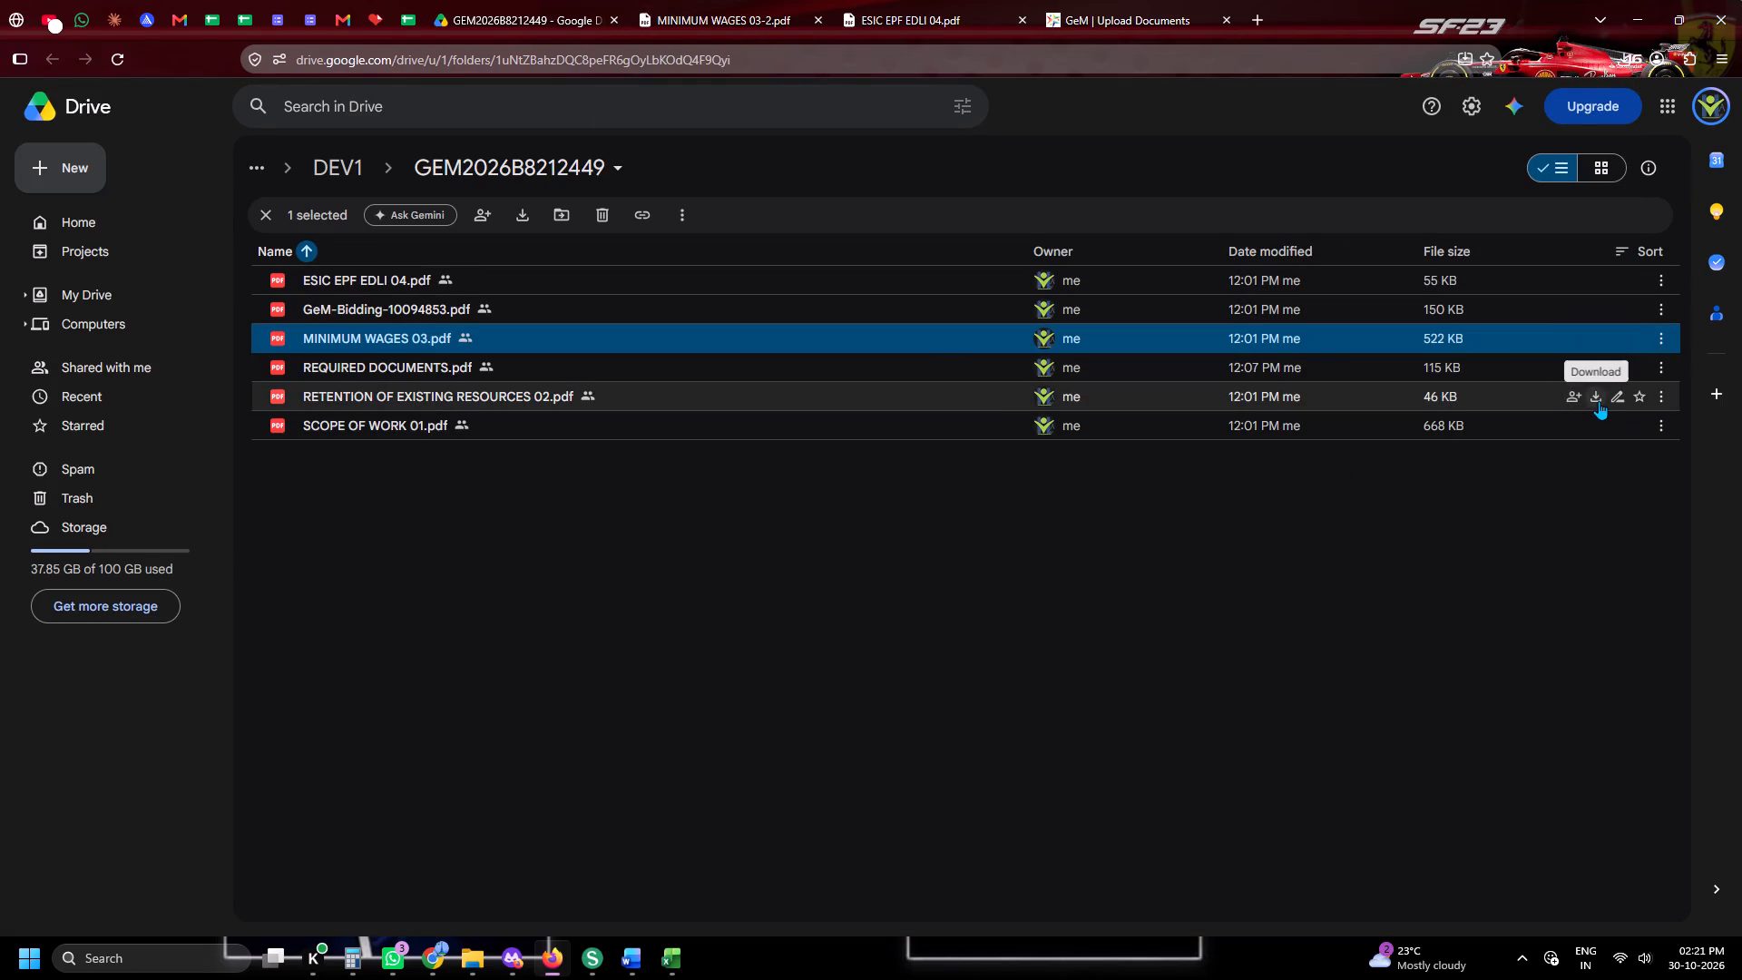
pyautogui.click(1599, 401)
pyautogui.click(1591, 427)
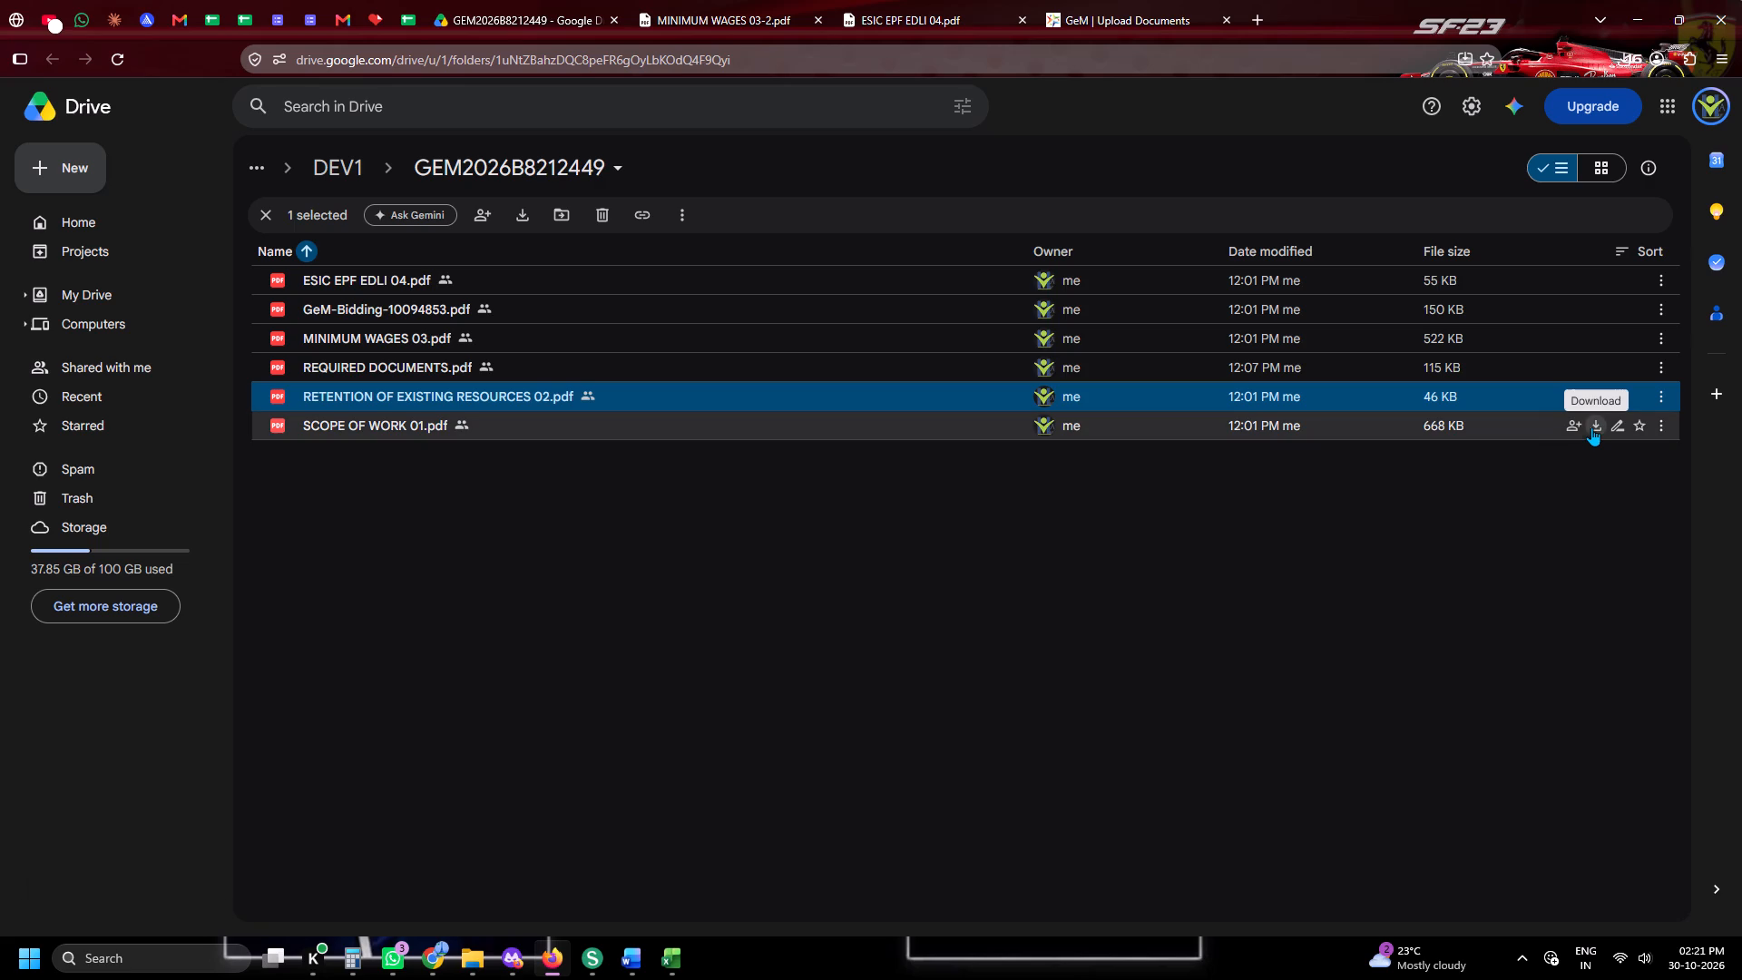
# Switch to Sejda PDF Desktop, start a new PDF merge and load the four downloaded bid PDFs.
pyautogui.click(591, 964)
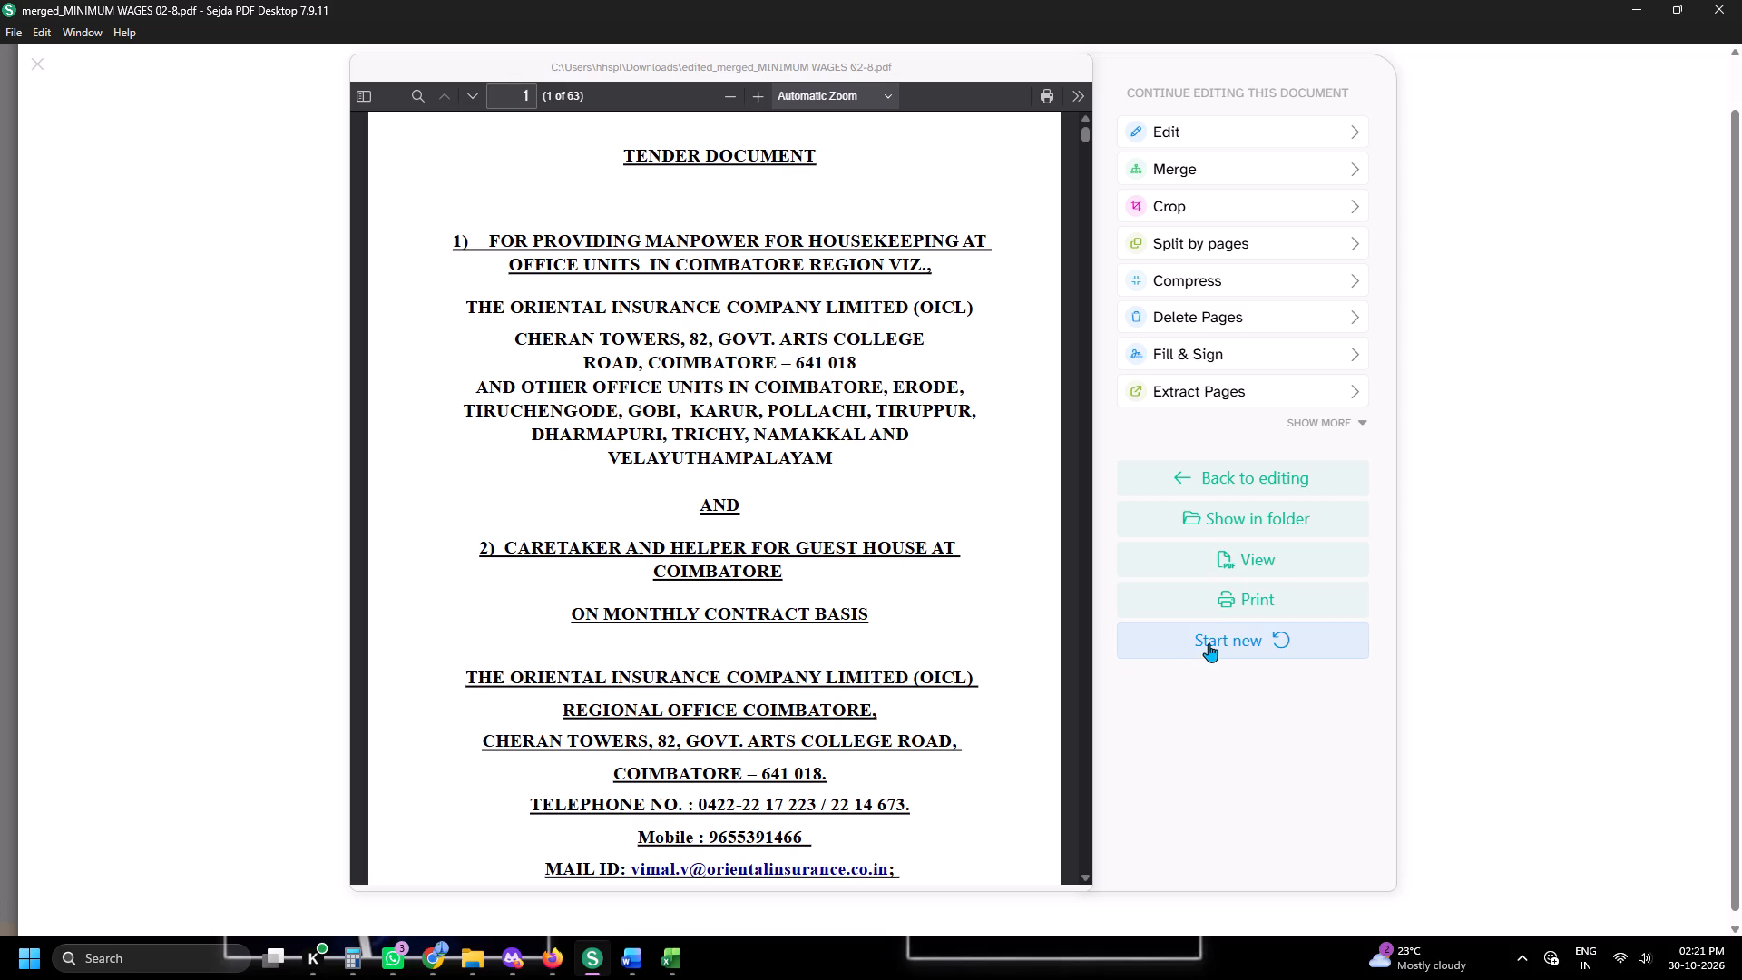
pyautogui.click(1209, 643)
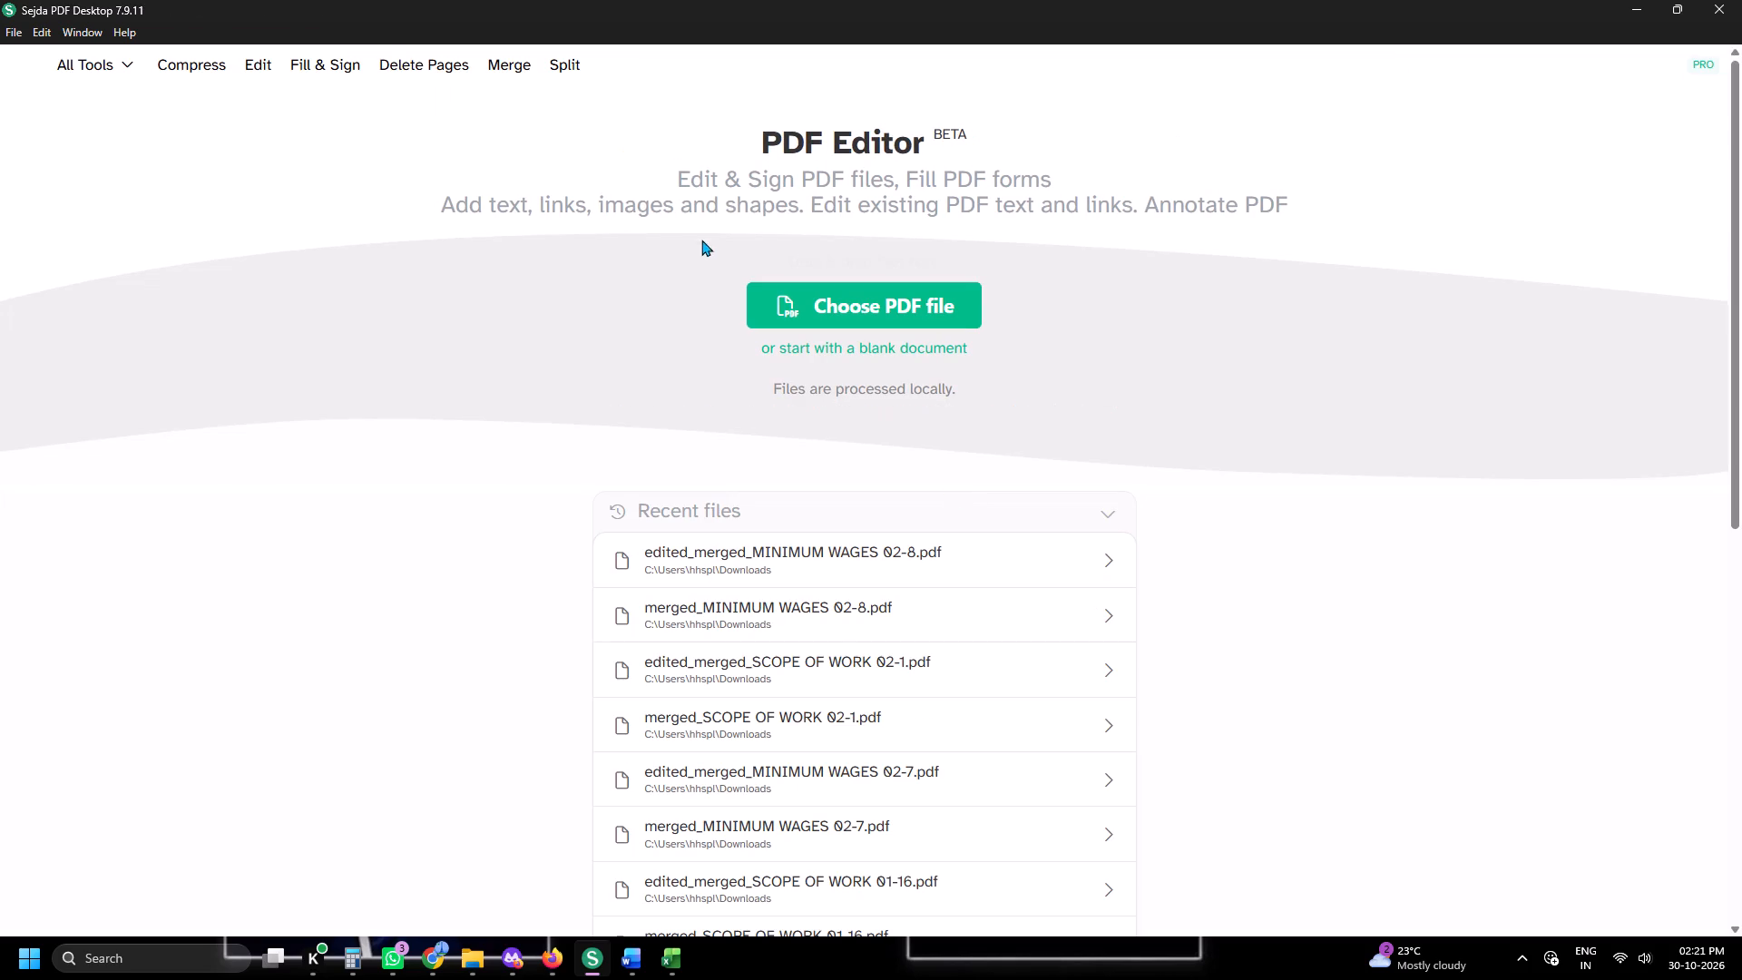
pyautogui.click(518, 58)
pyautogui.click(762, 263)
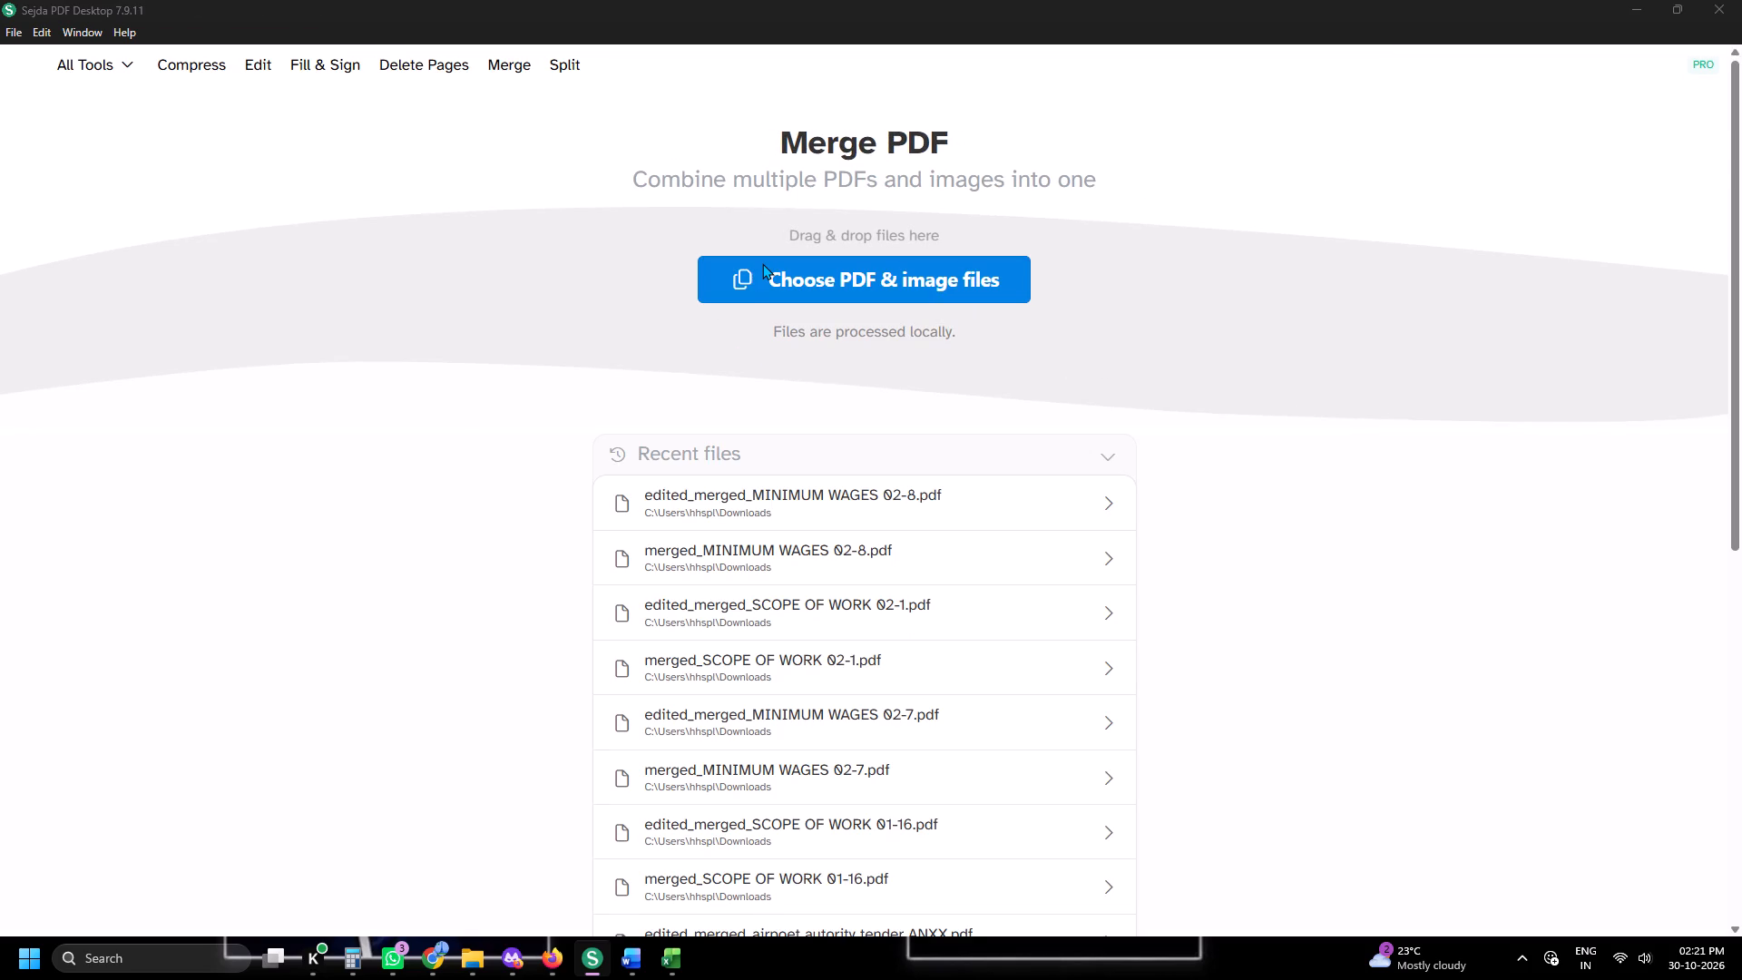
pyautogui.moveTo(321, 182); pyautogui.dragTo(347, 273)
pyautogui.click(419, 445)
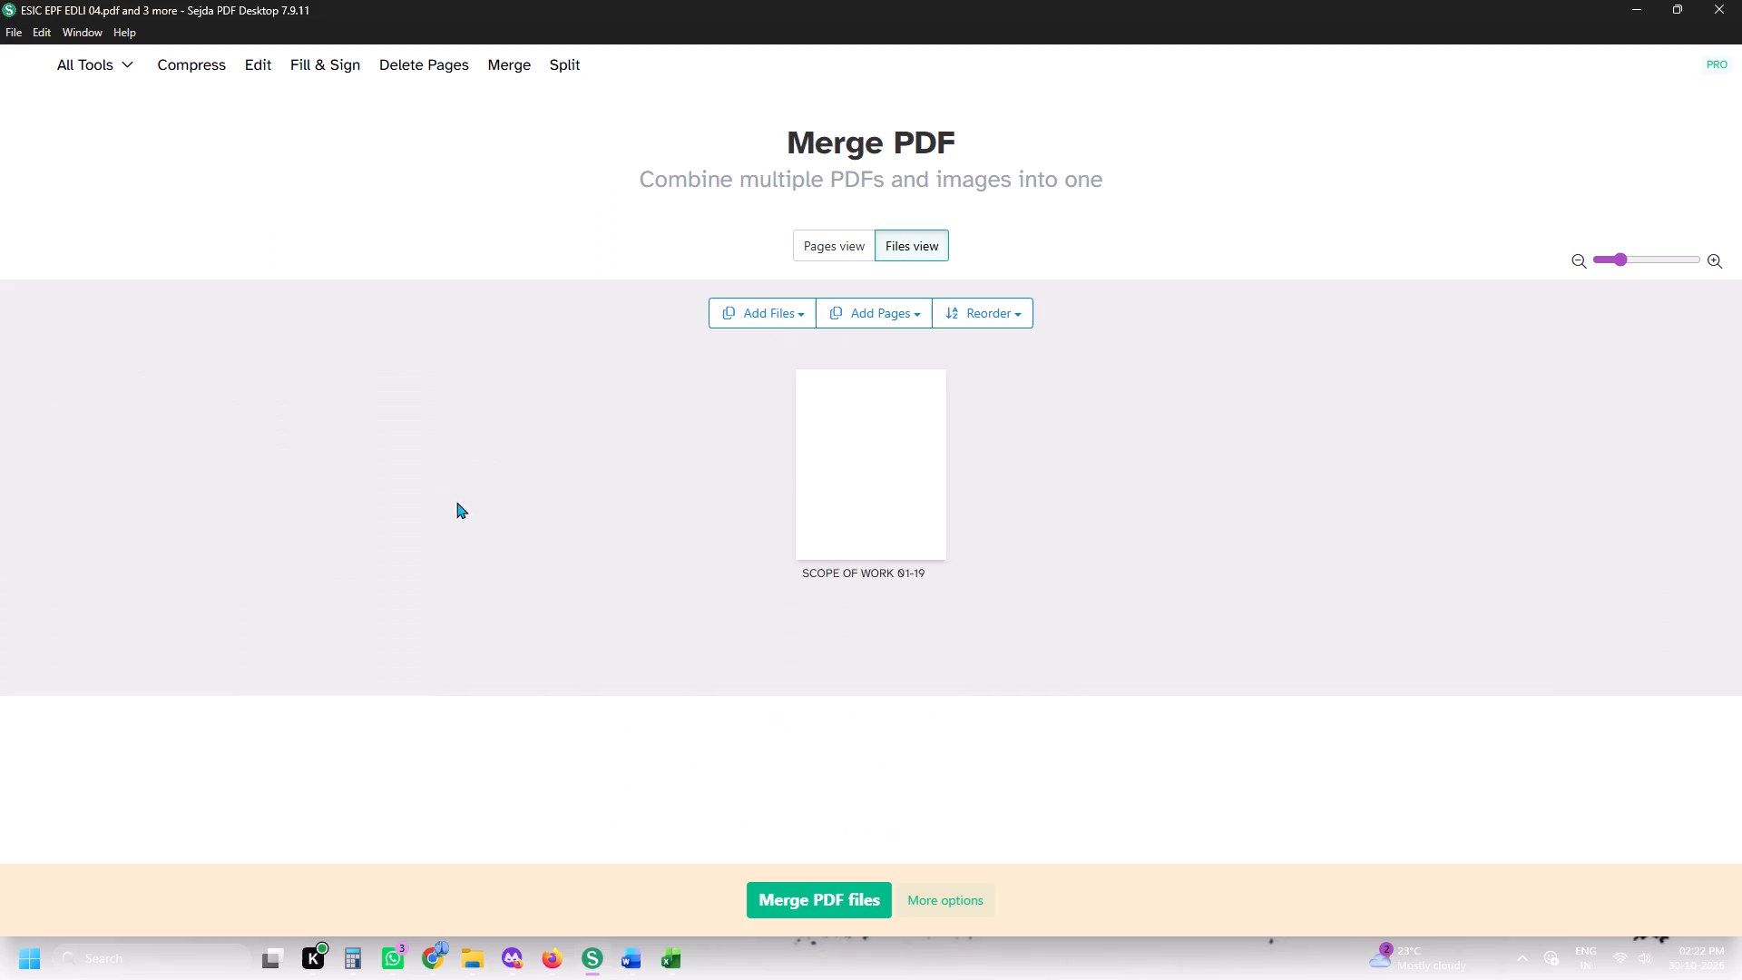
# Order the files as SCOPE OF WORK, RETENTION, MINIMUM WAGES, ESIC EPF EDLI and merge them into Downloads as merged_SCOPE OF WORK 01-19.
pyautogui.moveTo(1171, 517); pyautogui.dragTo(450, 509)
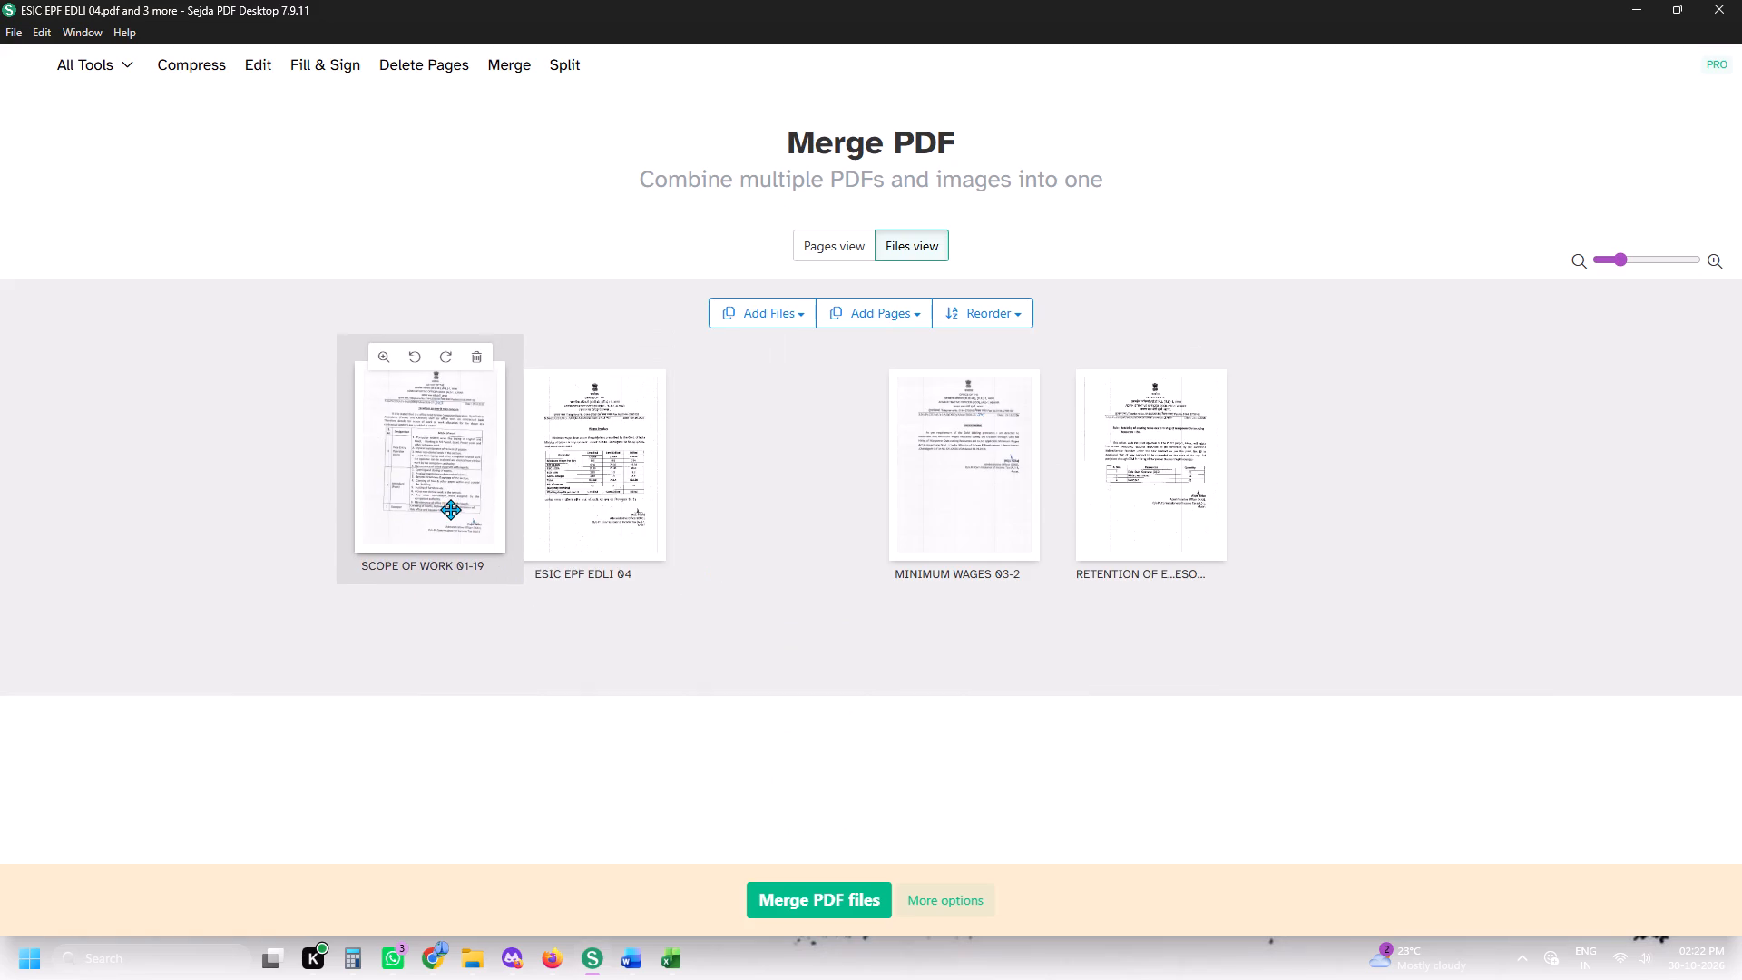
pyautogui.moveTo(450, 509); pyautogui.dragTo(512, 504)
pyautogui.moveTo(747, 479); pyautogui.dragTo(1254, 465)
pyautogui.moveTo(969, 483); pyautogui.dragTo(751, 504)
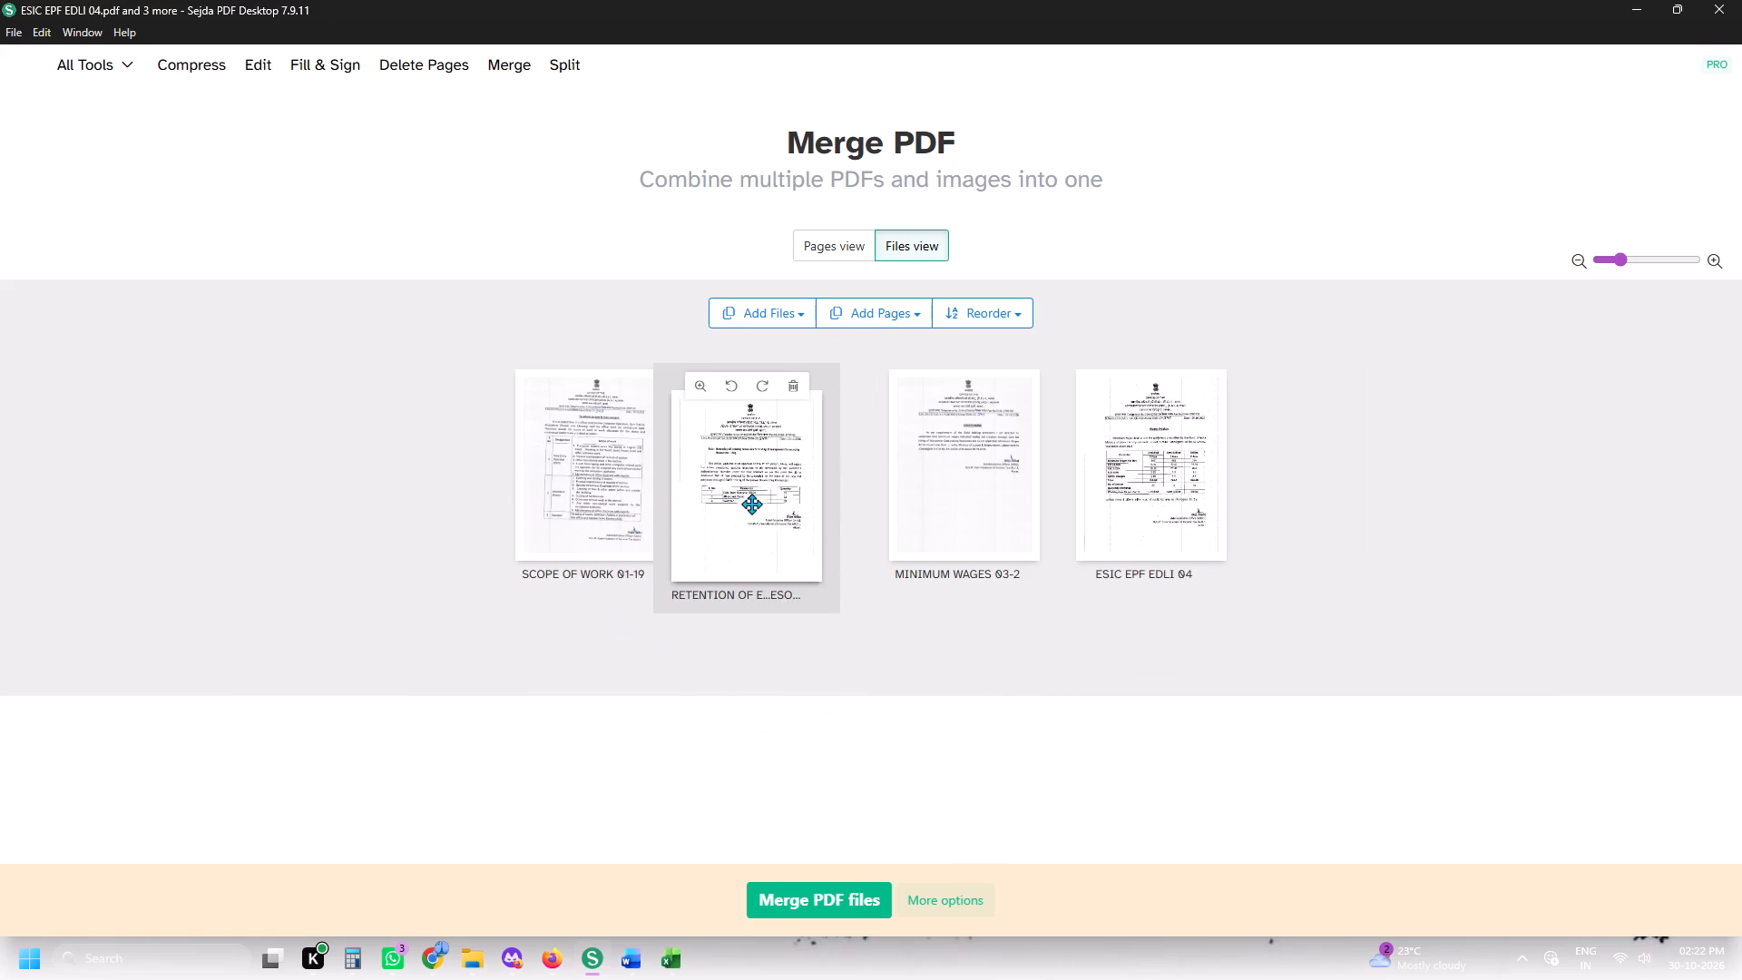
pyautogui.moveTo(751, 504); pyautogui.dragTo(749, 500)
pyautogui.click(815, 909)
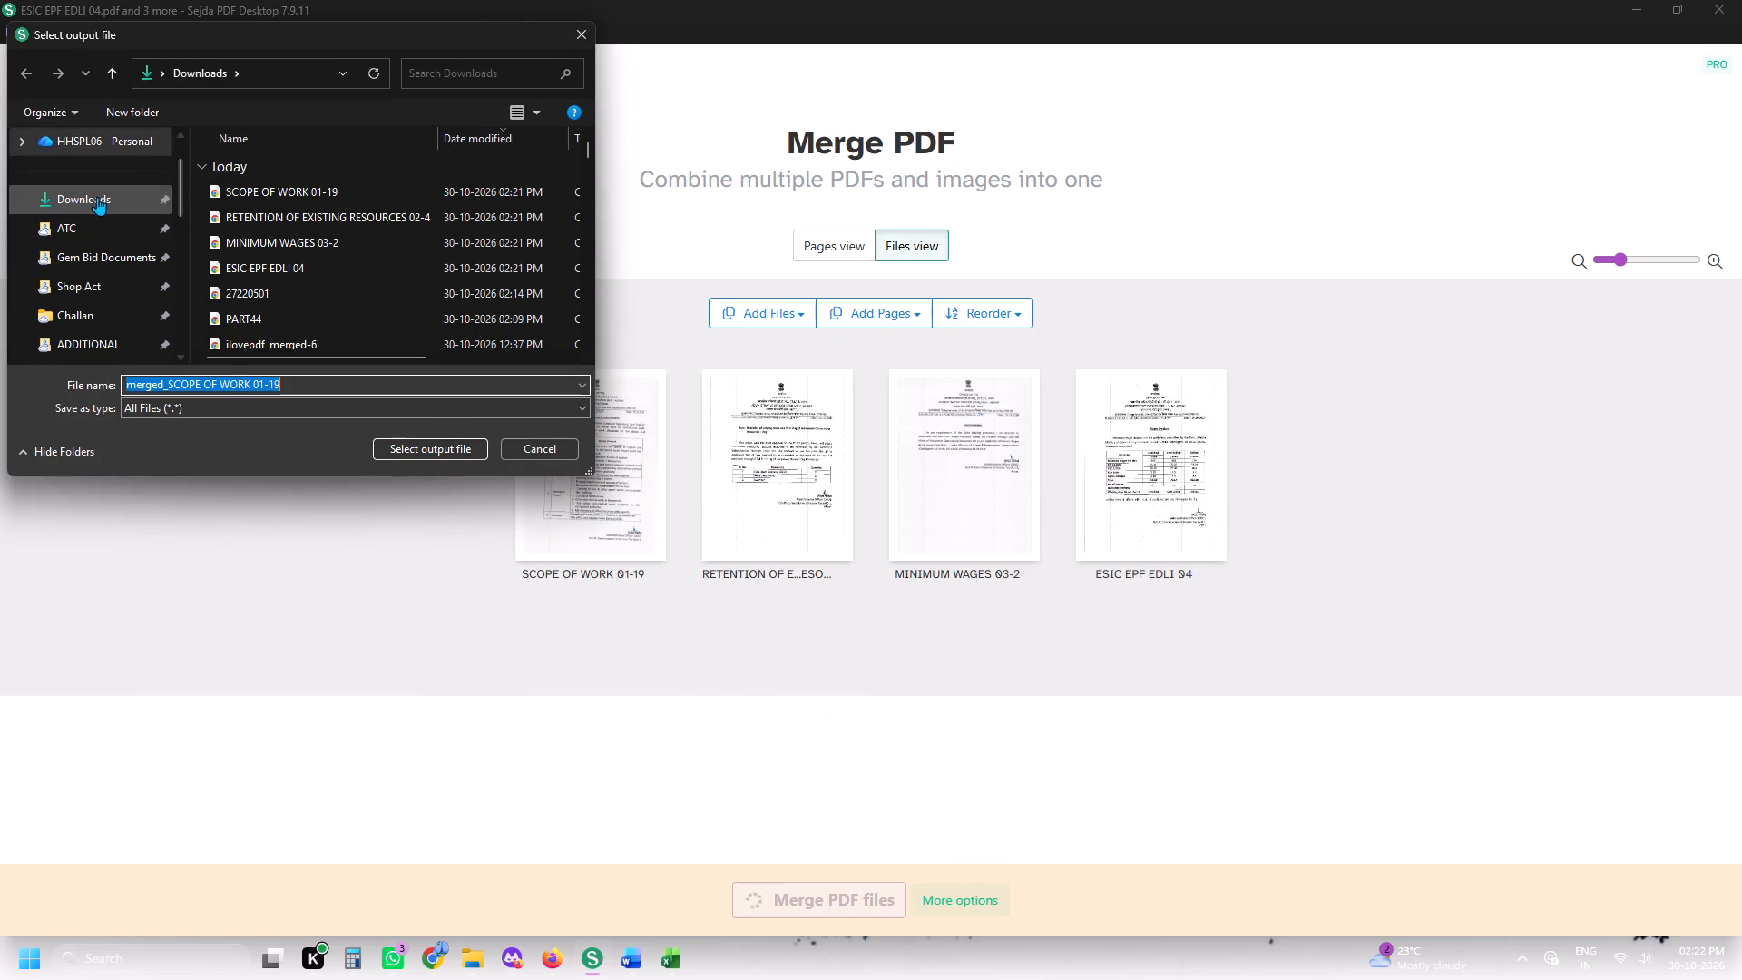
pyautogui.click(97, 197)
pyautogui.click(386, 449)
# Switch to Firefox and open the Merge PDF tool in iLovePDF.
pyautogui.click(557, 965)
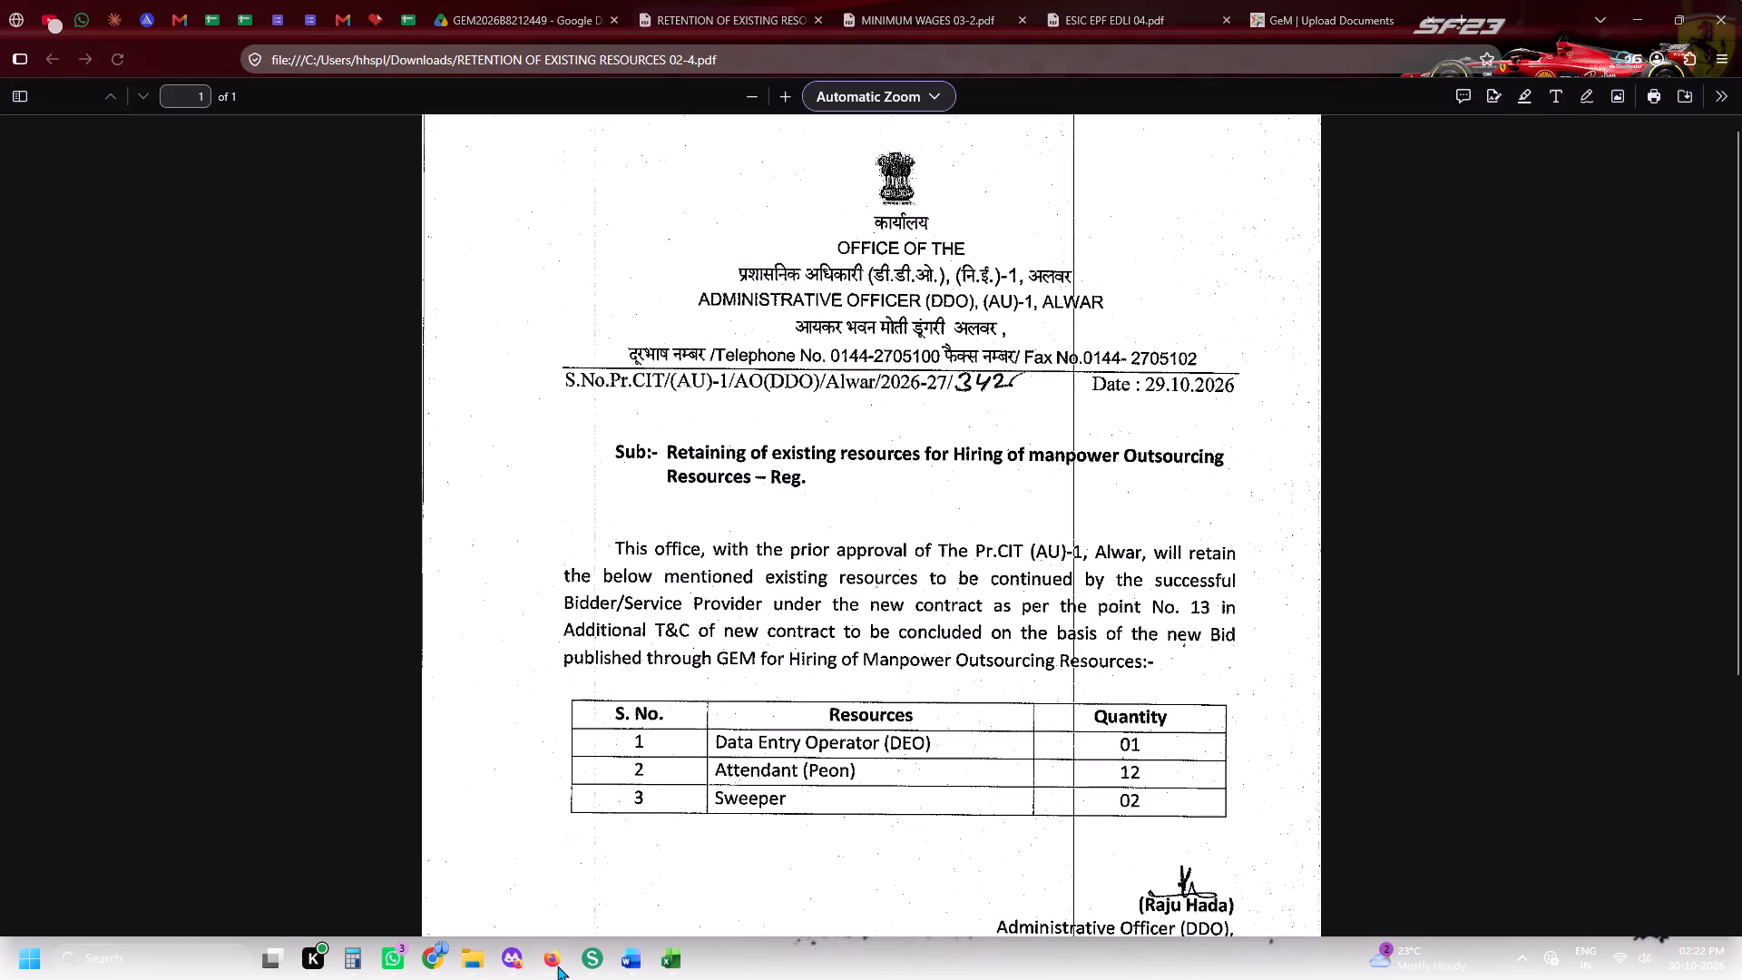
pyautogui.click(377, 0)
pyautogui.click(240, 122)
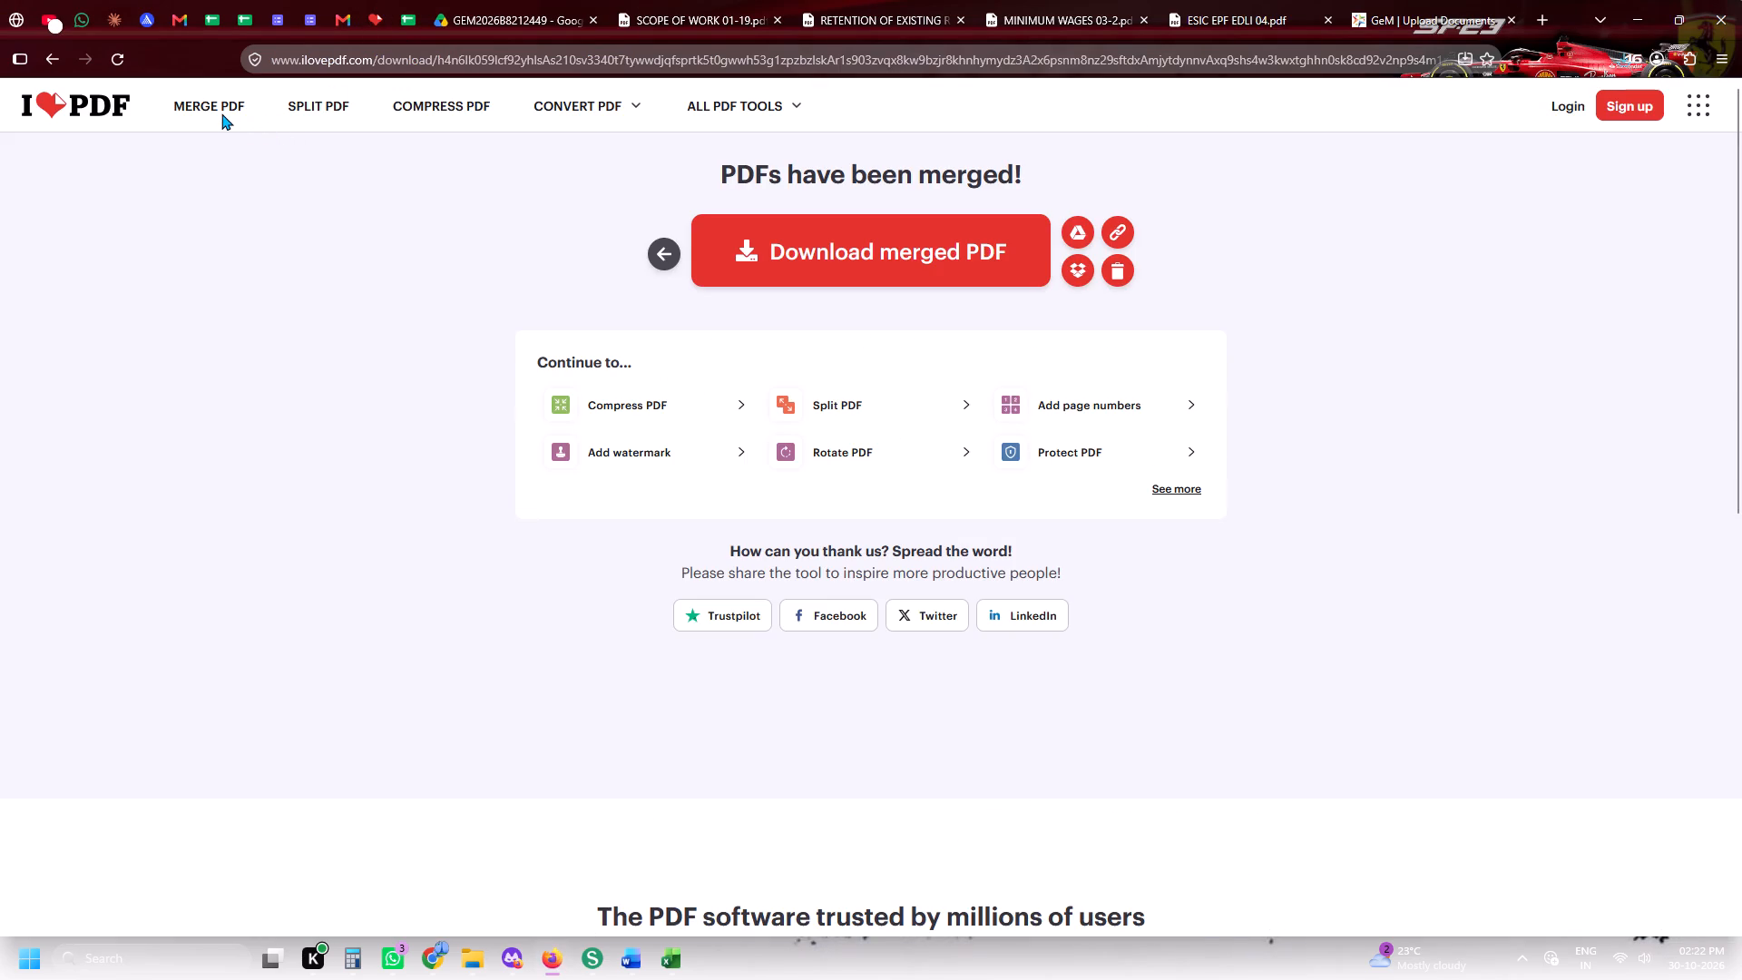
pyautogui.doubleClick(221, 113)
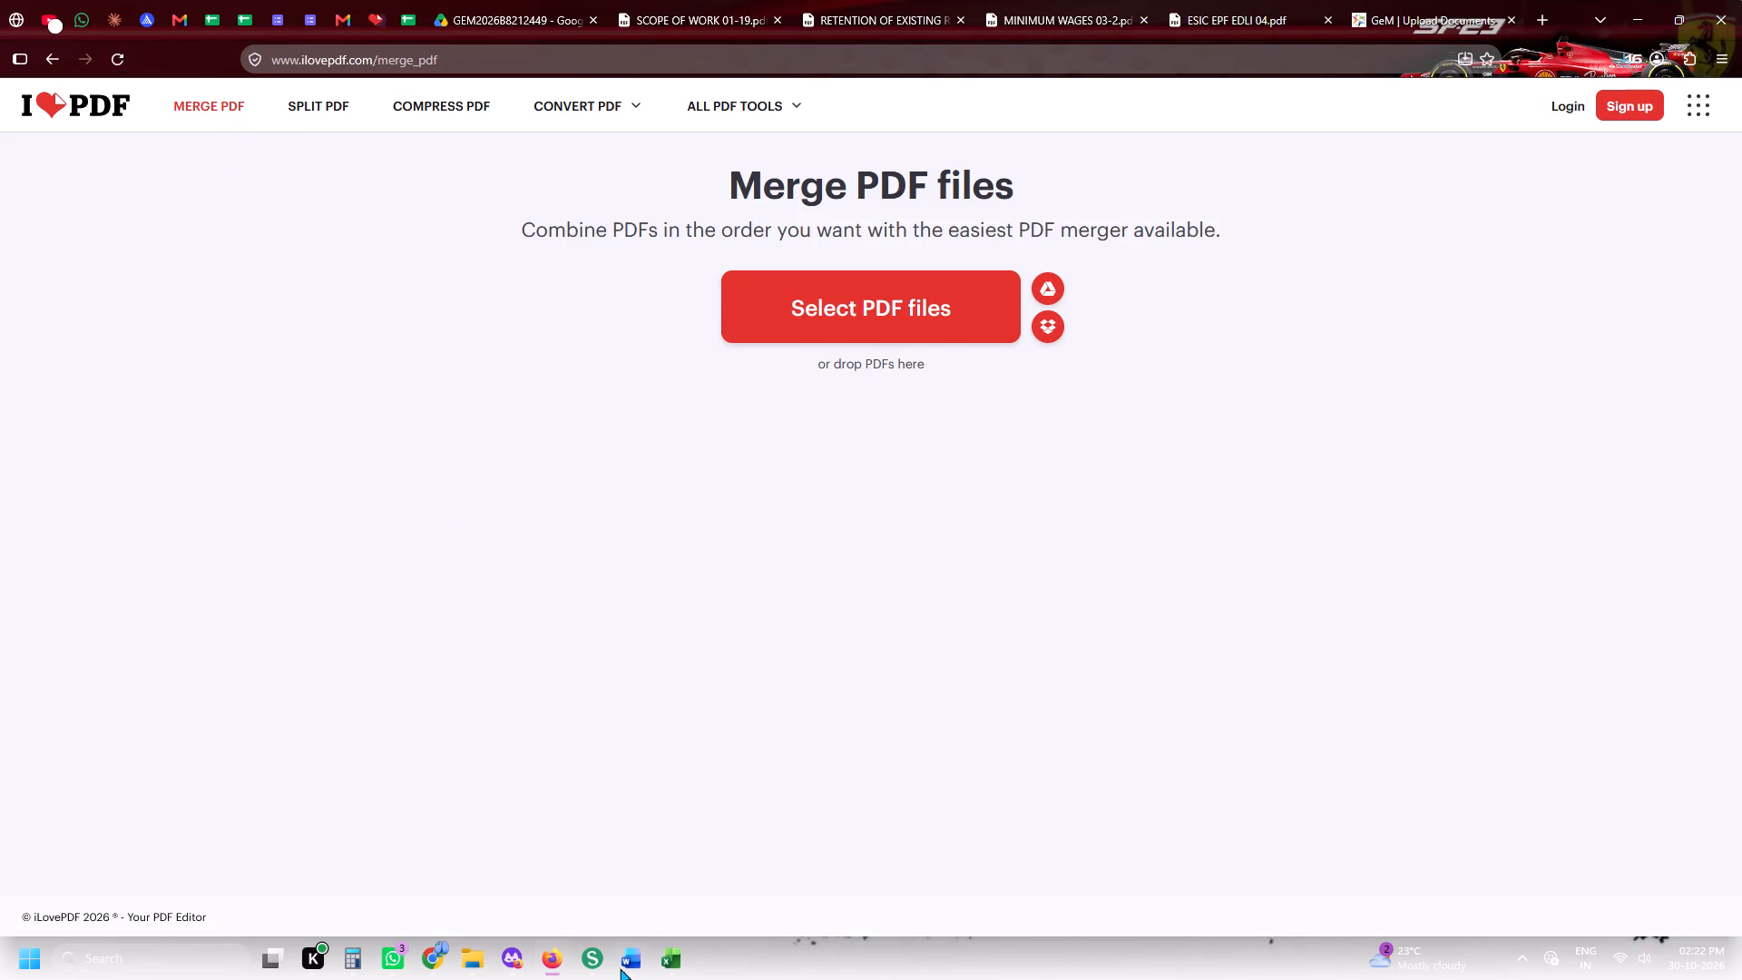
pyautogui.click(620, 968)
pyautogui.click(554, 951)
# Review every page of the merged PDF in Sejda and check it against the four source PDFs and Drive folder in Firefox.
pyautogui.click(570, 958)
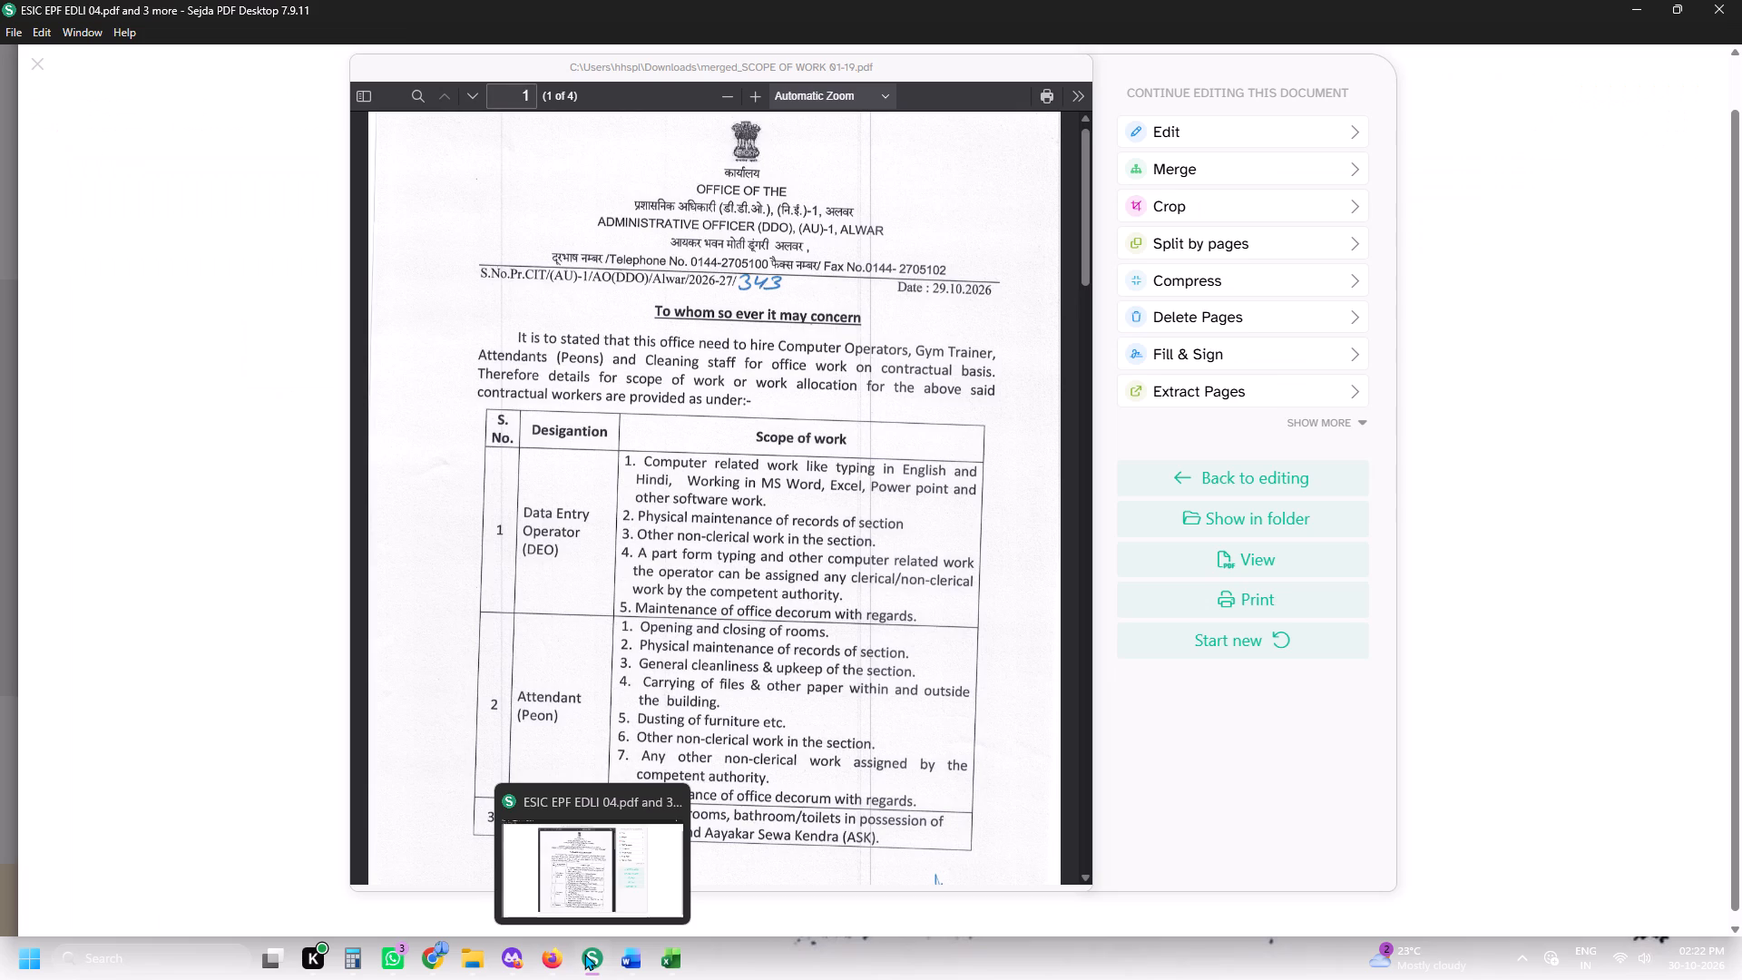
pyautogui.click(712, 465)
pyautogui.scroll(-19, 712, 465)
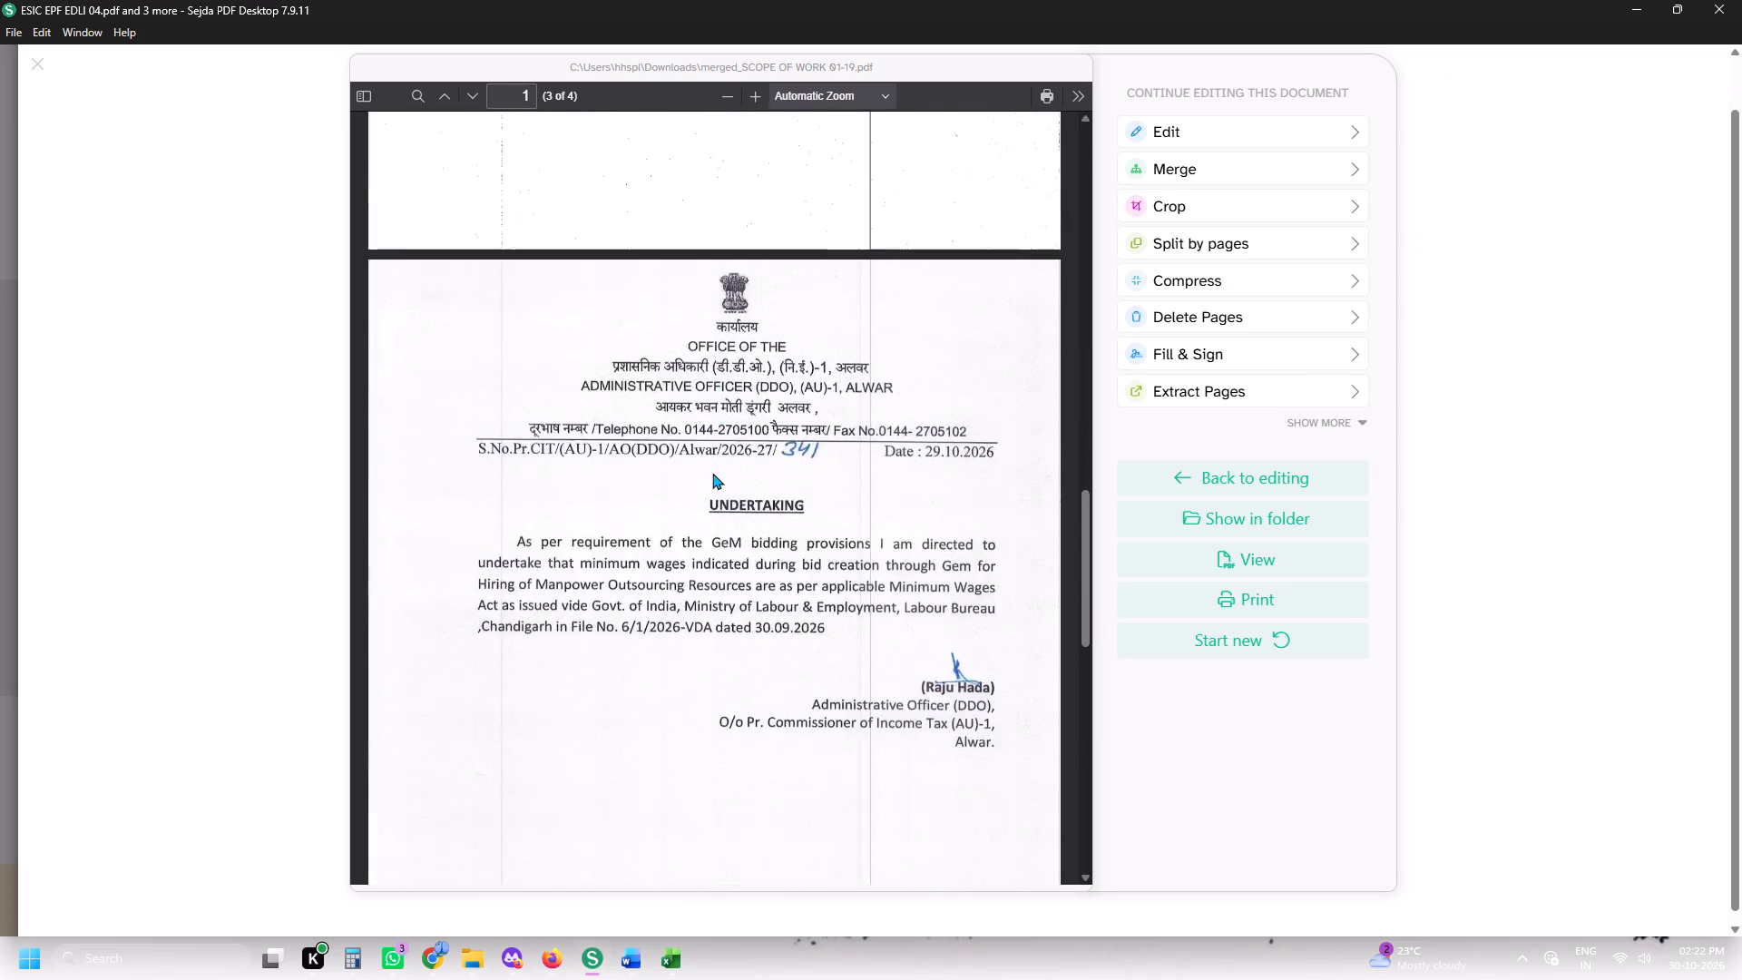
pyautogui.scroll(-12, 939, 296)
pyautogui.click(1160, 118)
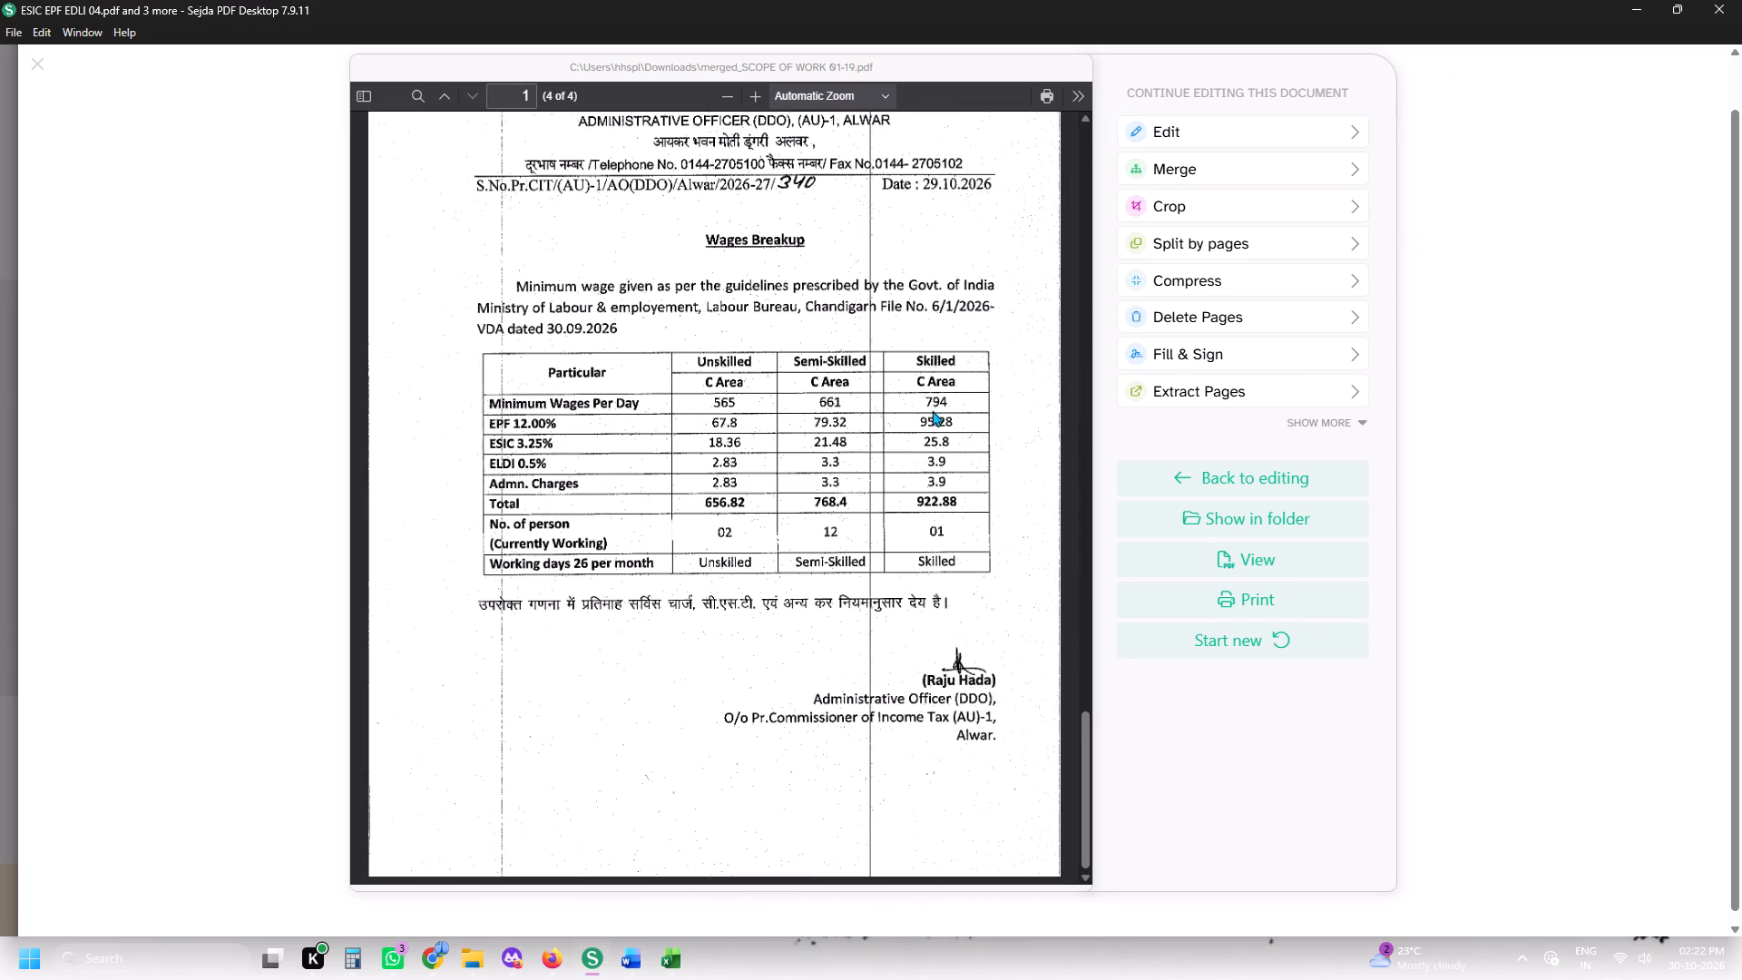
pyautogui.click(549, 941)
pyautogui.click(664, 0)
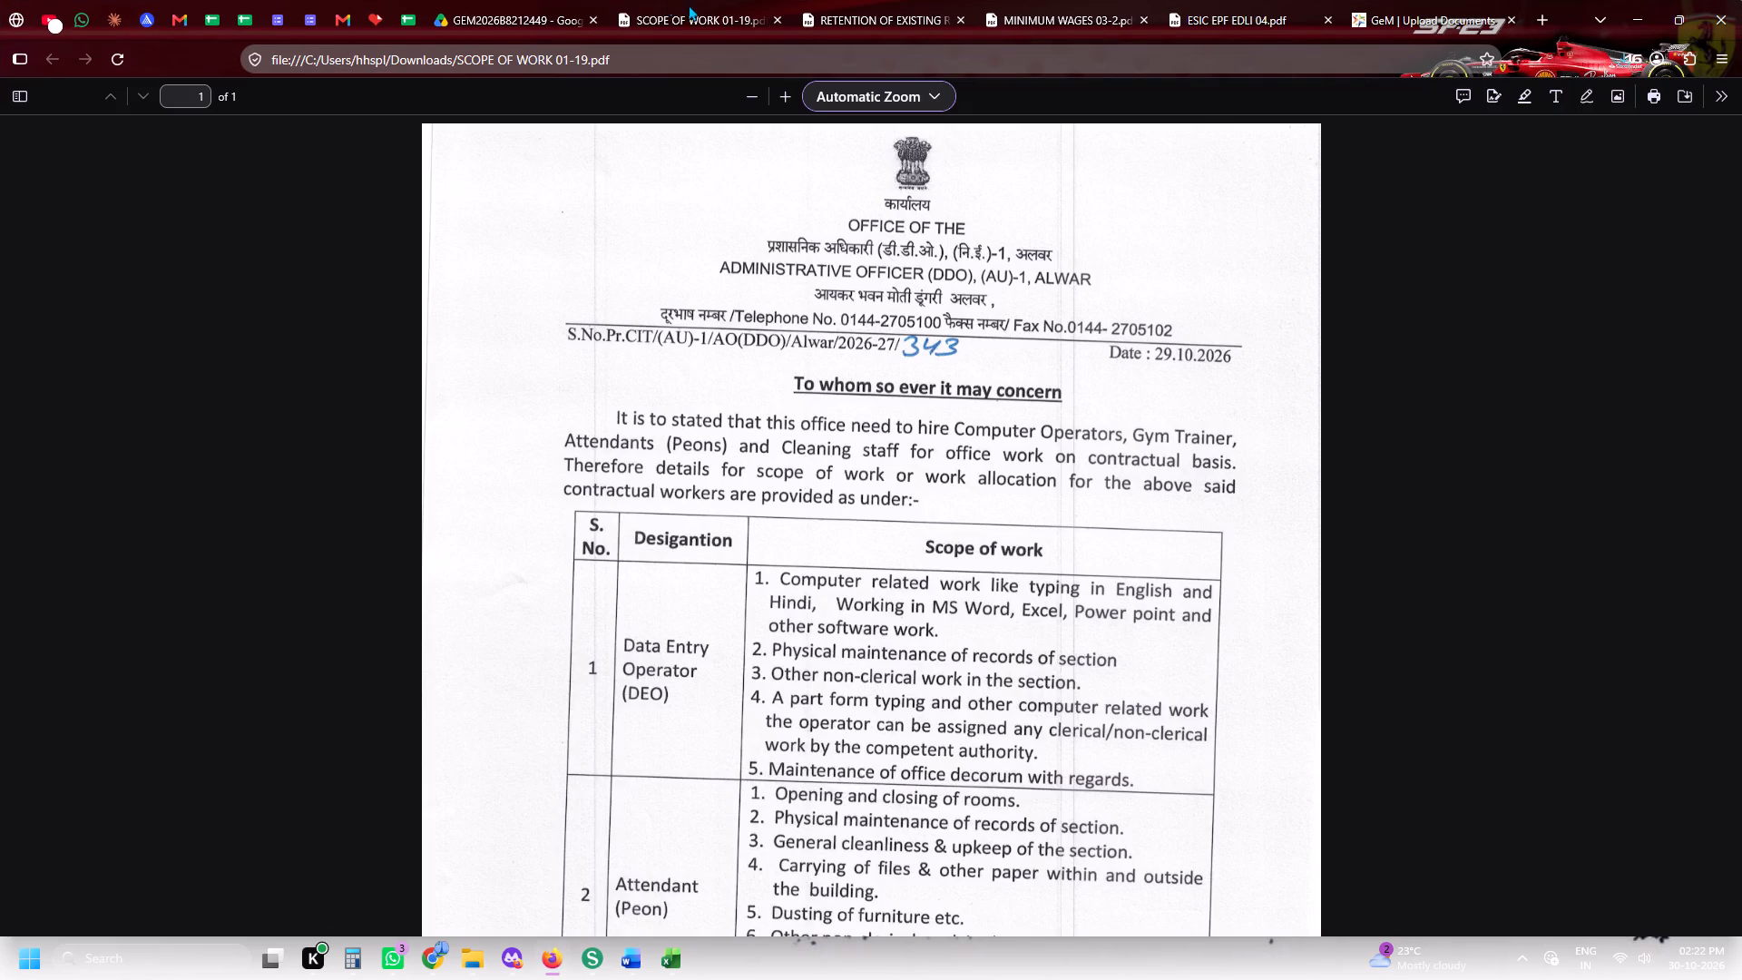
pyautogui.click(897, 0)
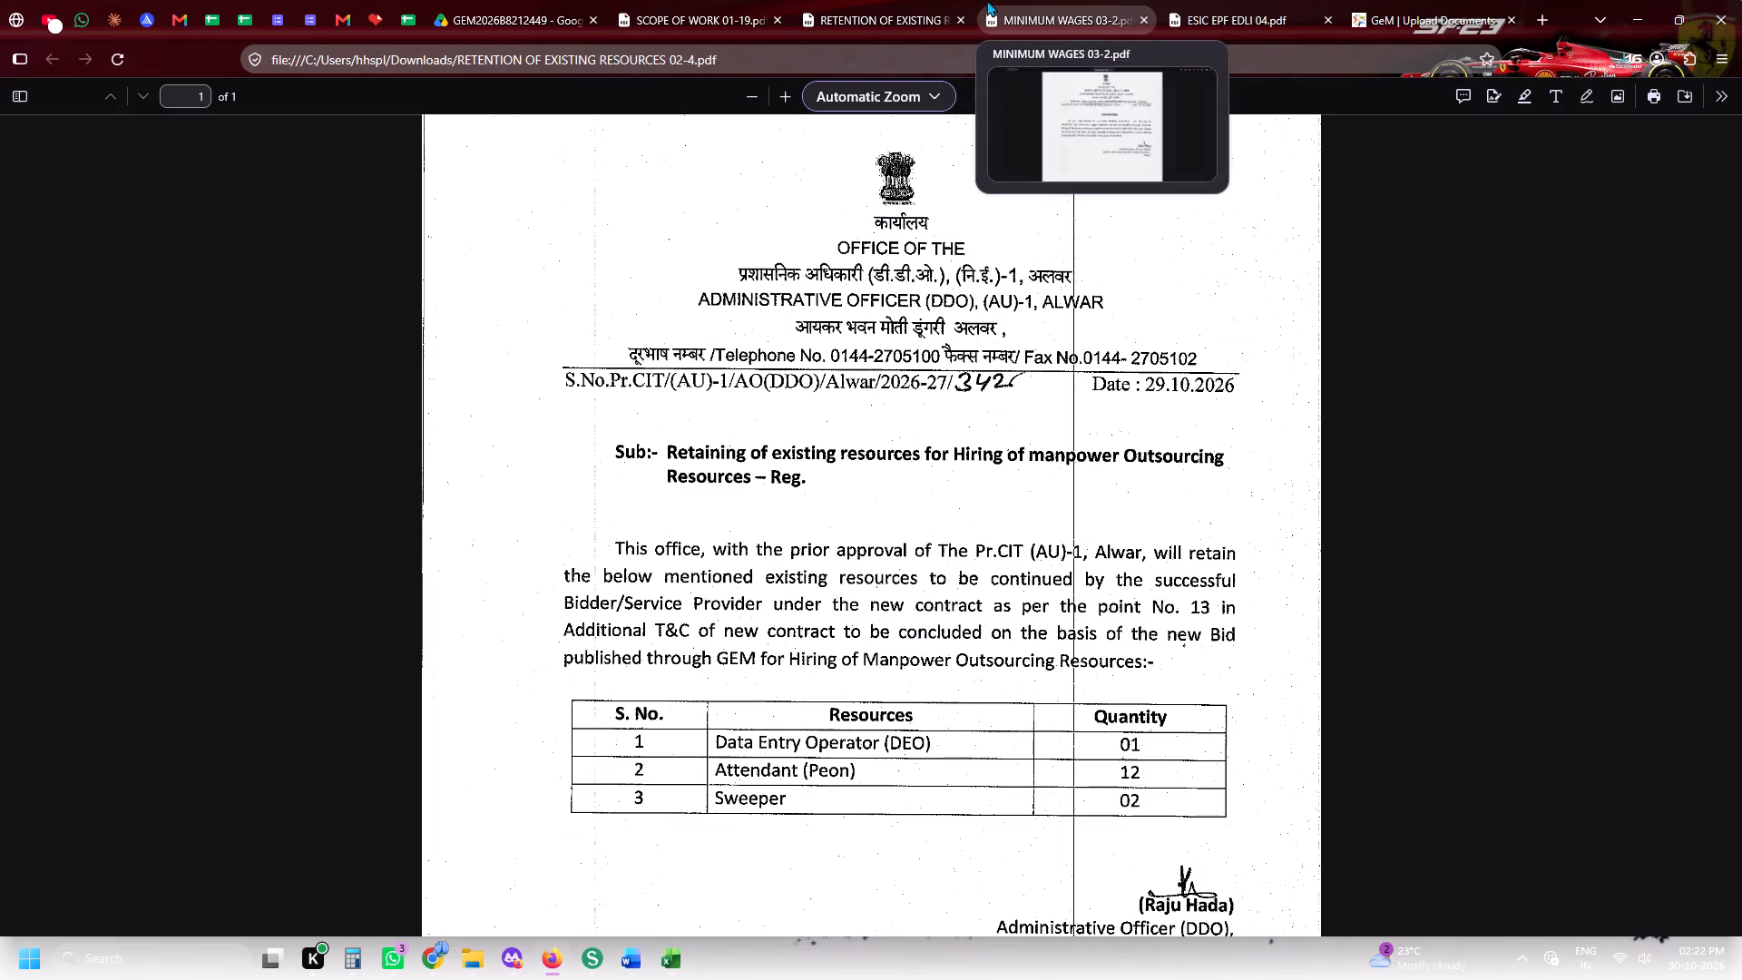
pyautogui.click(1038, 4)
pyautogui.click(1236, 0)
pyautogui.click(531, 0)
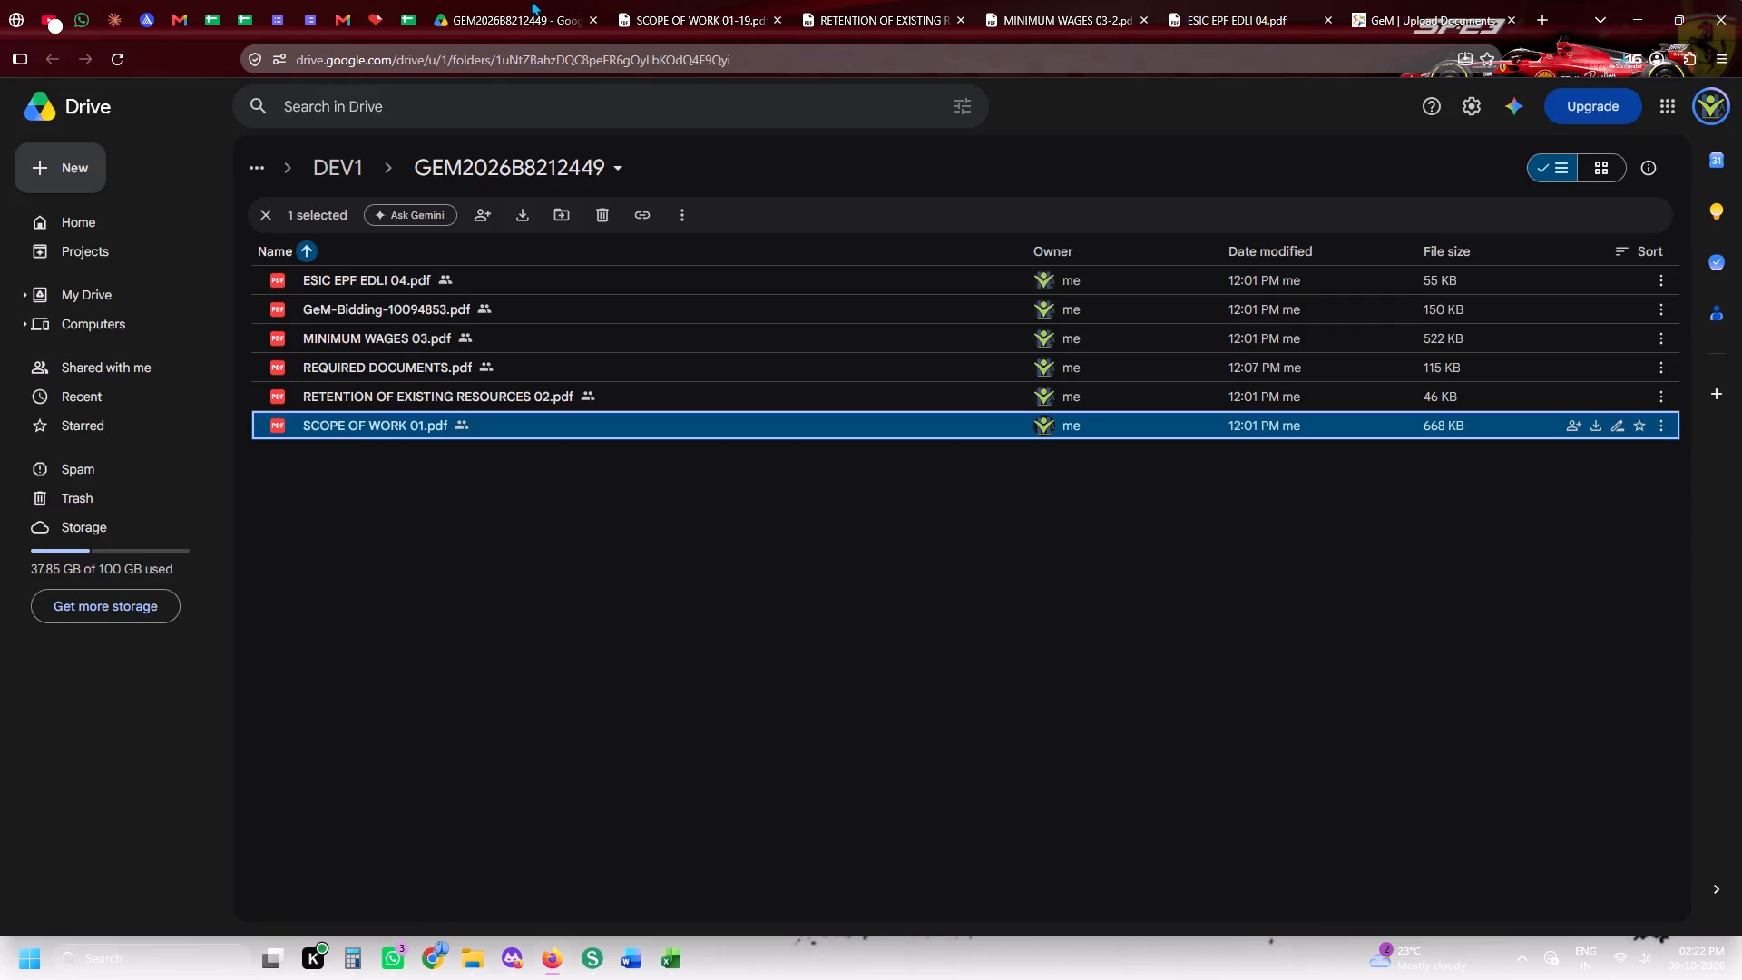
# Open the merged PDF in Sejda's editor and place the combined company stamp and director signature below the table on page 1.
pyautogui.hotkey('alt', 'Tab')
pyautogui.scroll(-7, 863, 506)
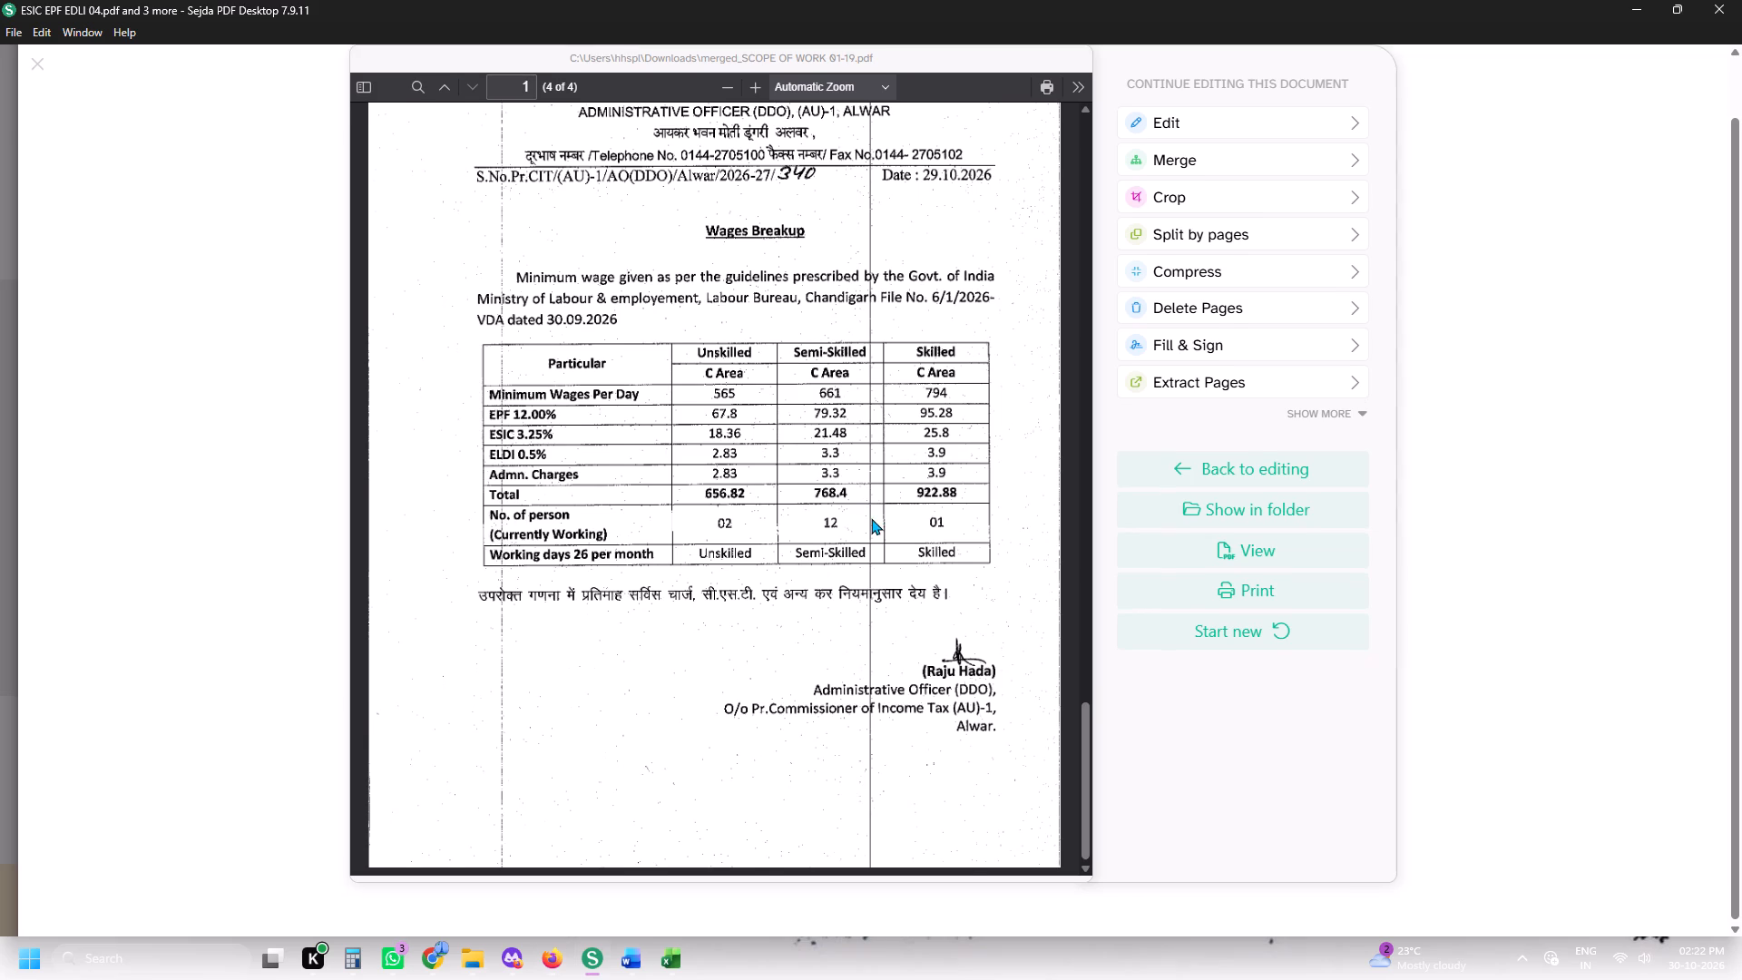
pyautogui.scroll(-6, 871, 518)
pyautogui.scroll(3, 832, 396)
pyautogui.scroll(-12, 788, 412)
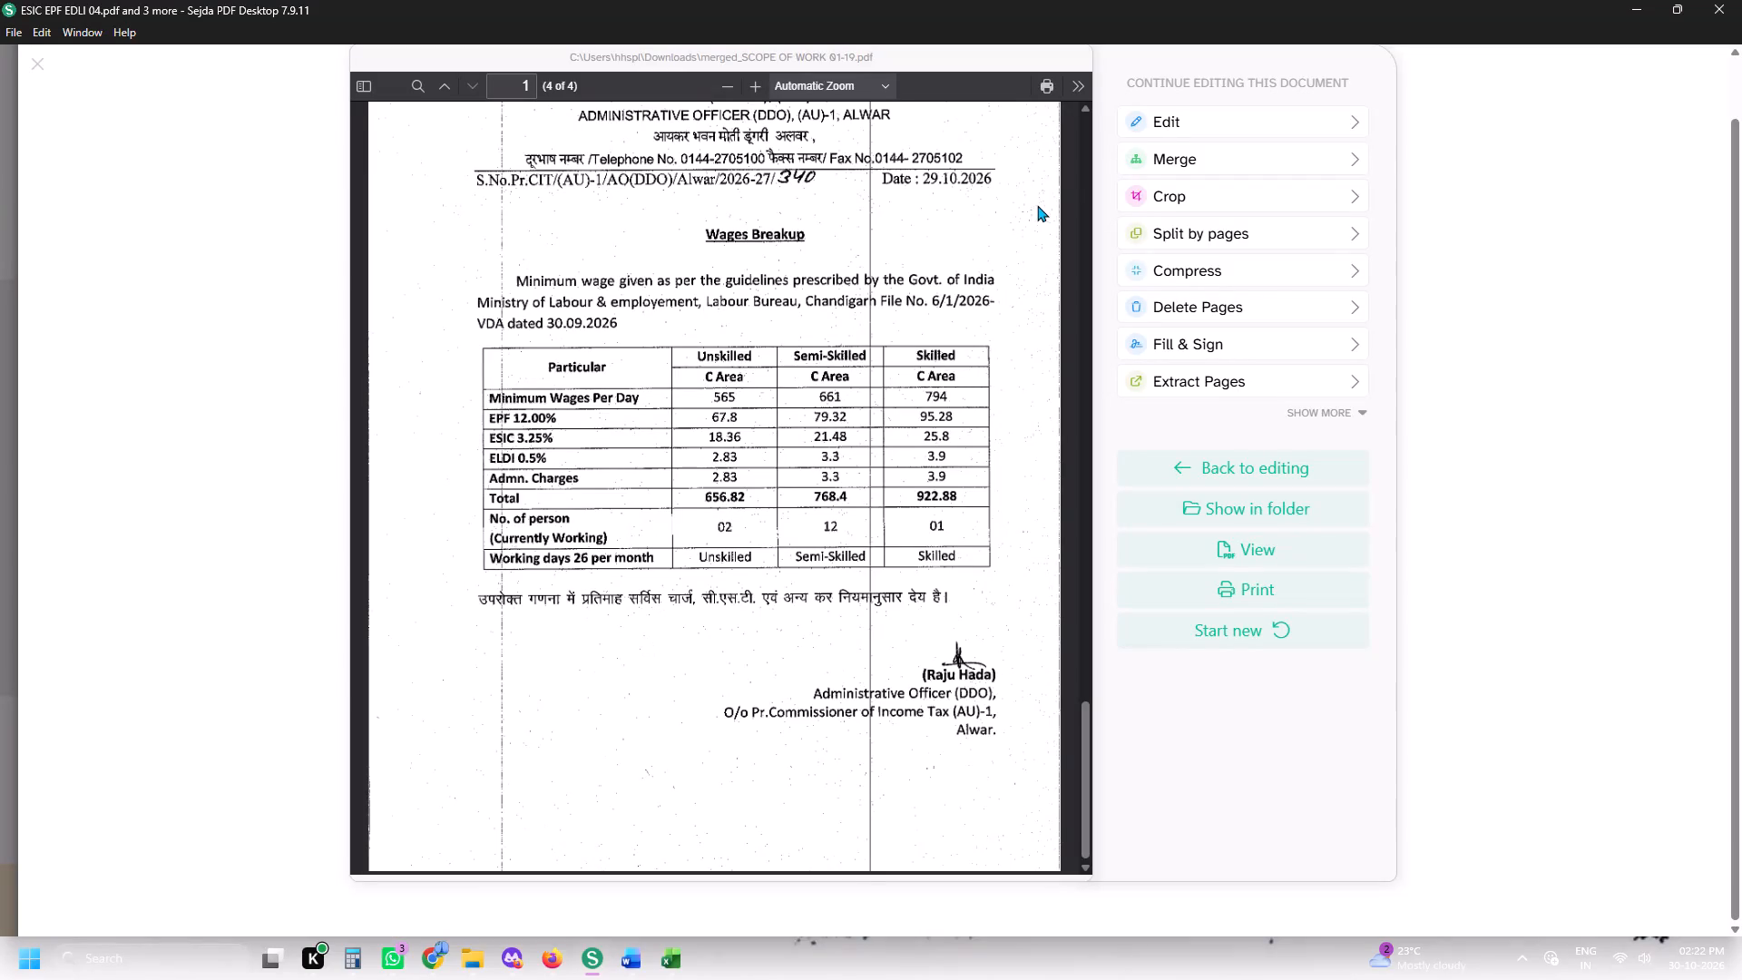
pyautogui.click(1133, 126)
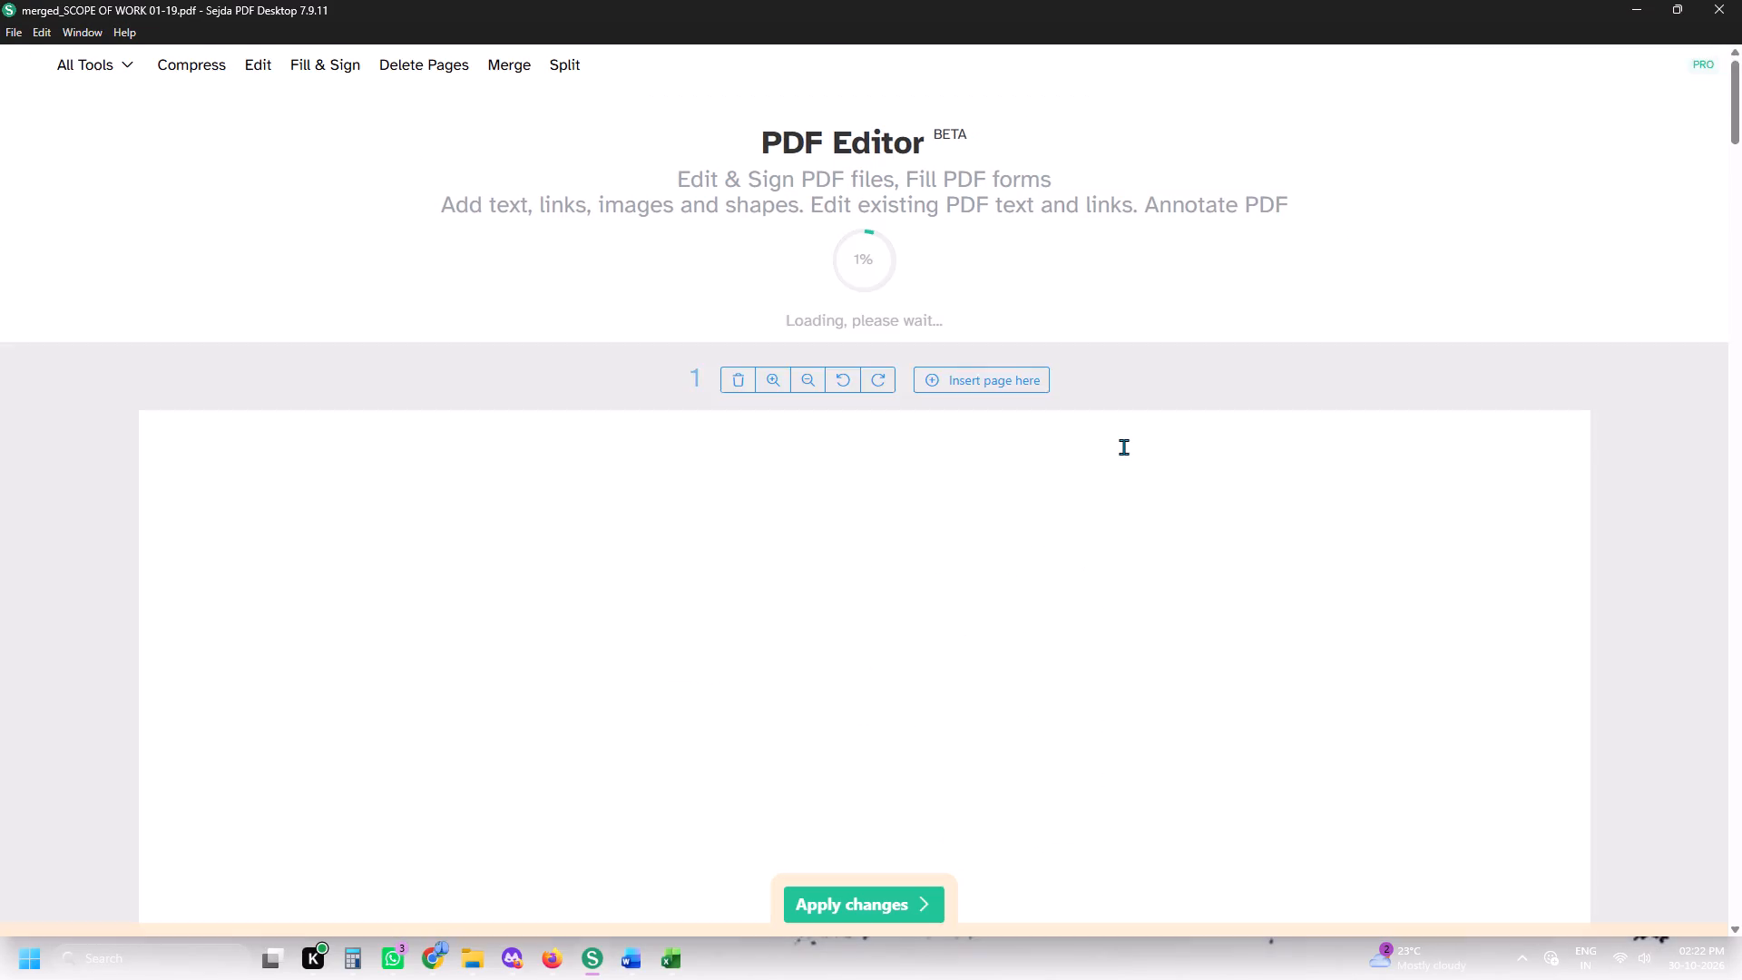
pyautogui.click(839, 71)
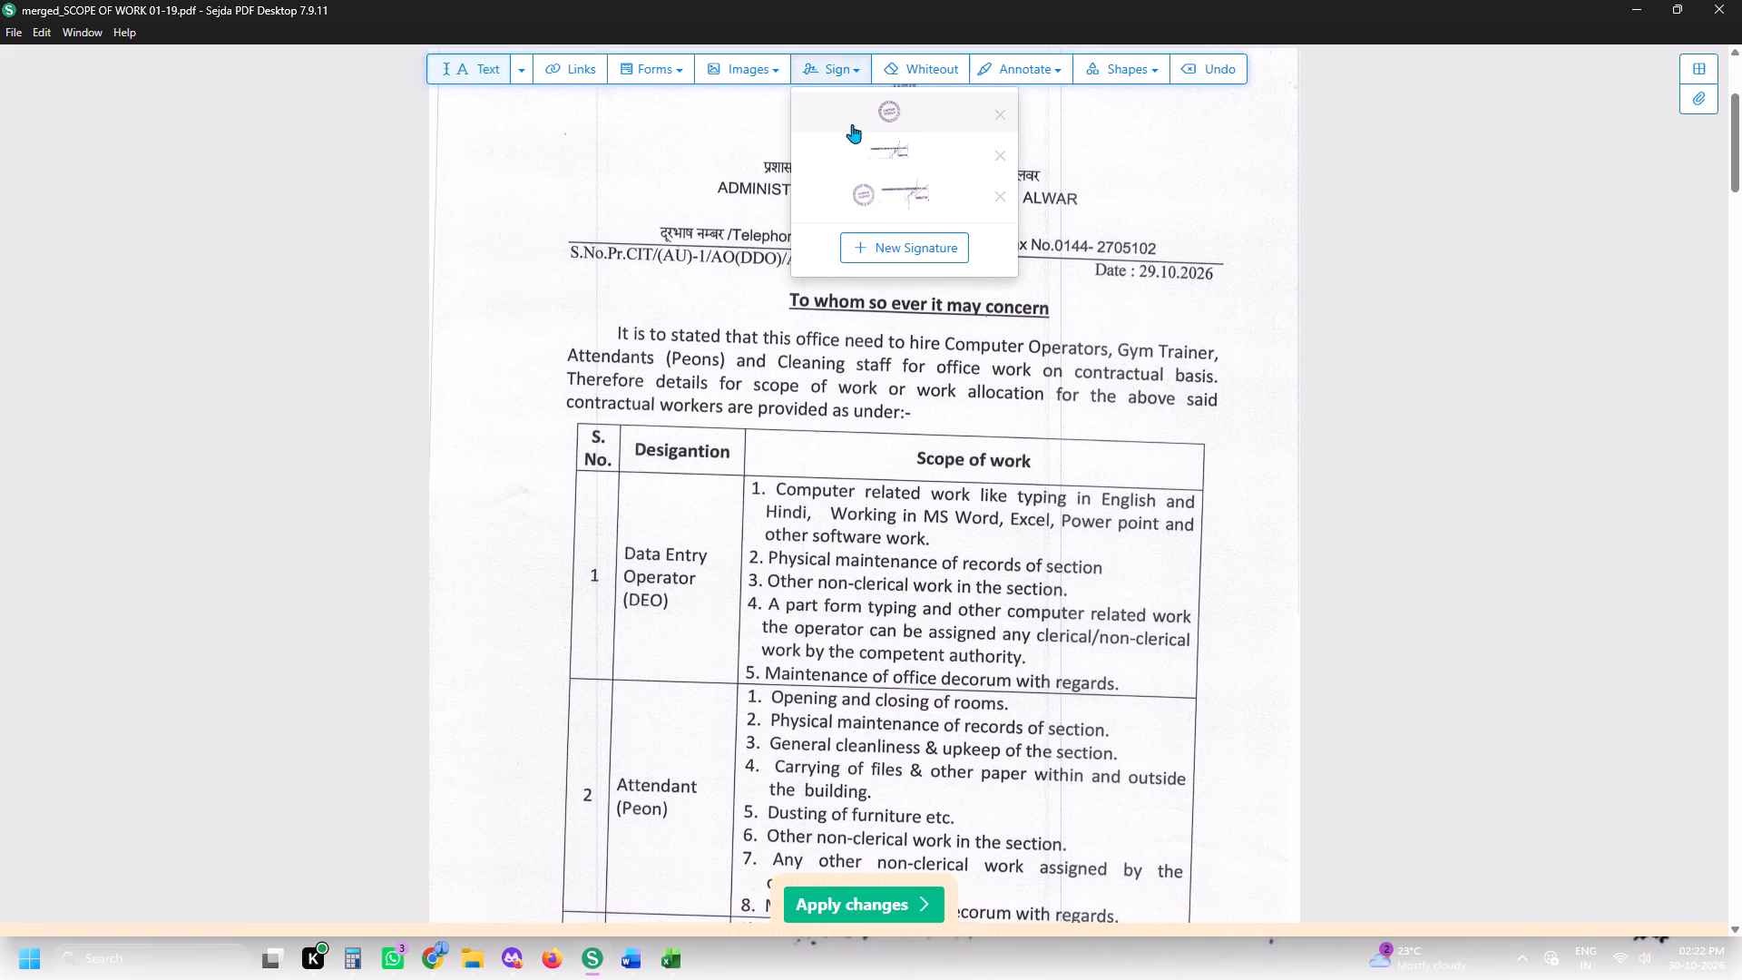
pyautogui.click(878, 195)
pyautogui.press('space')
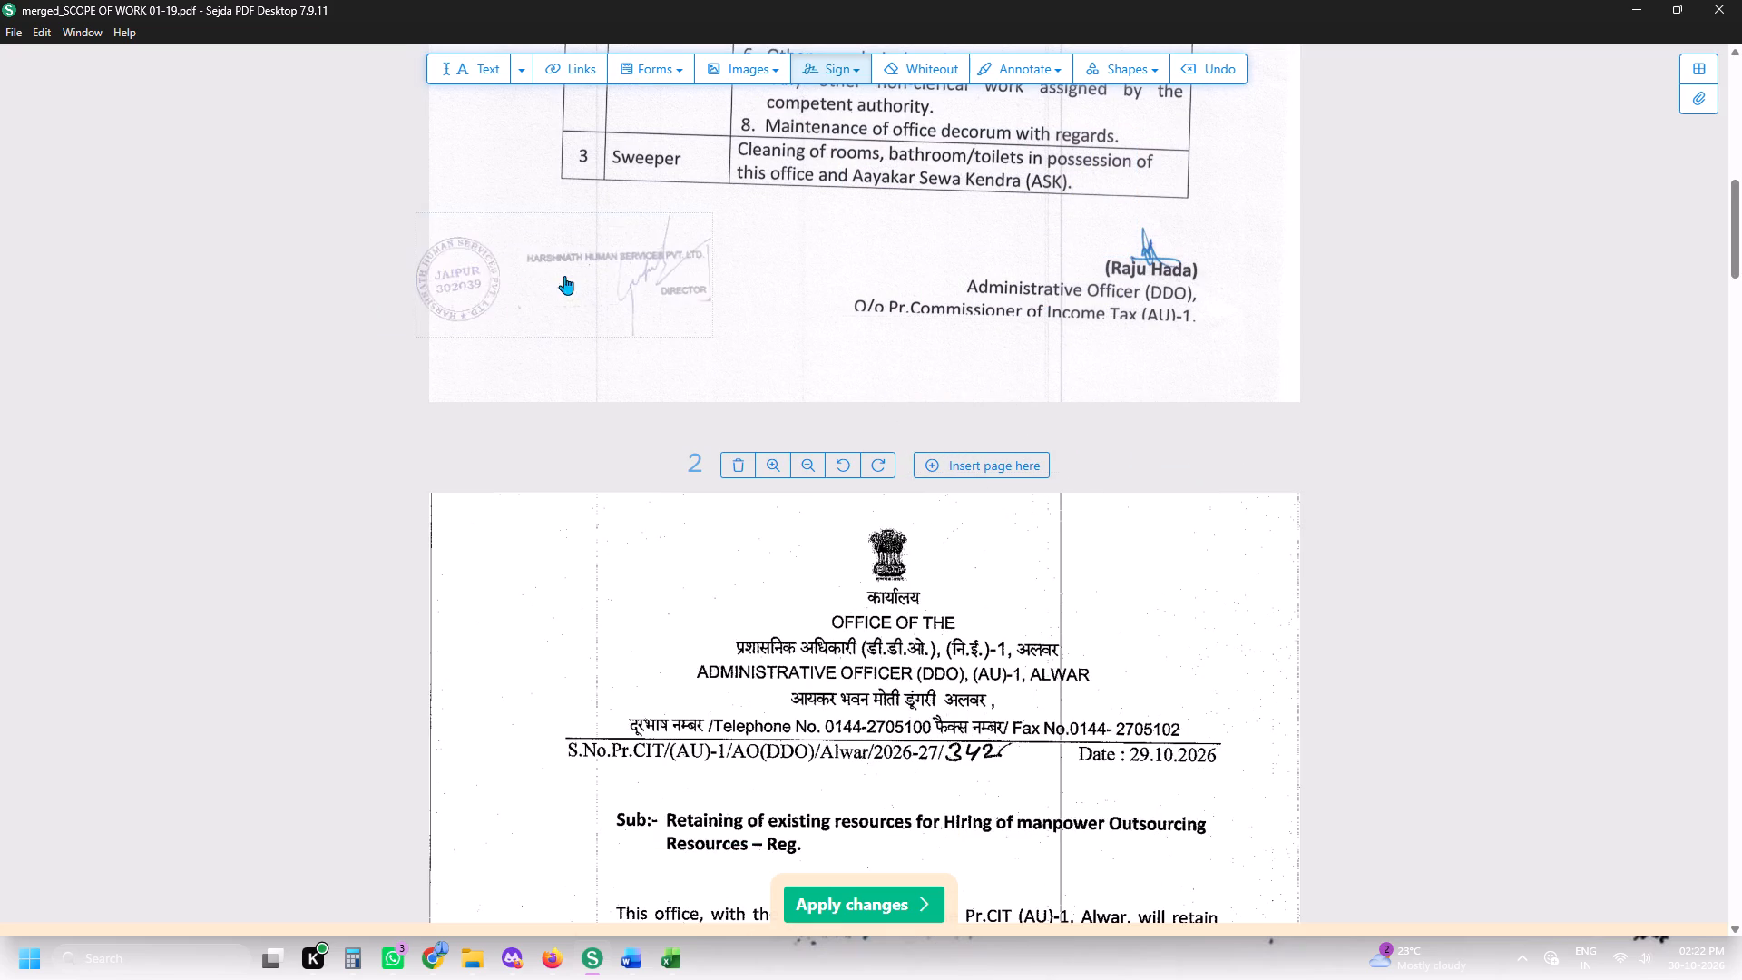
pyautogui.click(641, 275)
pyautogui.click(608, 272)
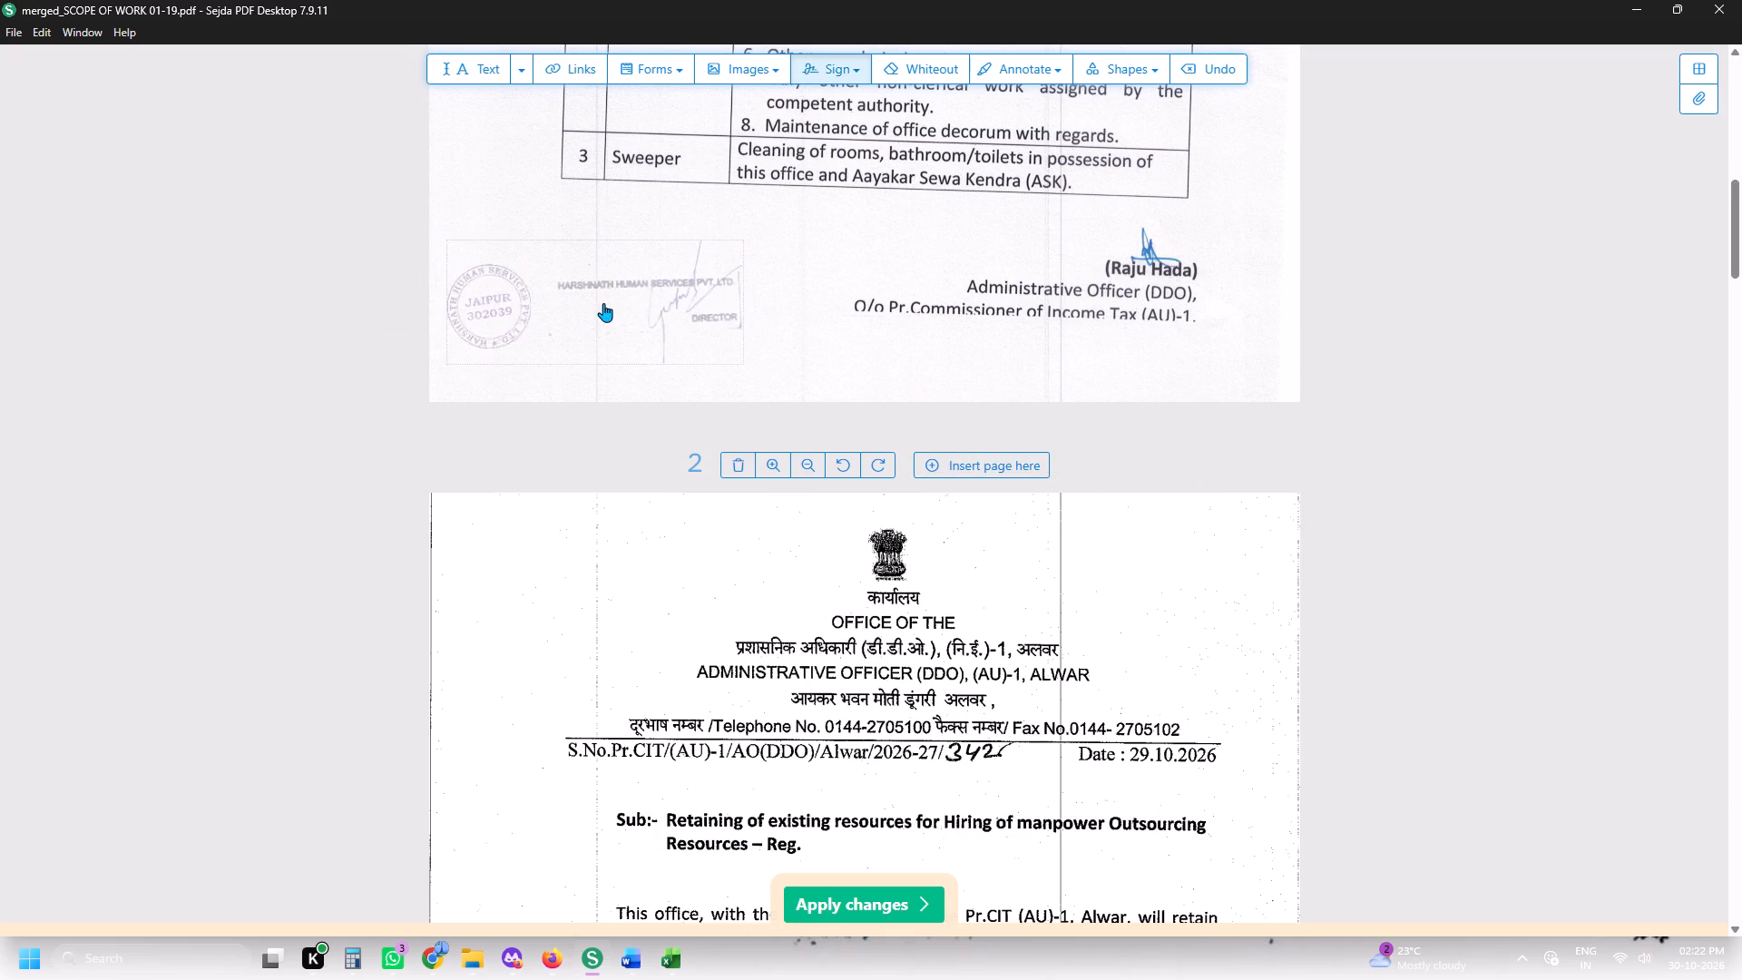
pyautogui.click(652, 274)
# Repeat the stamp and signature on all pages and check their placement through the last page.
pyautogui.click(586, 213)
pyautogui.click(582, 196)
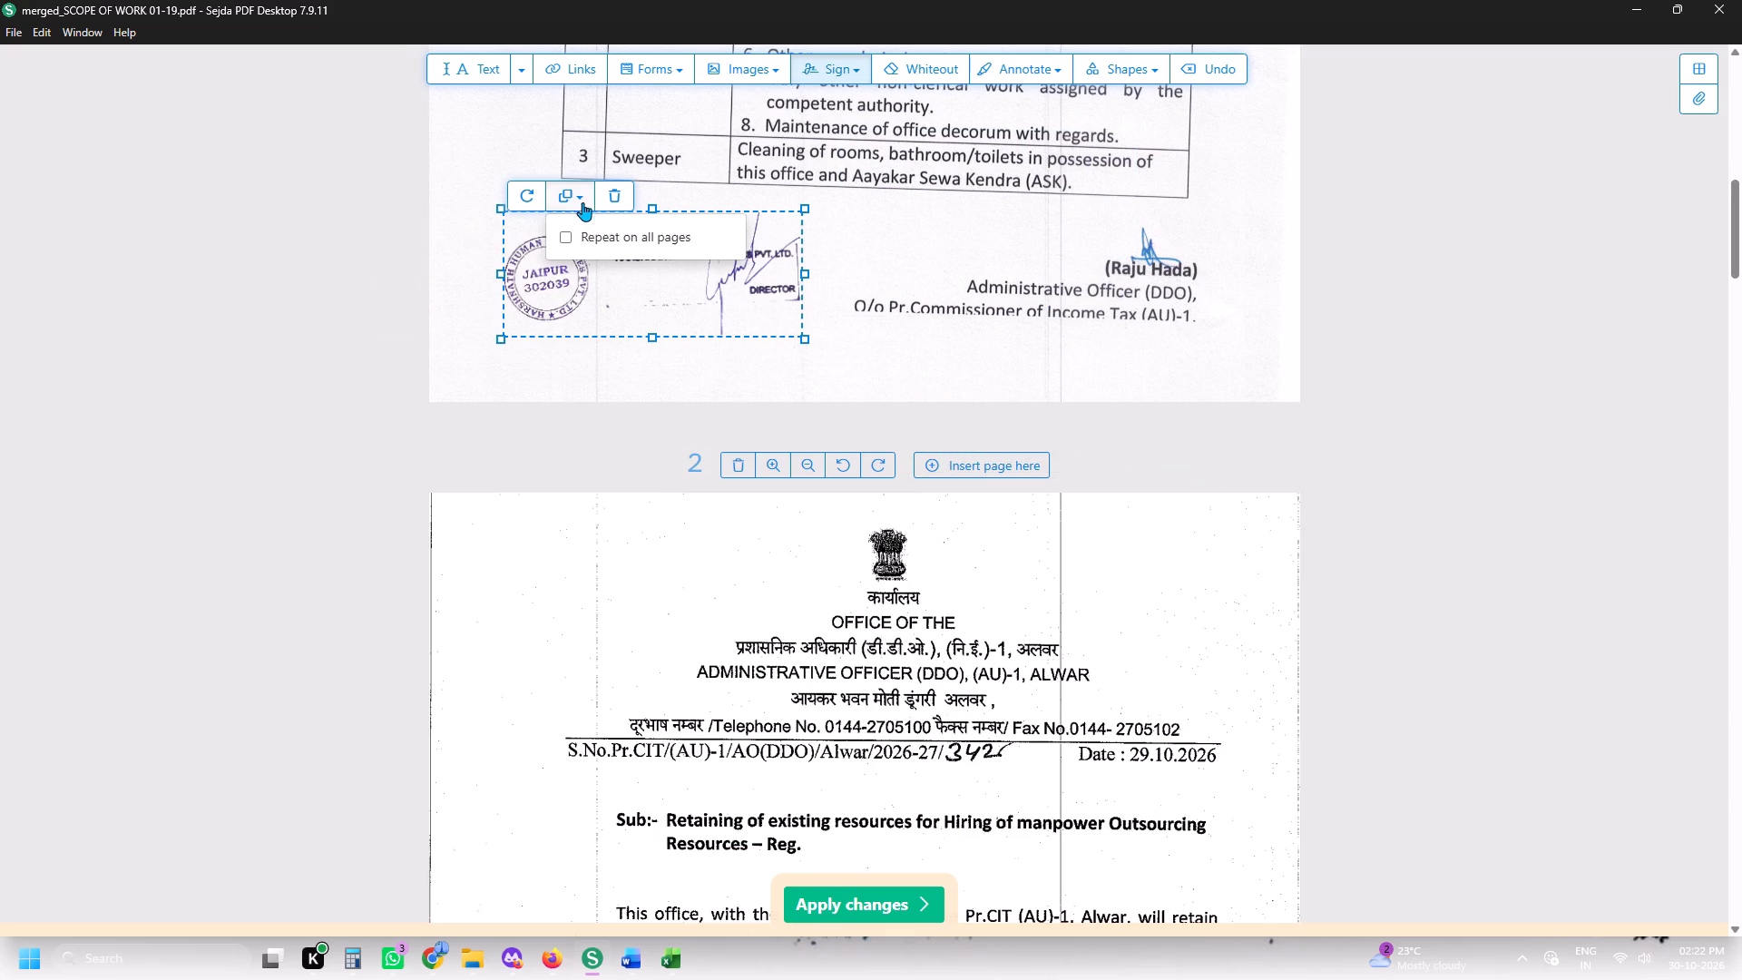
pyautogui.click(586, 236)
pyautogui.press('space')
pyautogui.press('space')
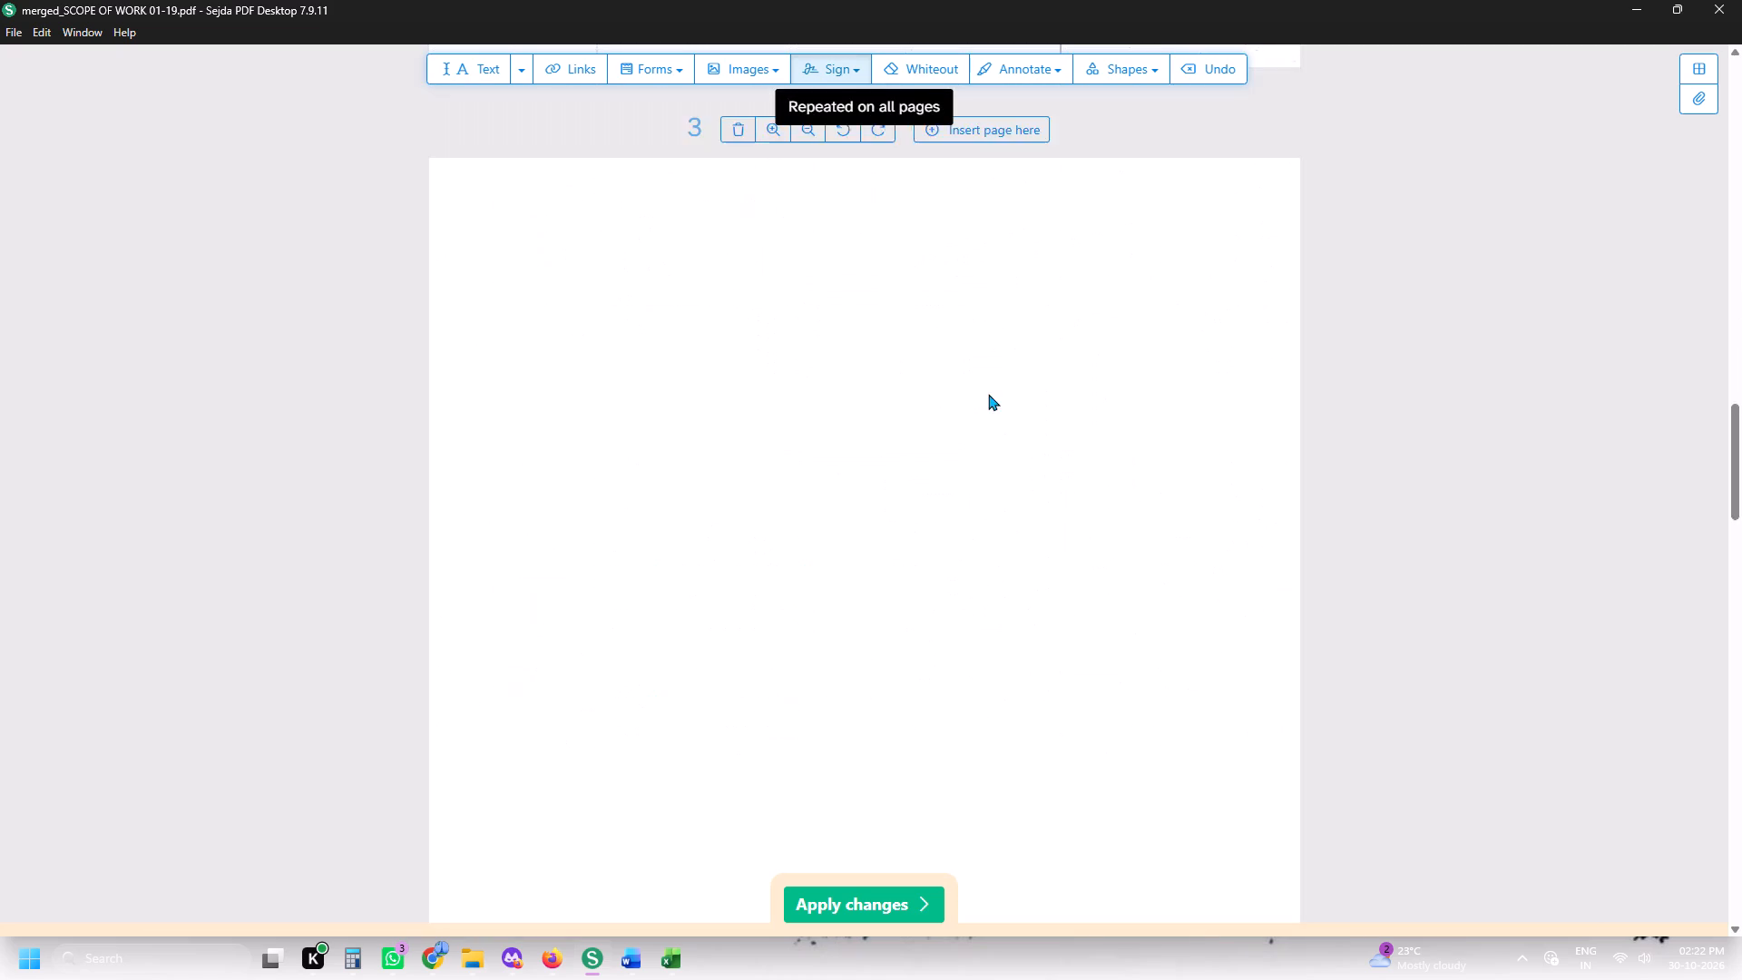
pyautogui.press('space')
pyautogui.press('space')
pyautogui.press('space')
pyautogui.press('space')
pyautogui.press('space')
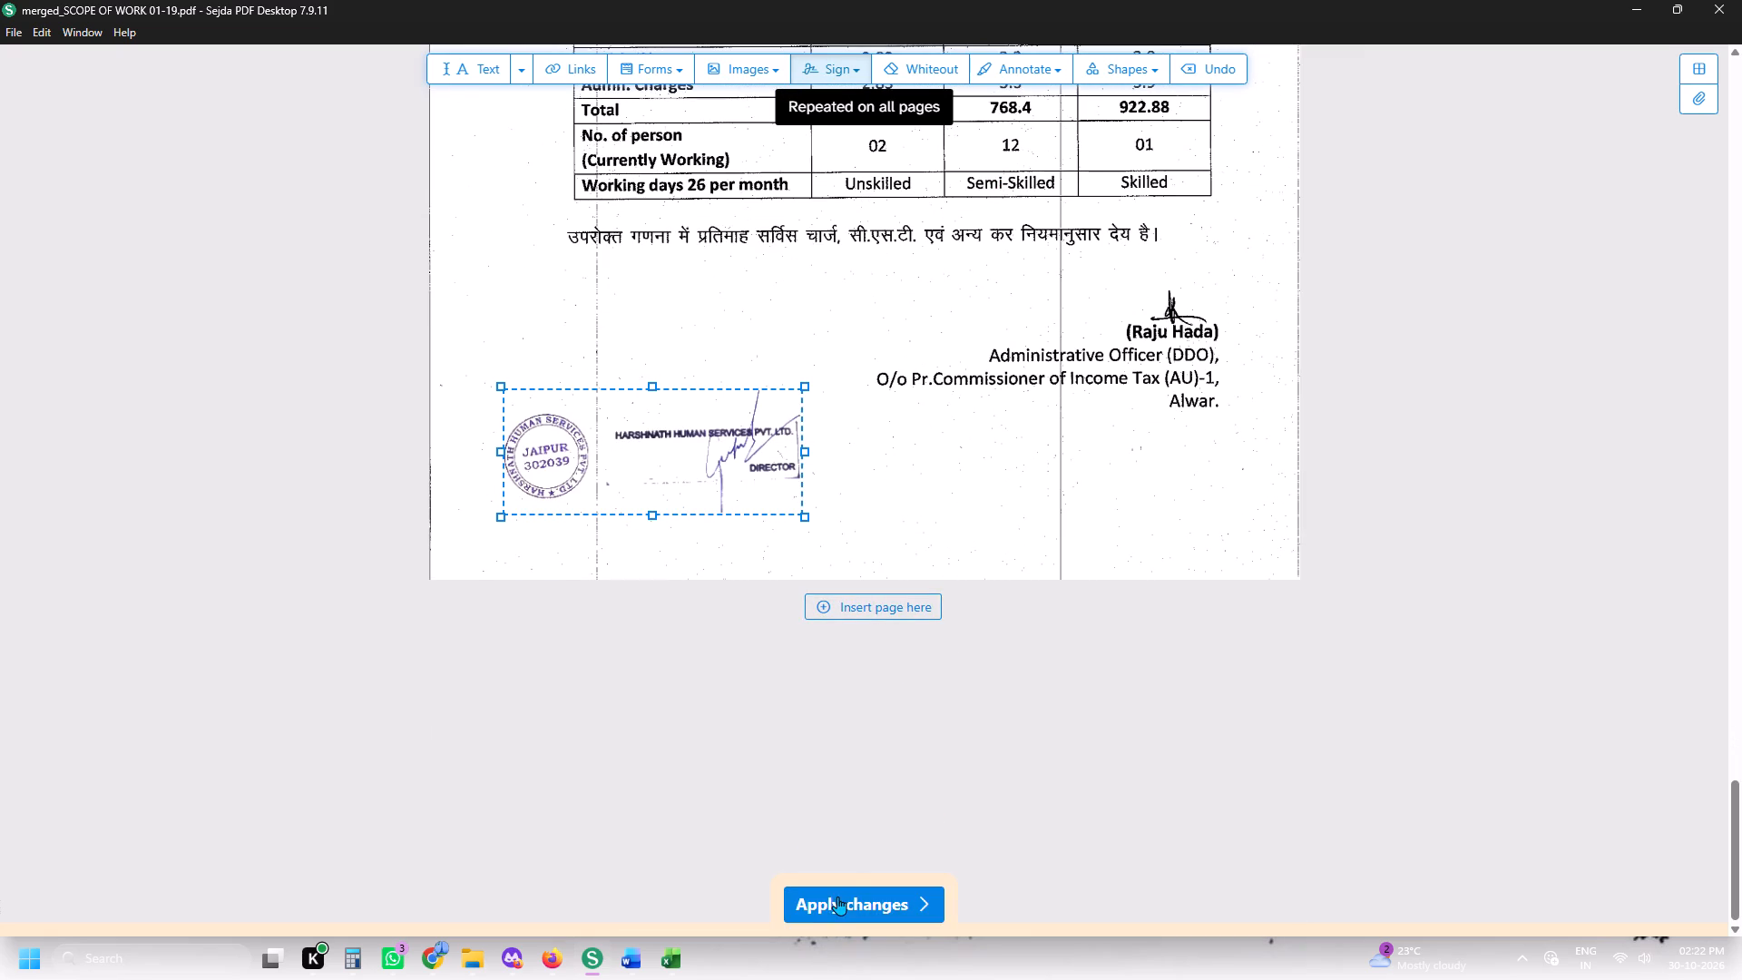
# Apply the changes and save the signed PDF in Downloads as edited_merged_SCOPE OF WORK 01-19.
pyautogui.click(837, 897)
pyautogui.click(119, 191)
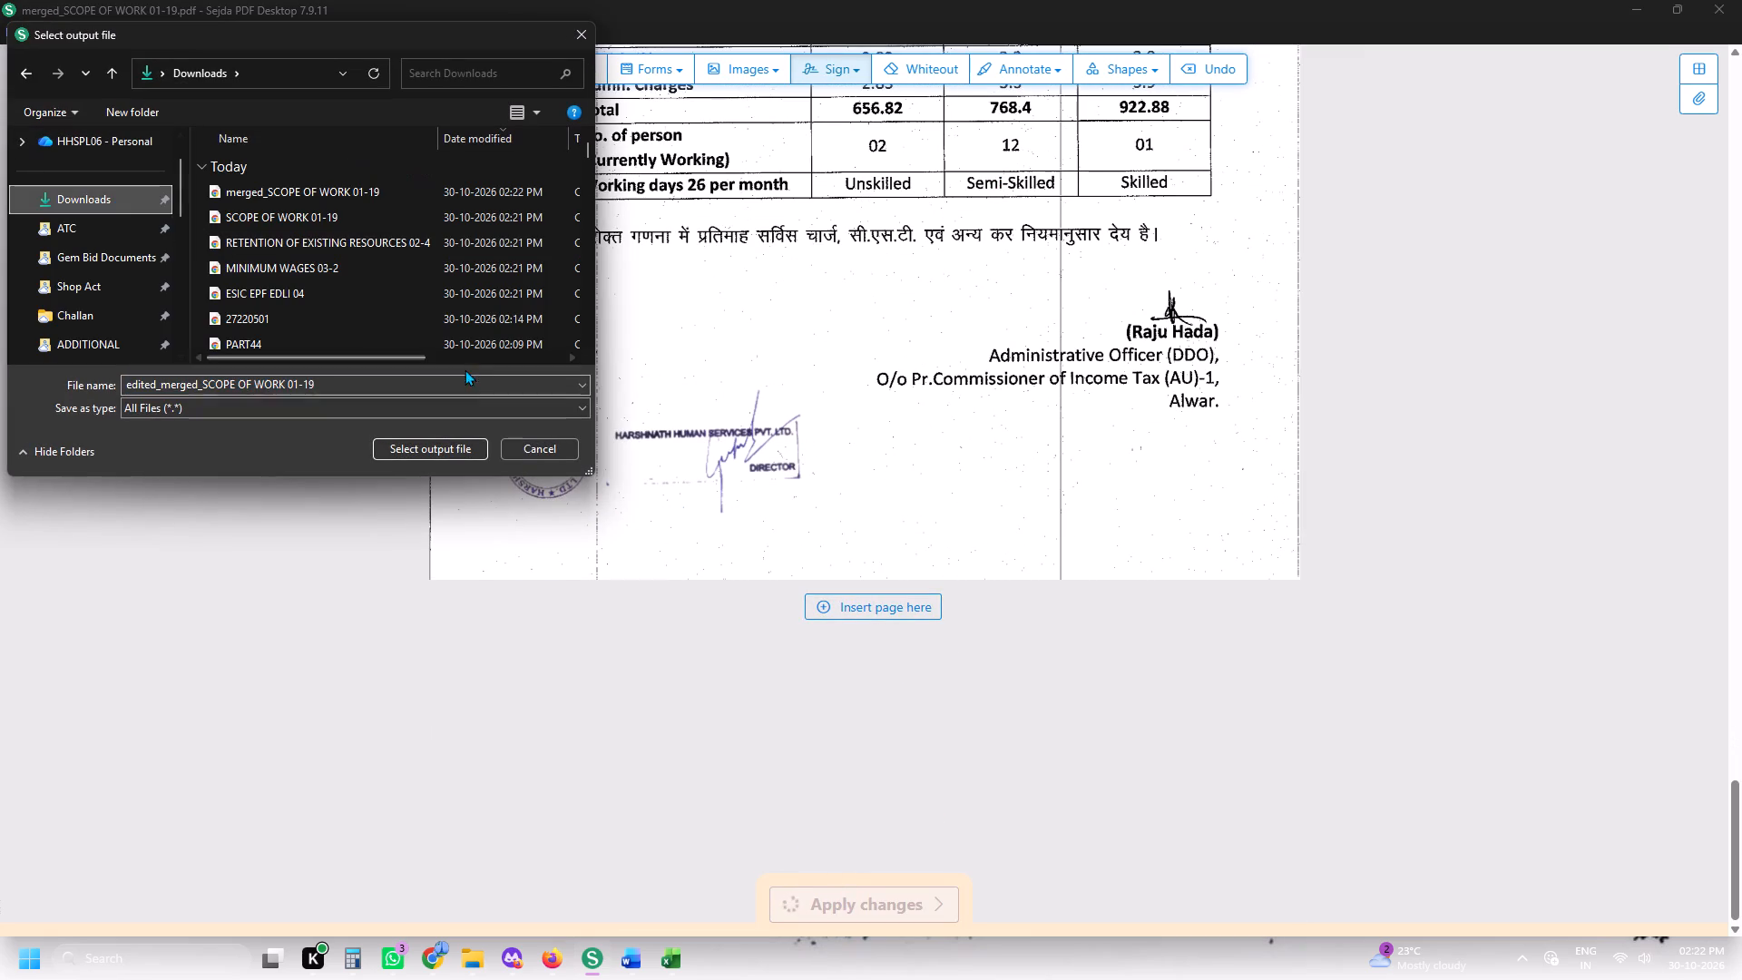
pyautogui.click(443, 434)
pyautogui.click(443, 448)
# Switch back to the bid's Drive folder in Firefox.
pyautogui.click(533, 958)
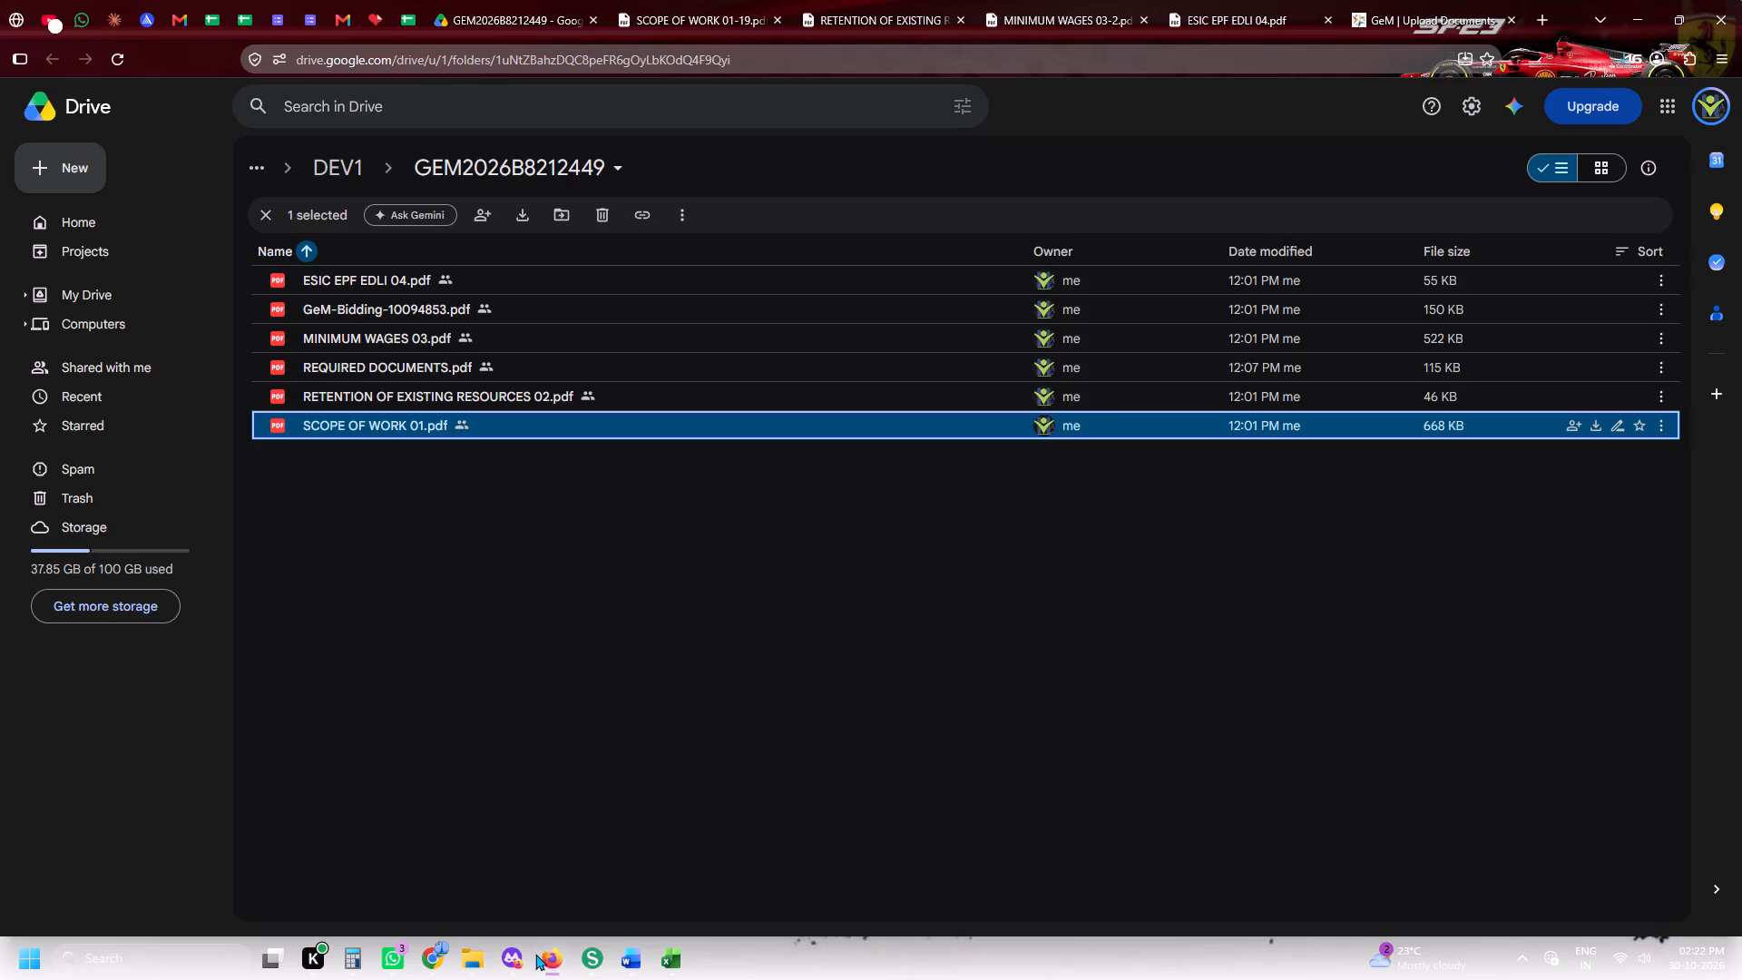
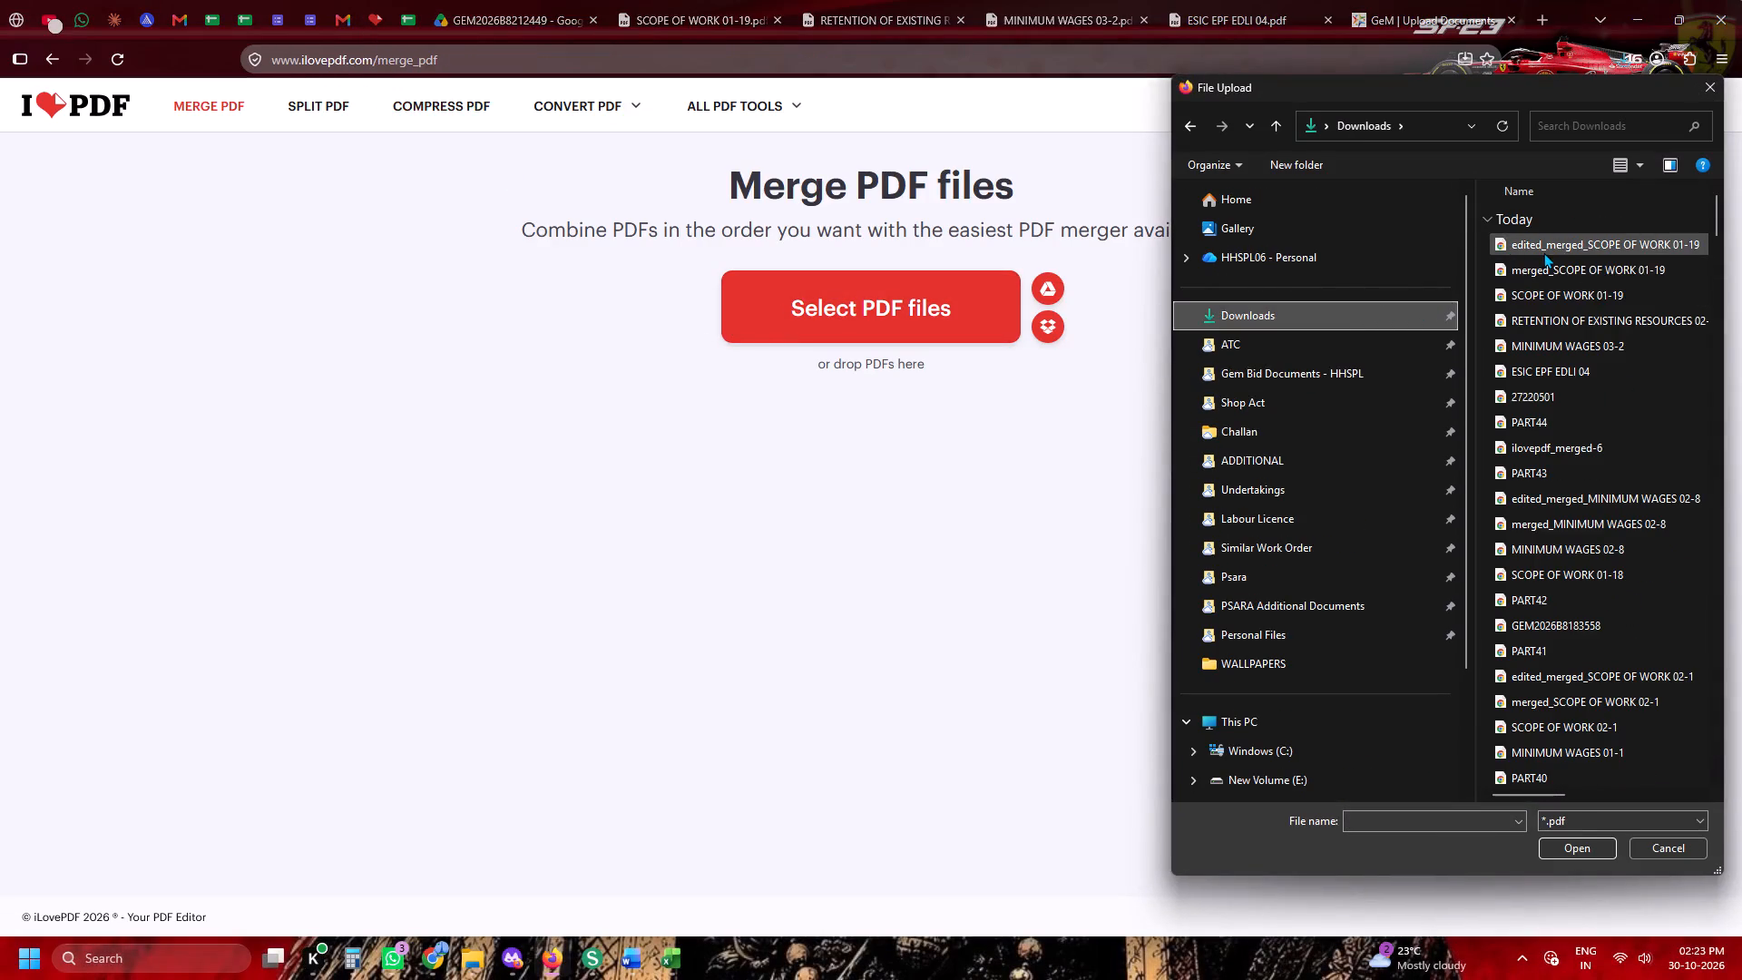
# Add edited_merged_SCOPE OF WORK 01-19 from Downloads and atc-62-hhspl from the ATC folder to the PDF merge list.
pyautogui.doubleClick(1542, 251)
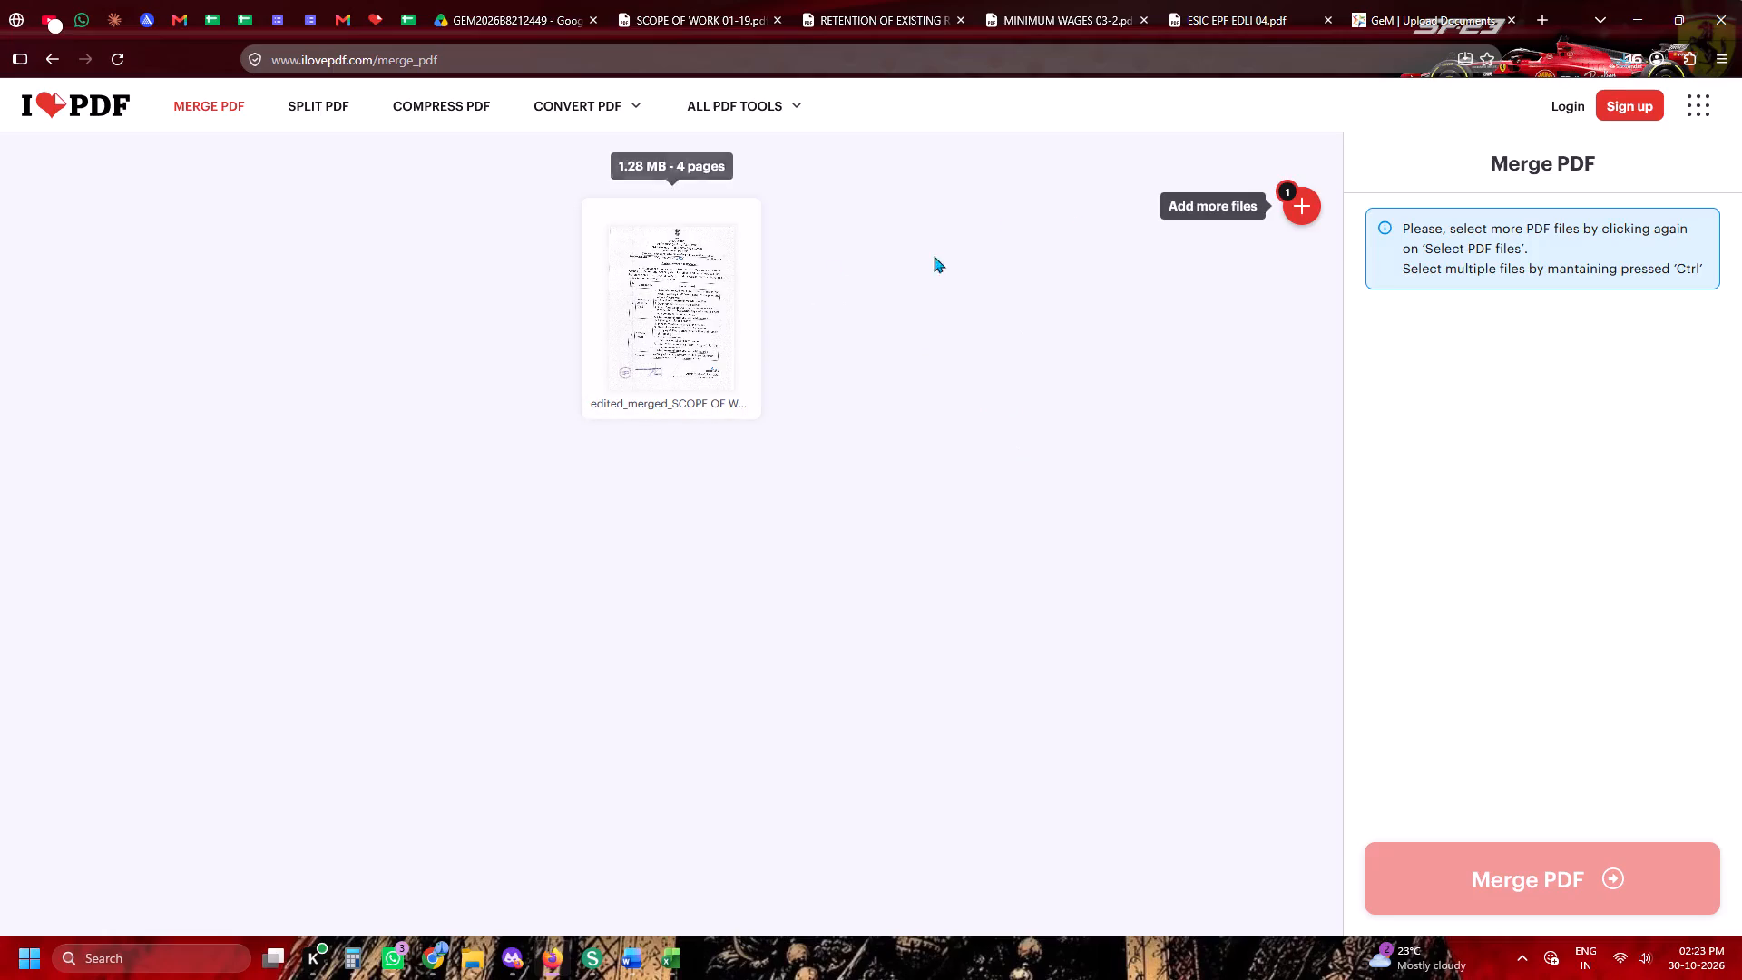
pyautogui.click(1321, 202)
pyautogui.click(1286, 202)
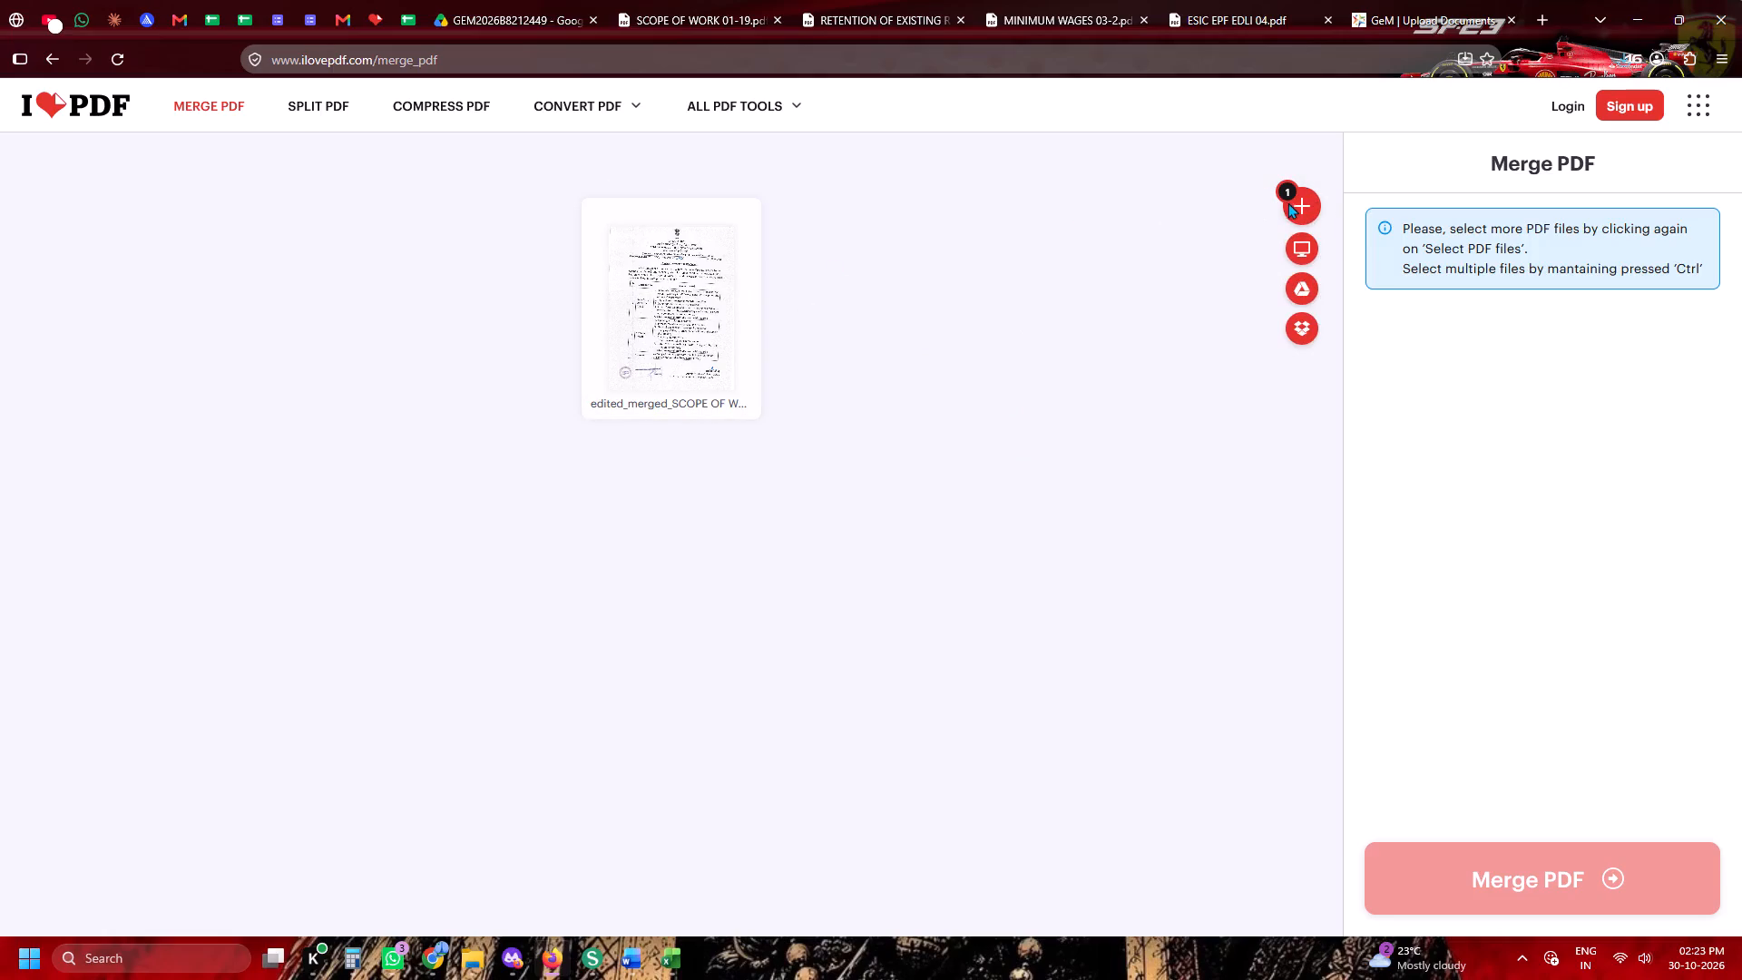
pyautogui.click(1294, 203)
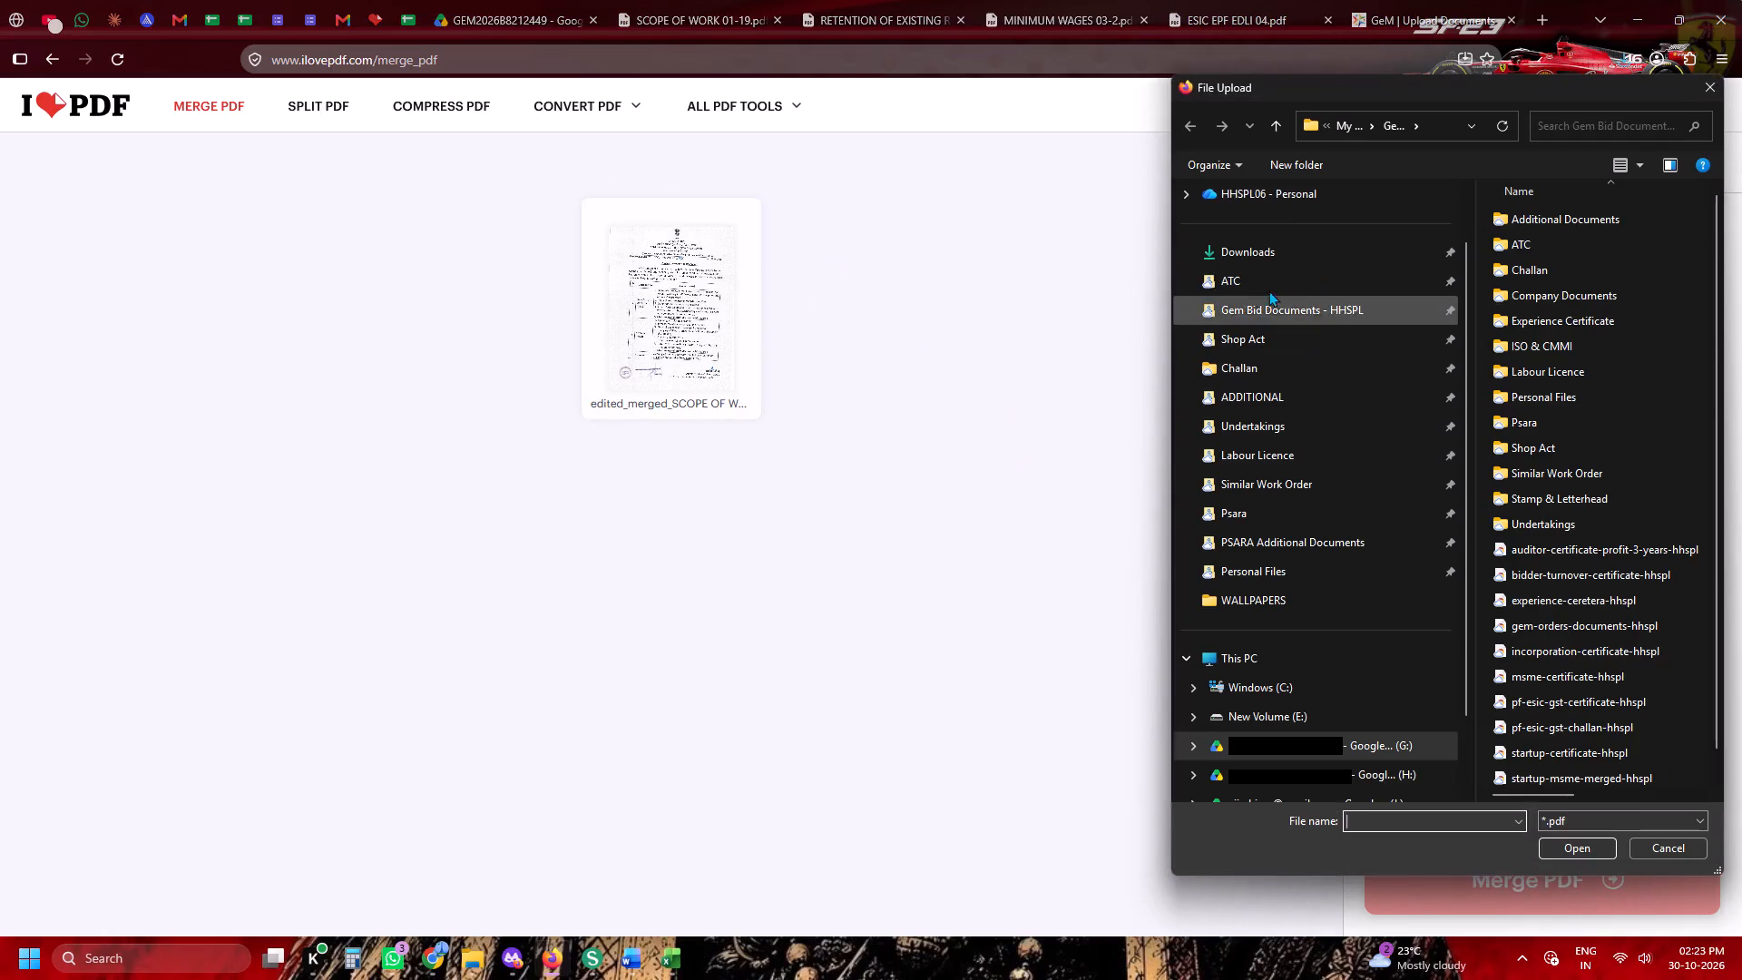
pyautogui.click(1261, 274)
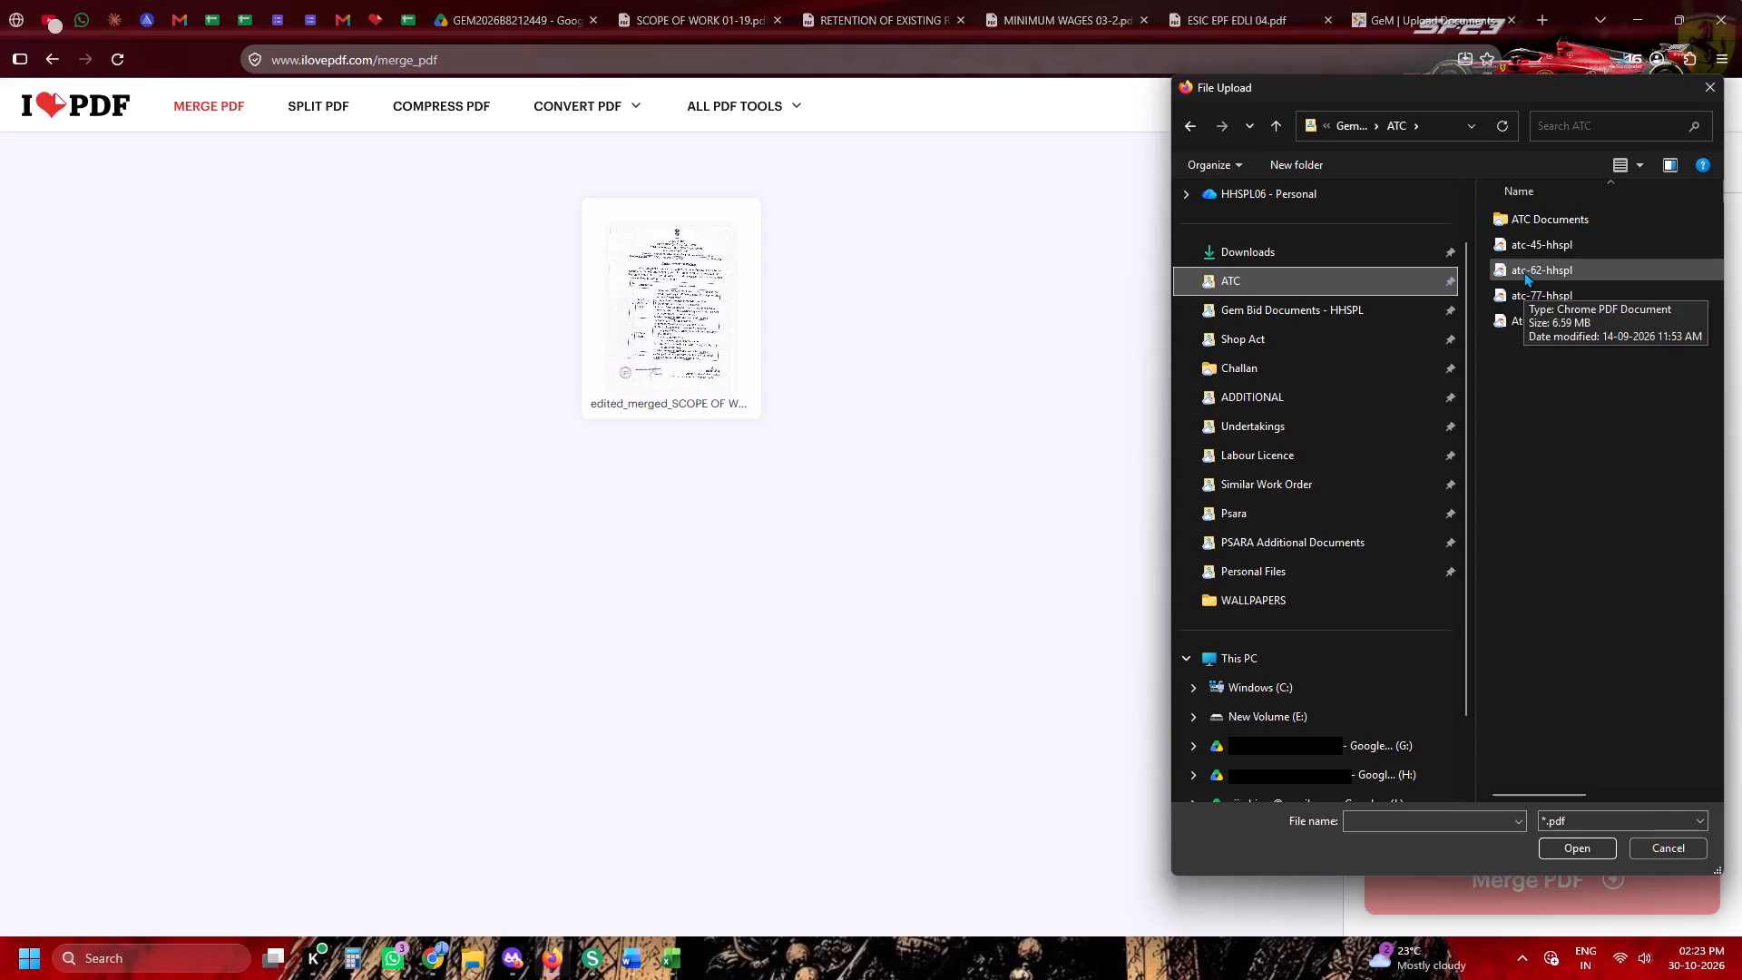
pyautogui.doubleClick(1524, 265)
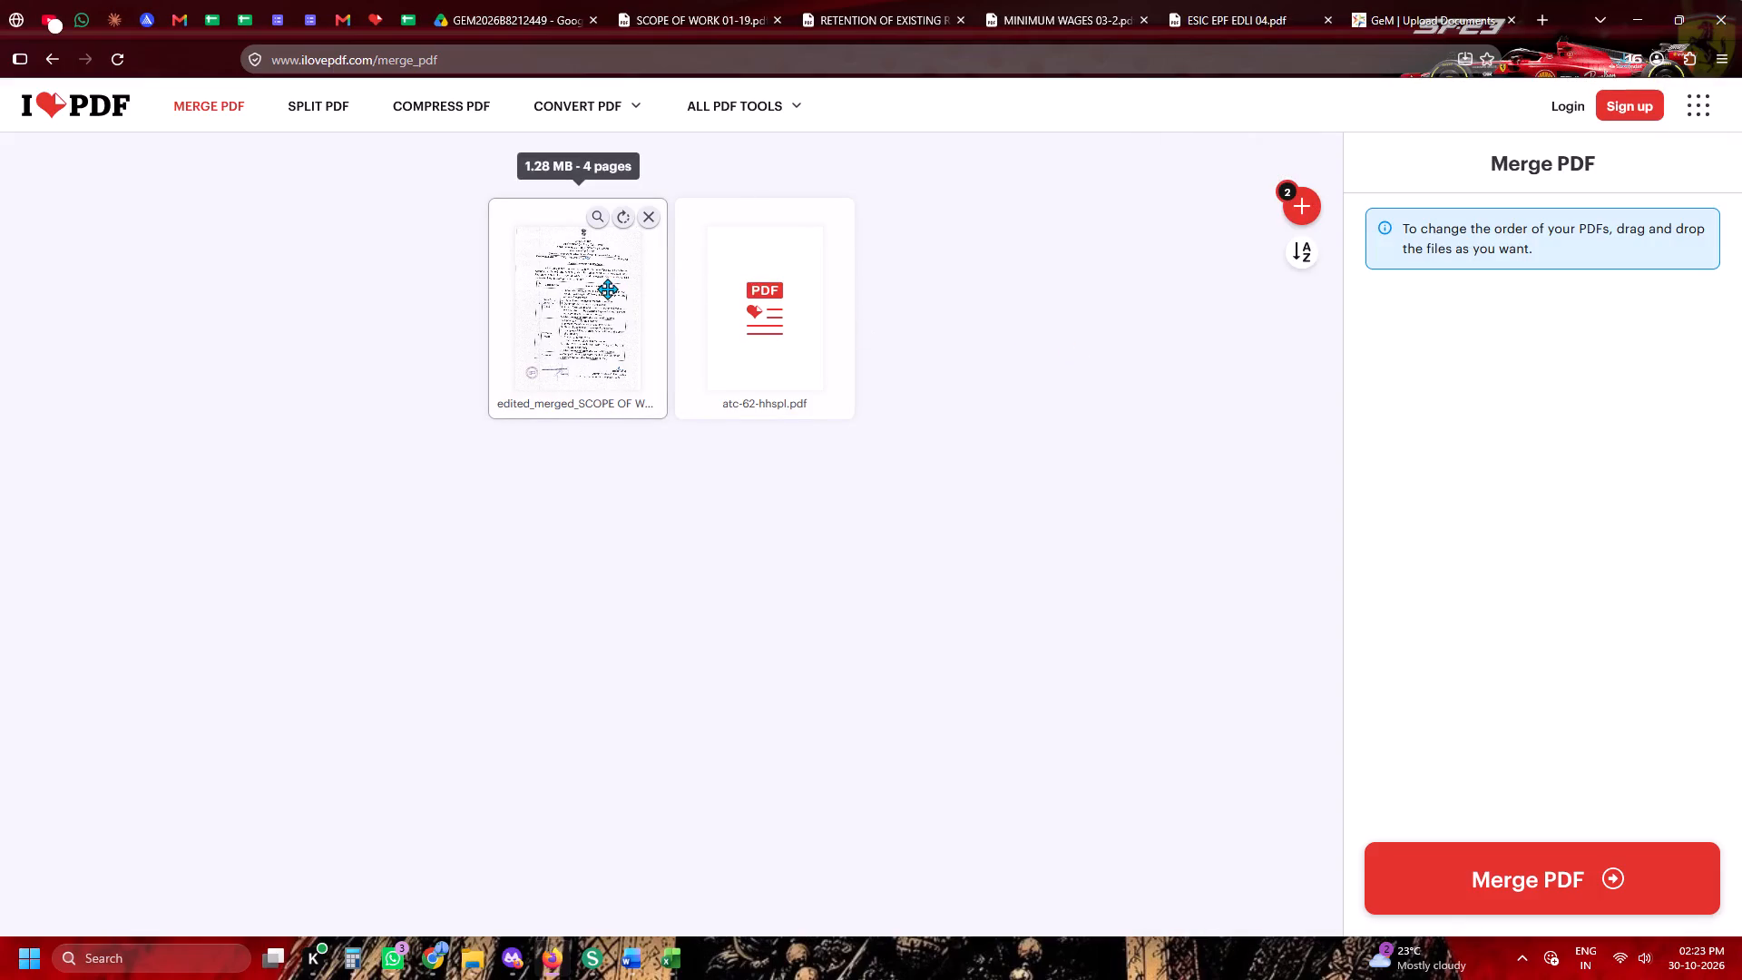
# Switch to Word and bring up the atc-62-page-index document.
pyautogui.click(613, 952)
pyautogui.click(851, 865)
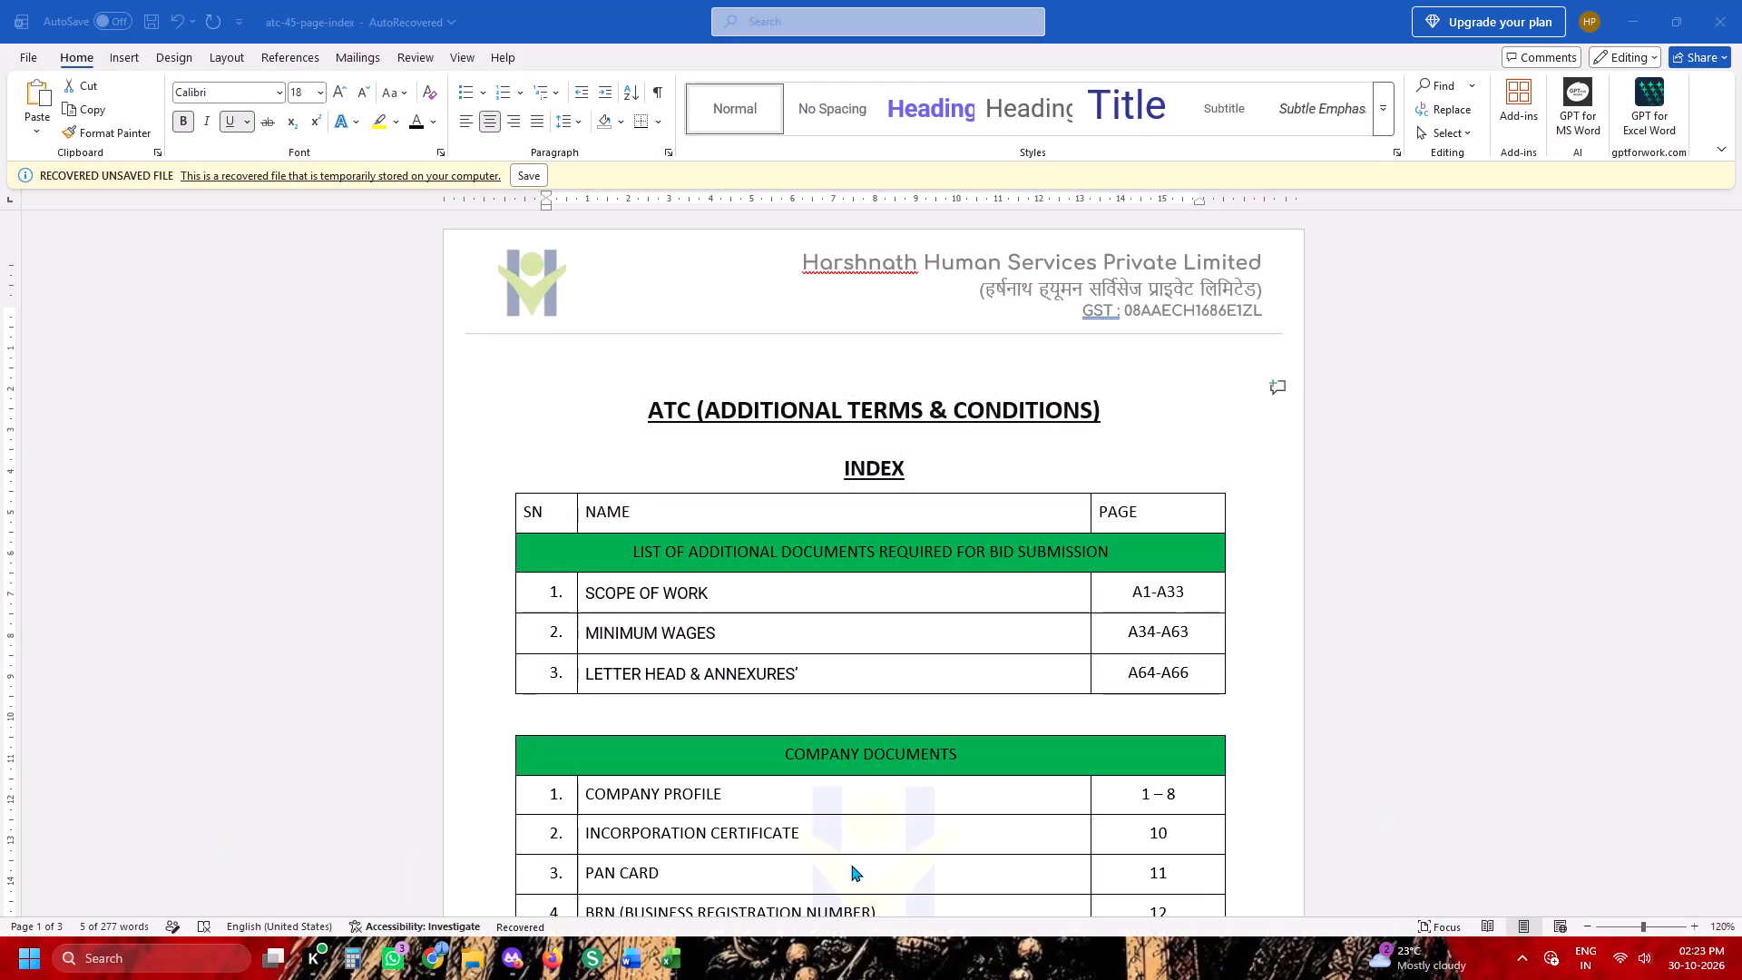
pyautogui.click(645, 942)
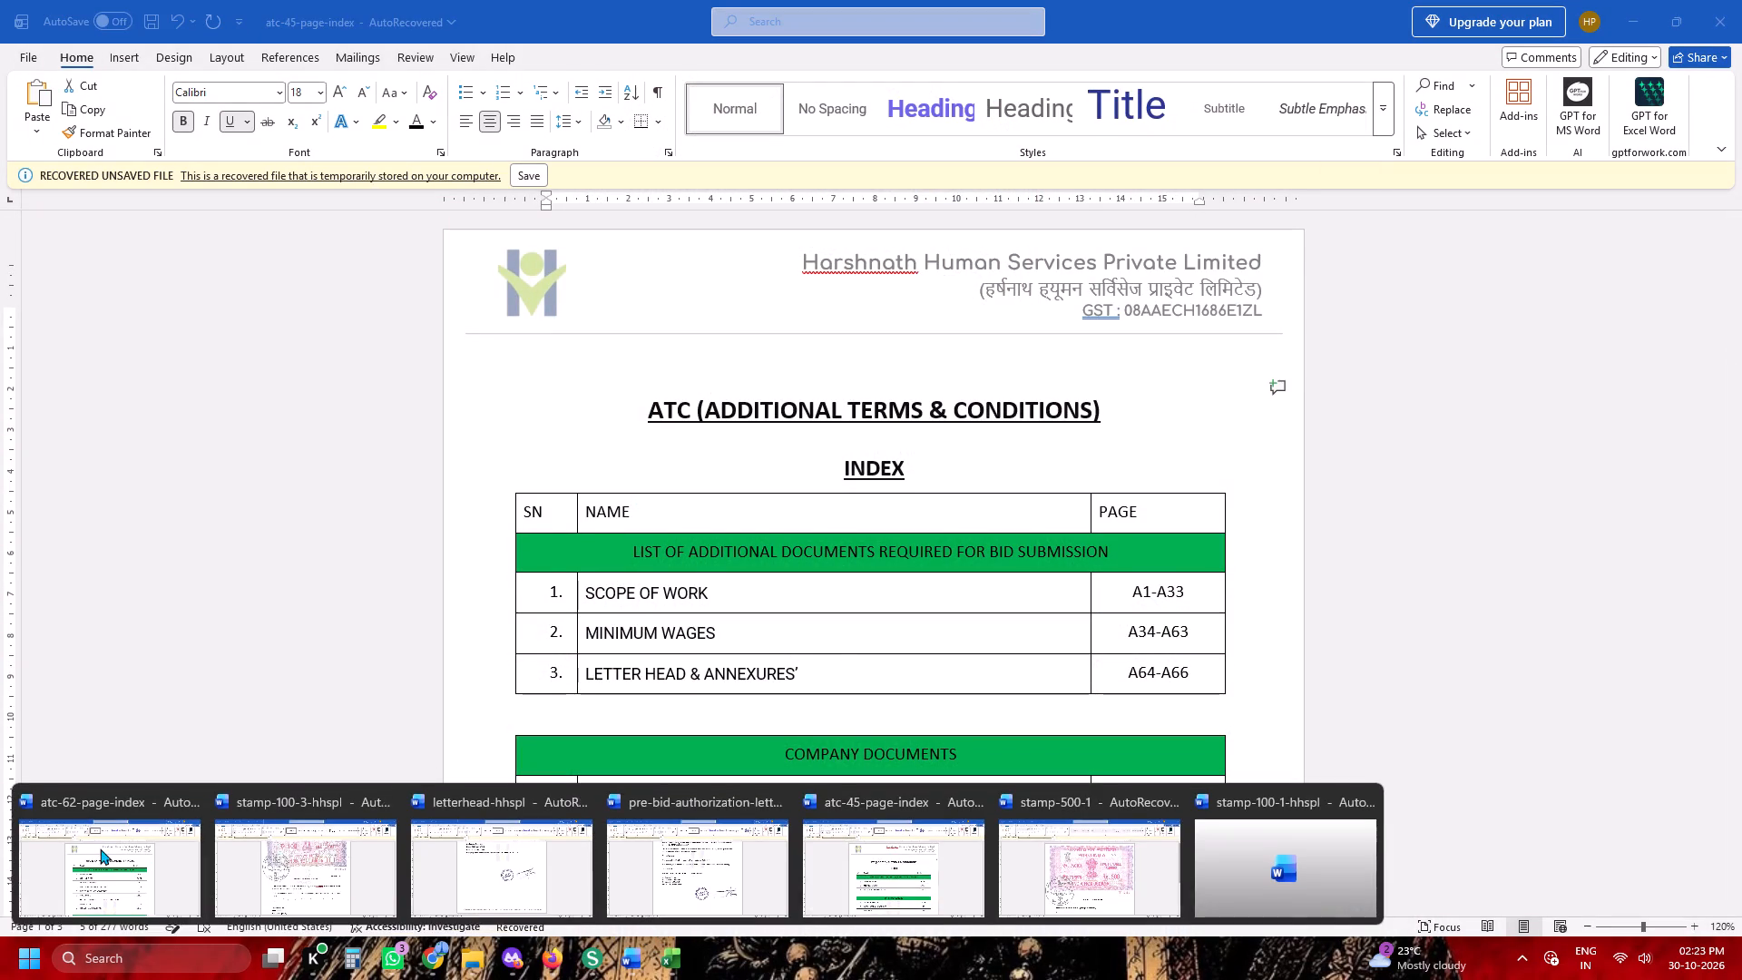
pyautogui.click(103, 878)
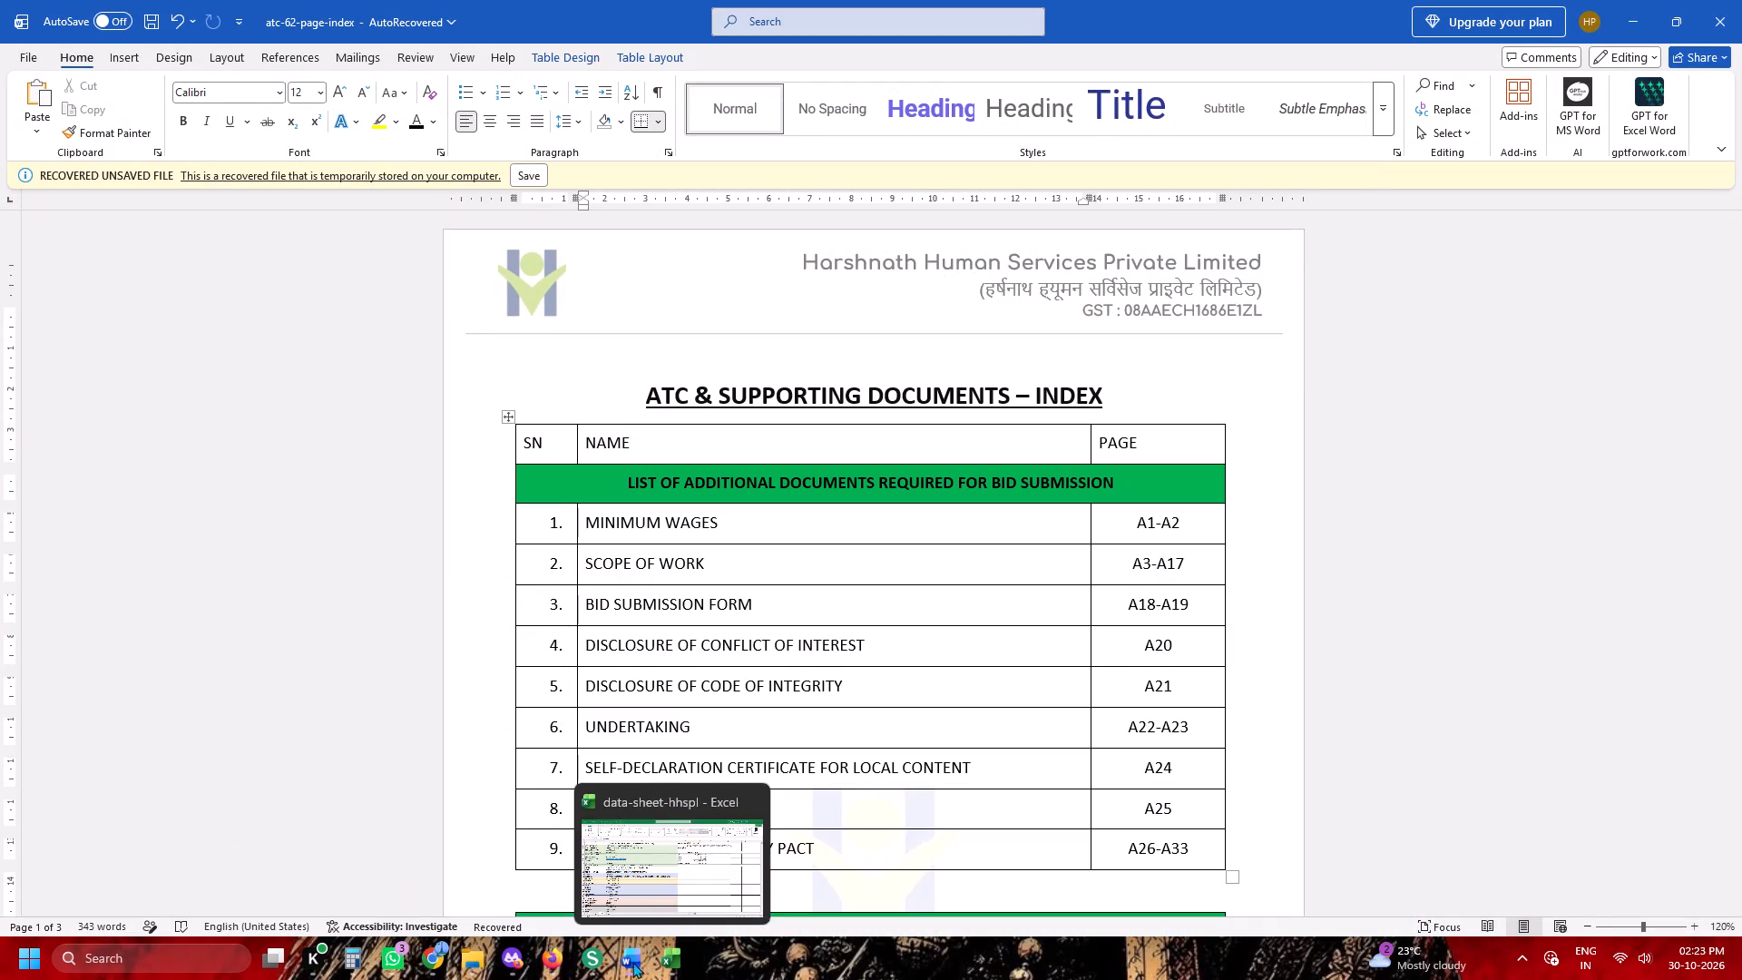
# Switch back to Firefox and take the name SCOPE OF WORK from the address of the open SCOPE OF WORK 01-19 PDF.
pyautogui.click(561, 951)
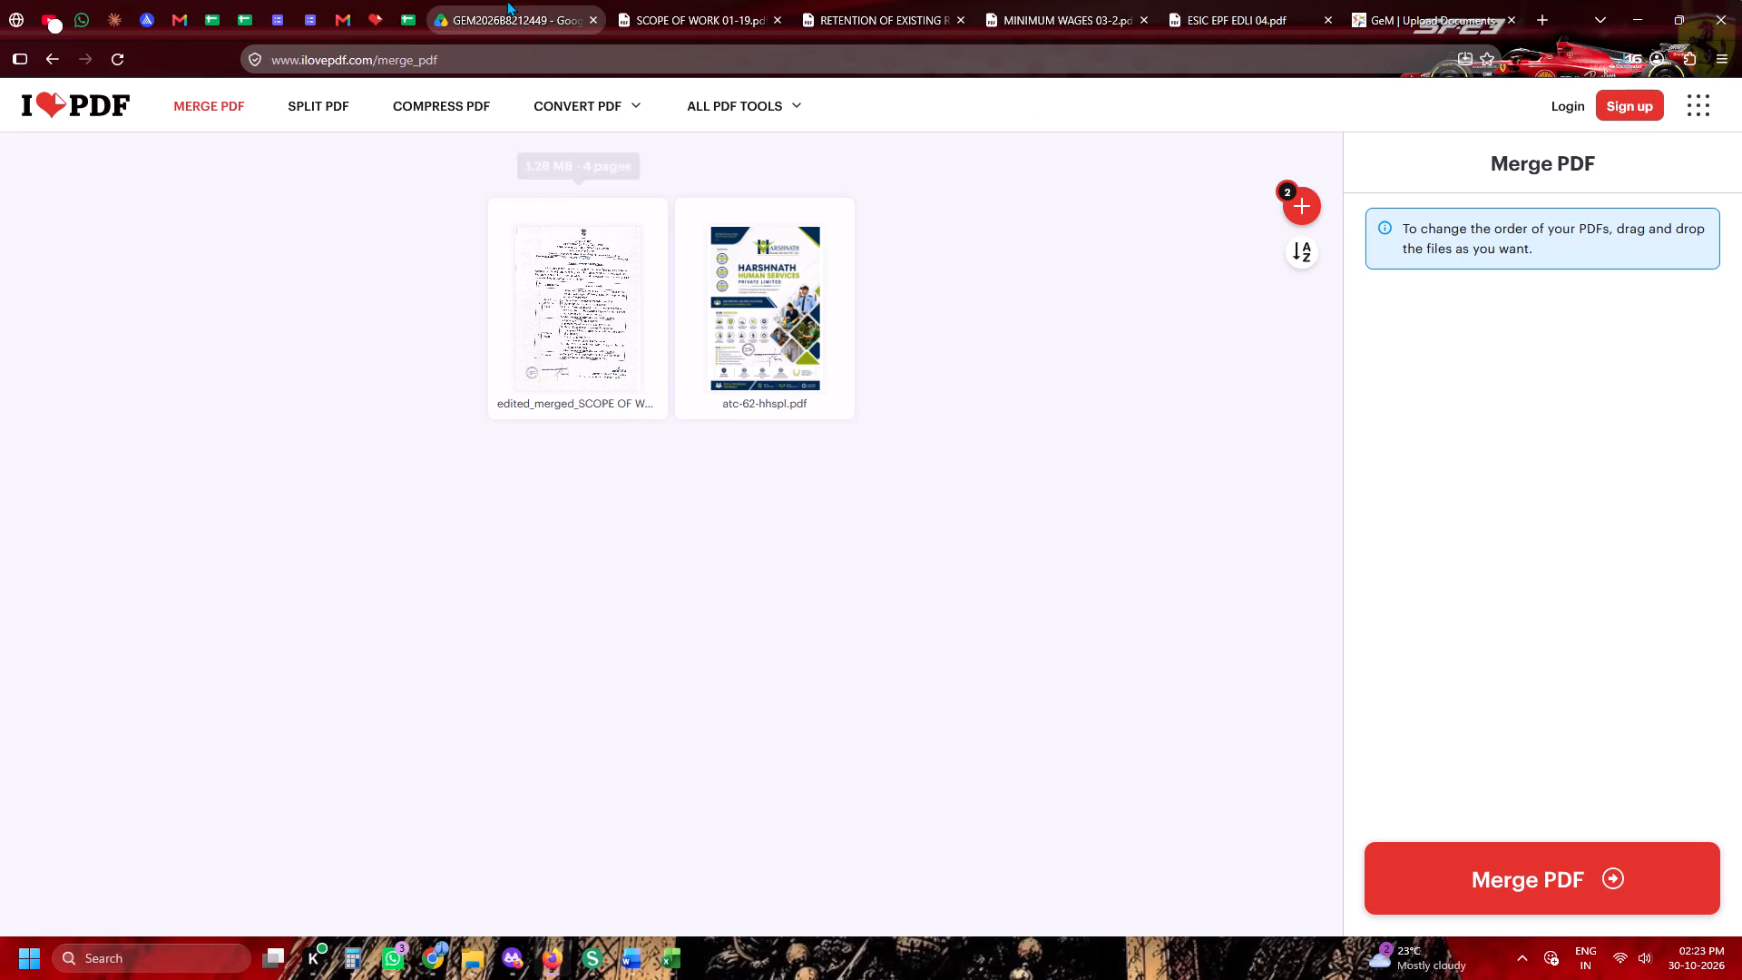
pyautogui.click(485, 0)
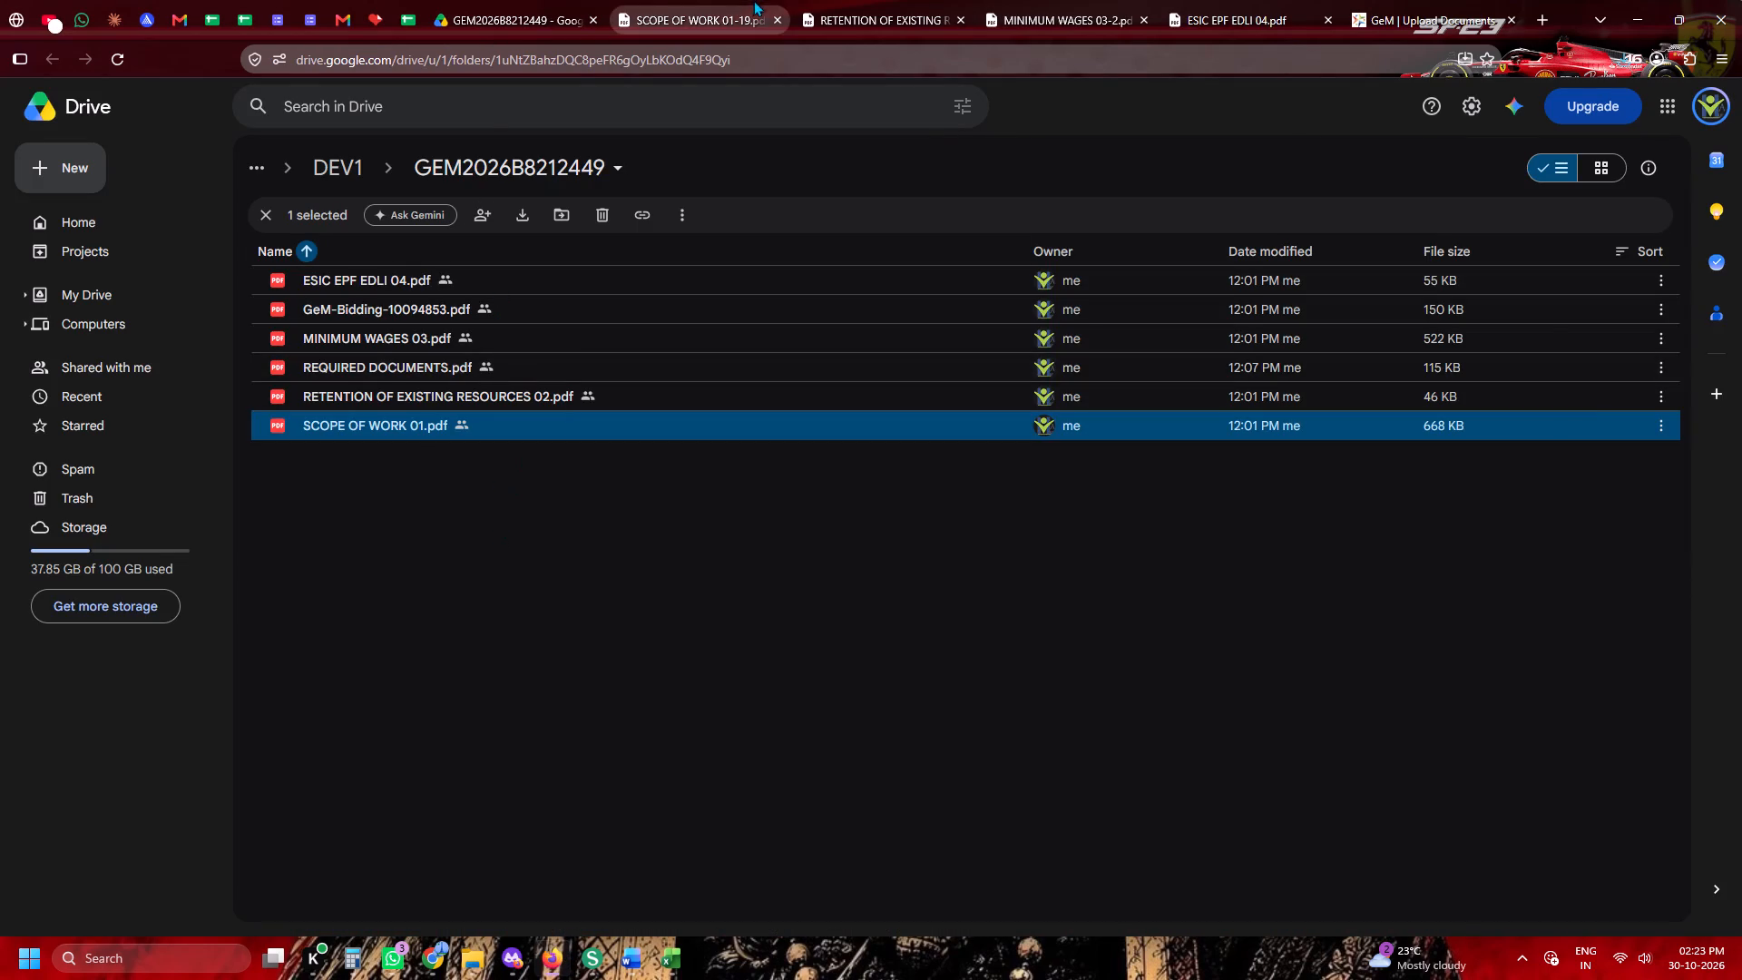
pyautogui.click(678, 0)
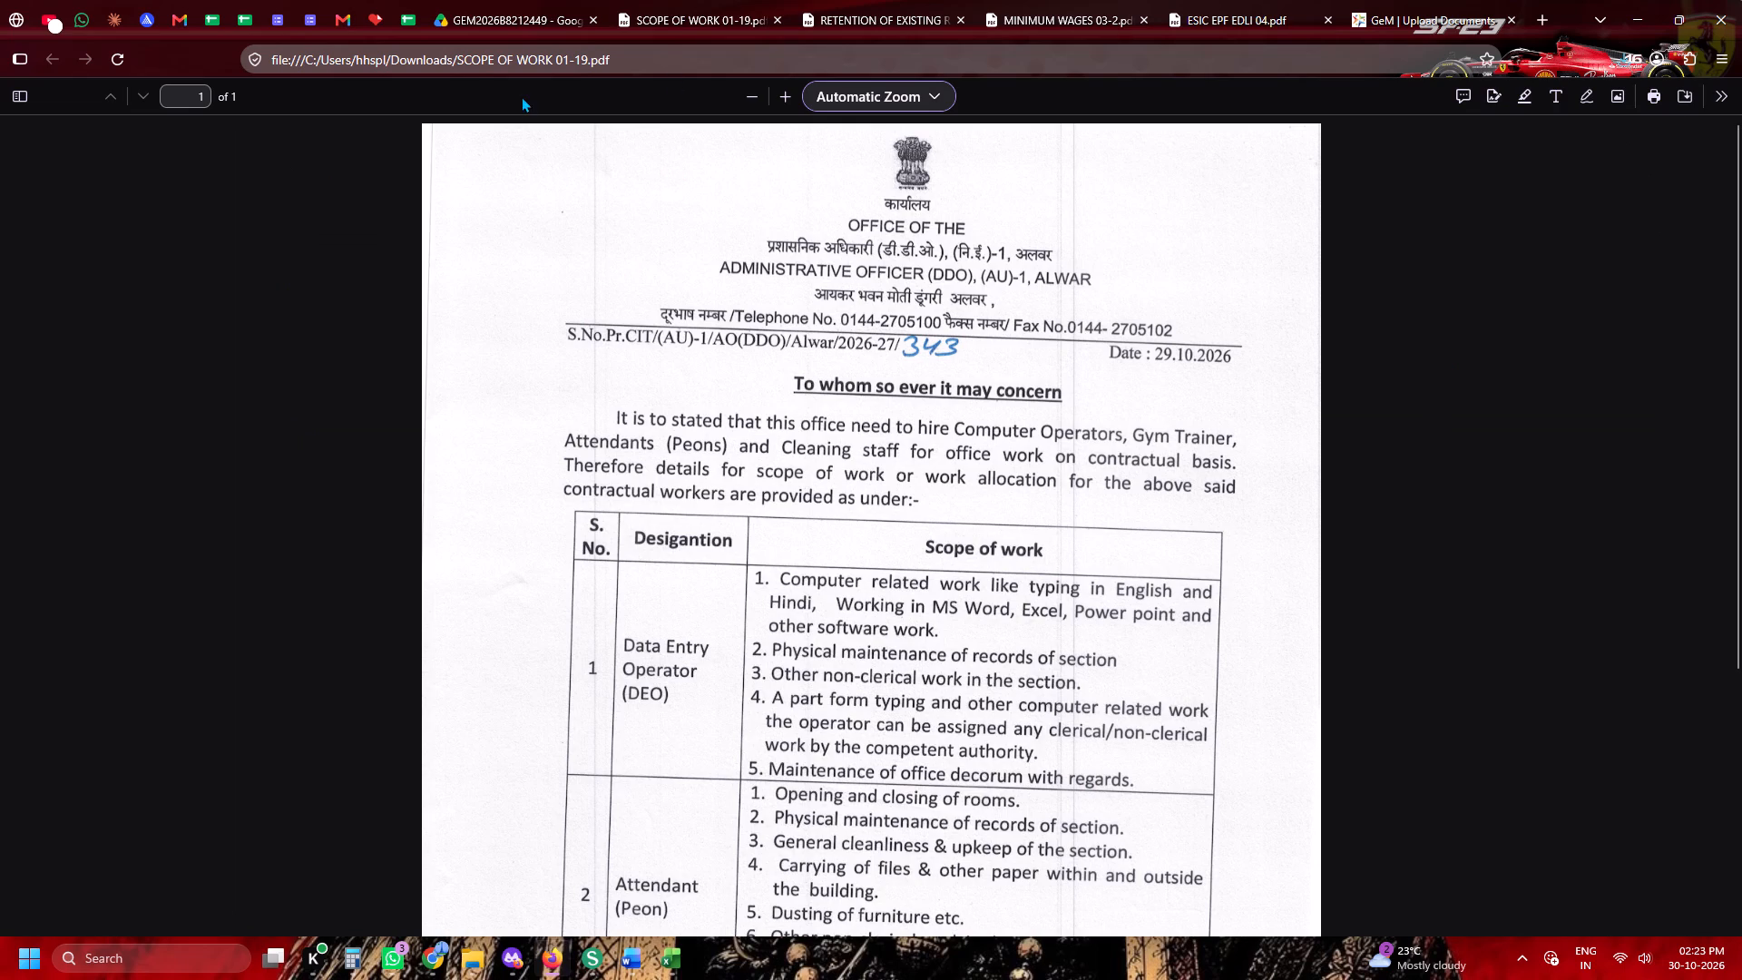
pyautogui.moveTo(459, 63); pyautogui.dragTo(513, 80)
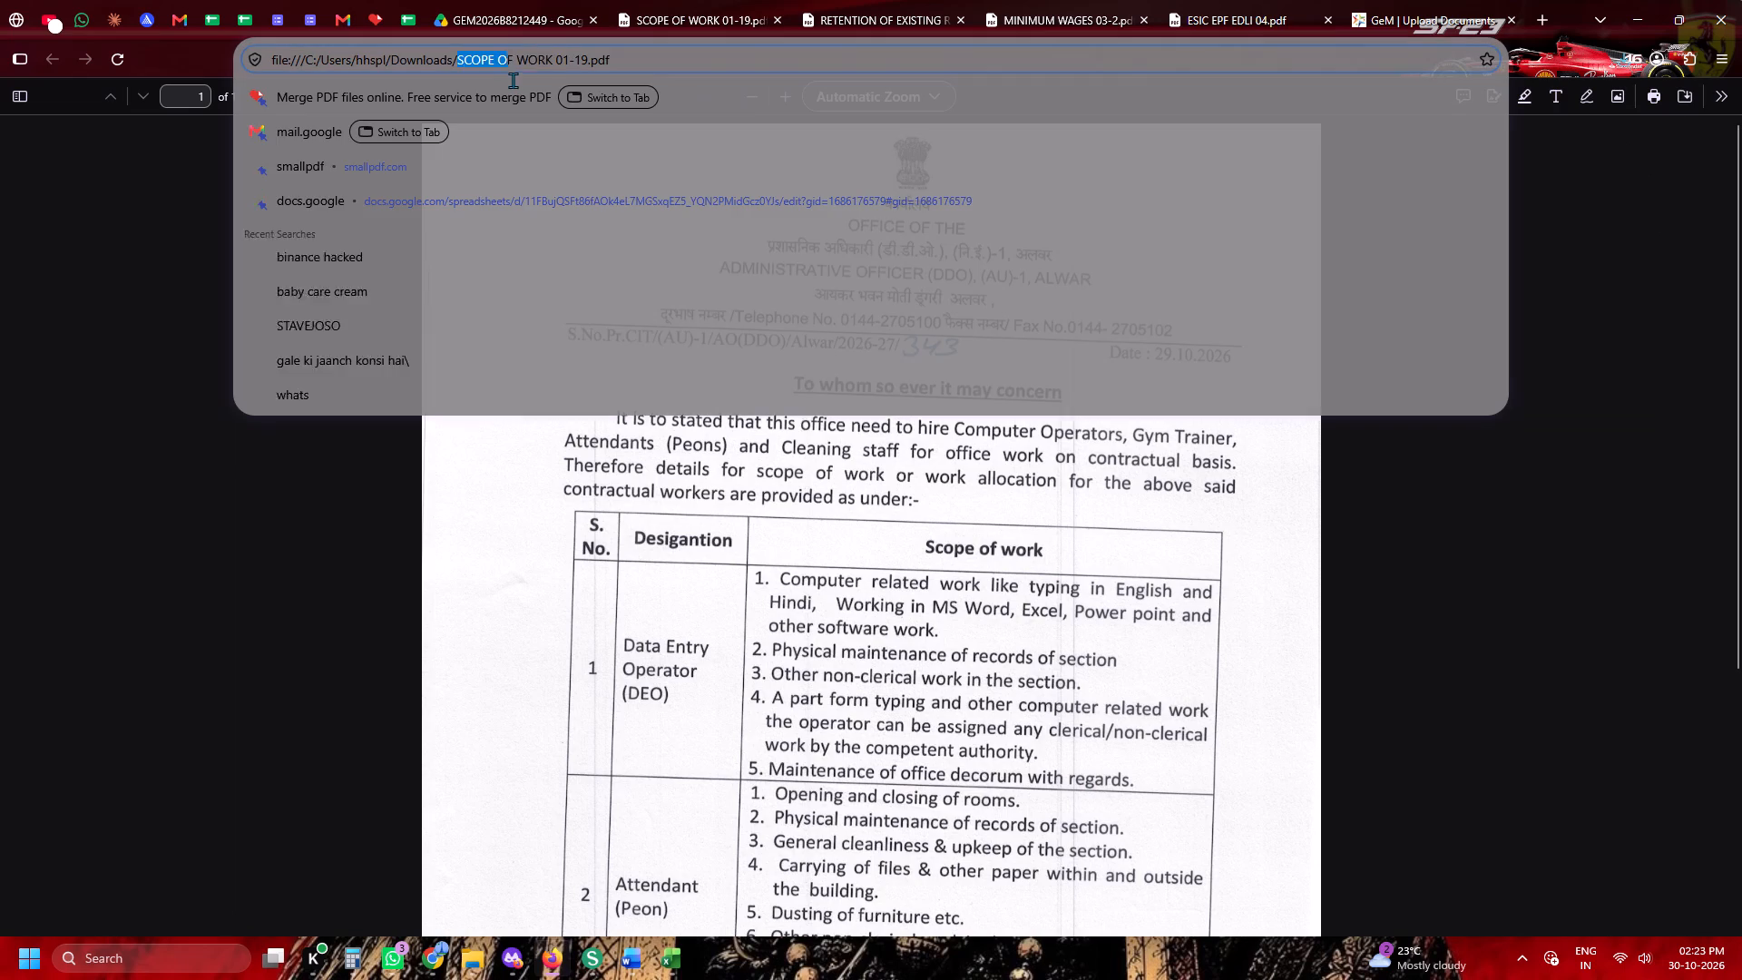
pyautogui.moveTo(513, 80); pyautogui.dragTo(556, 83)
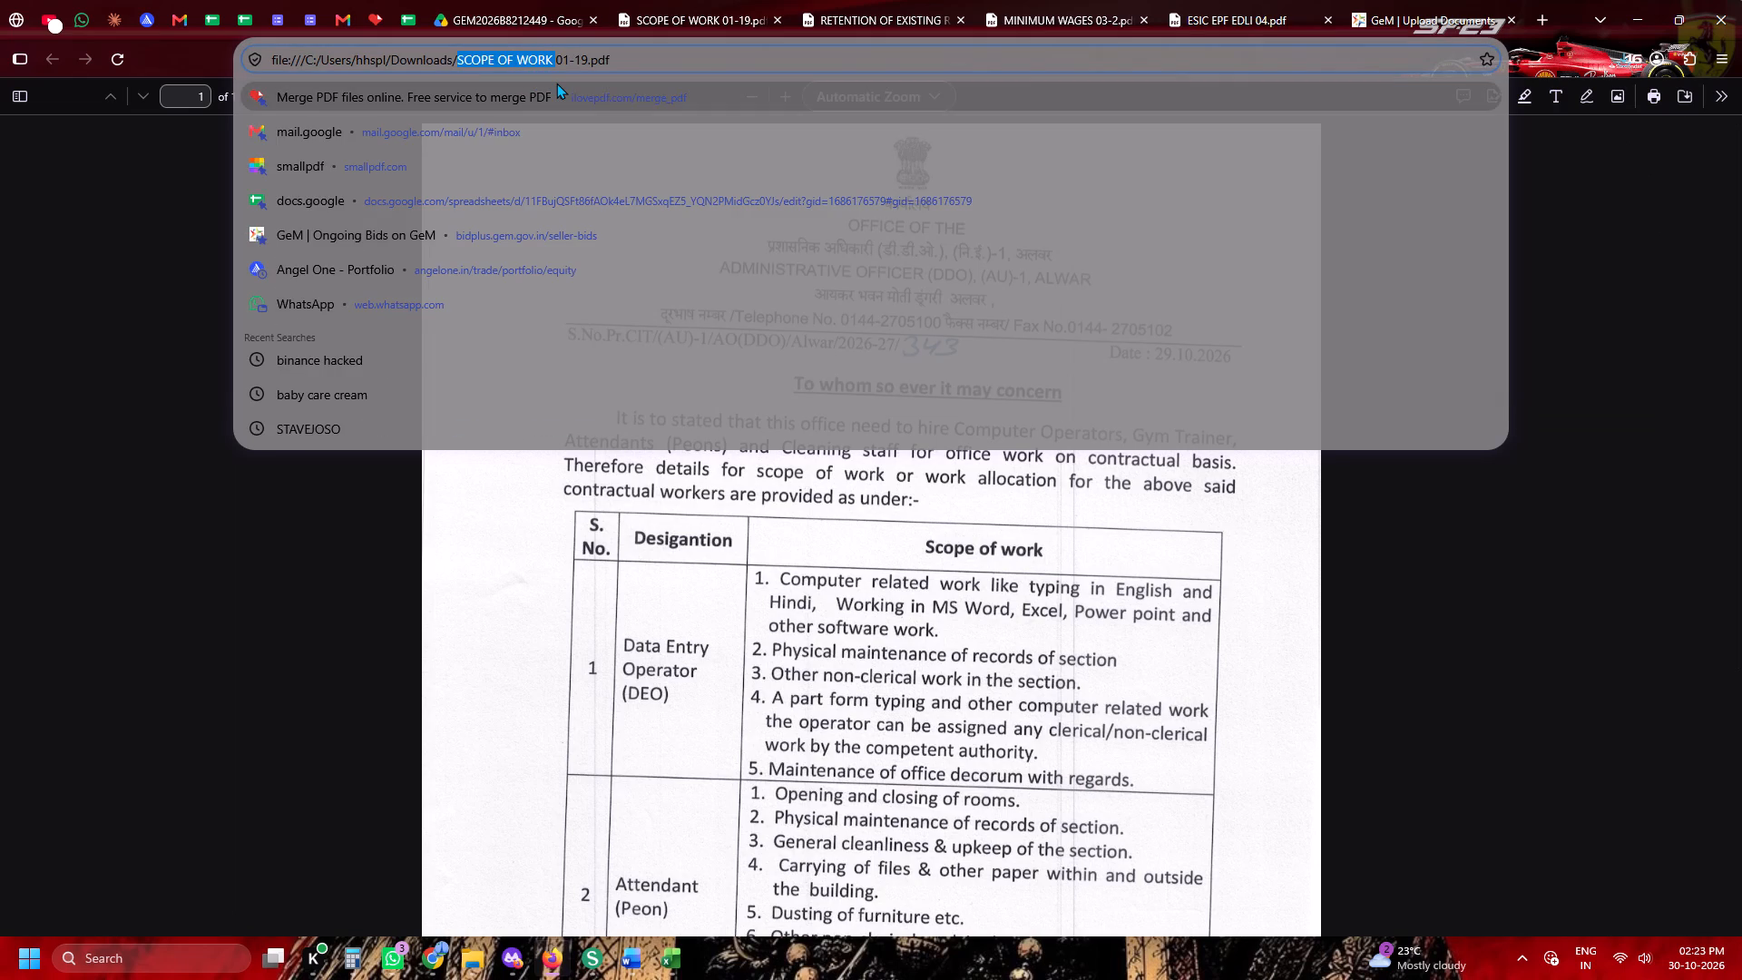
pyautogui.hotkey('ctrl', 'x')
# Switch to the Word index and delete the first MINIMUM WAGES row from the additional documents list.
pyautogui.hotkey('alt', 'Tab')
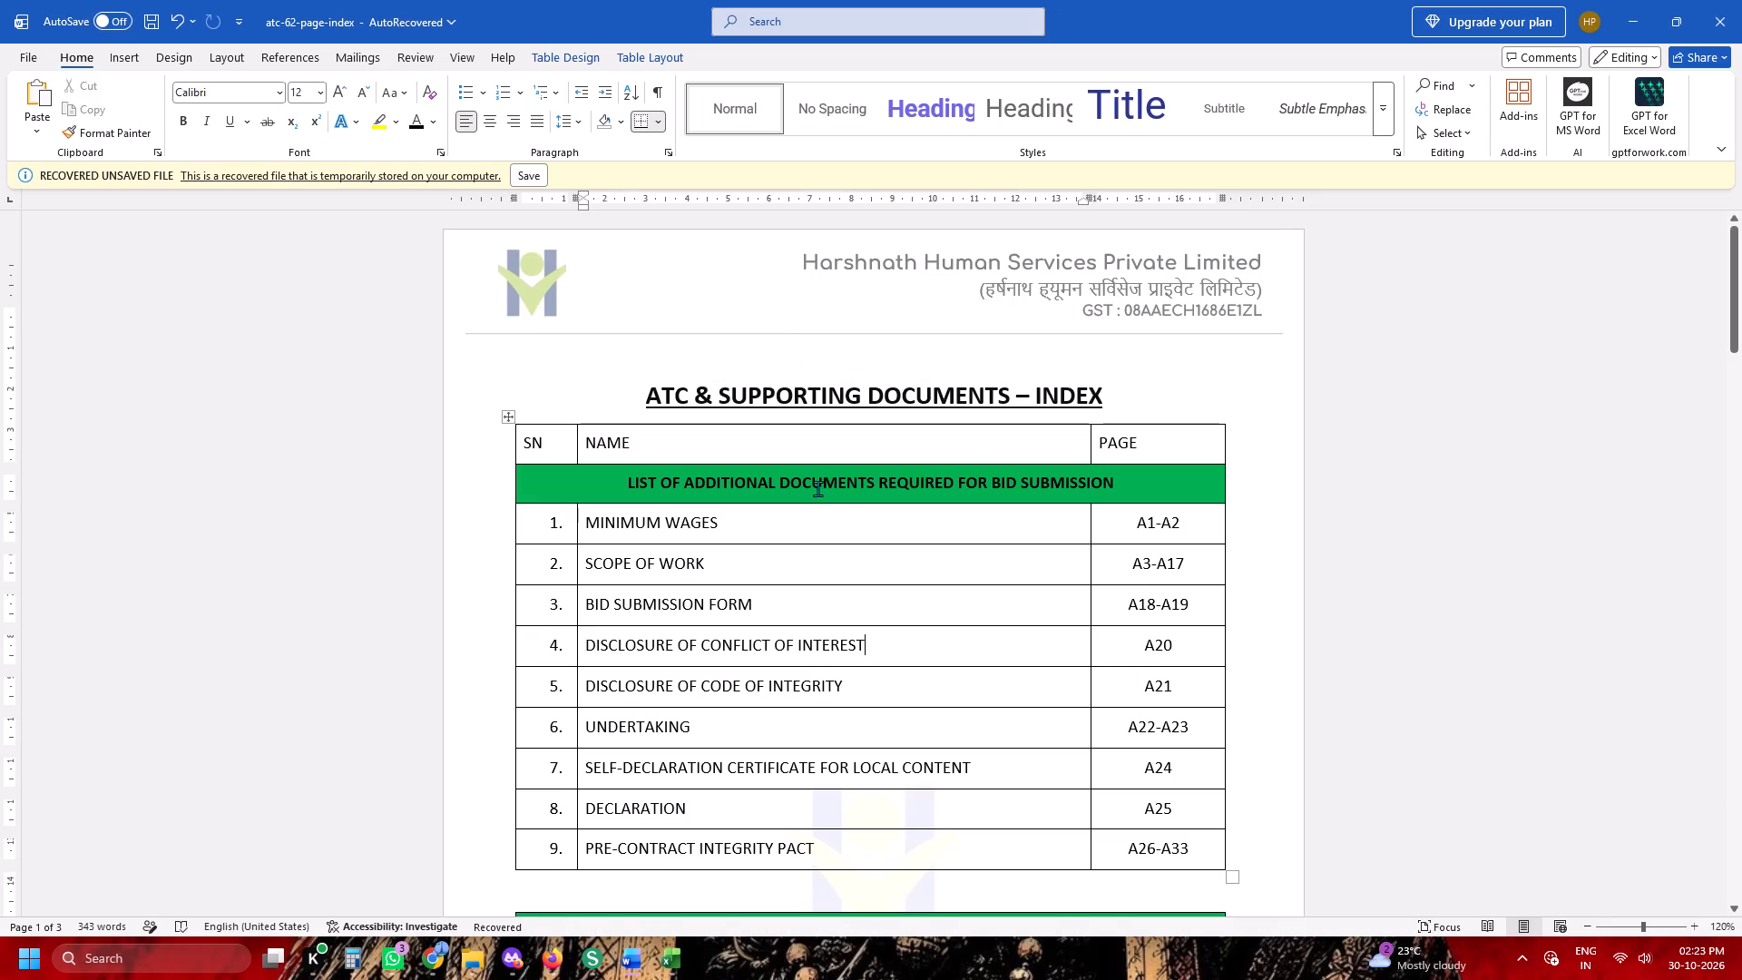
pyautogui.moveTo(1149, 525); pyautogui.dragTo(1091, 525)
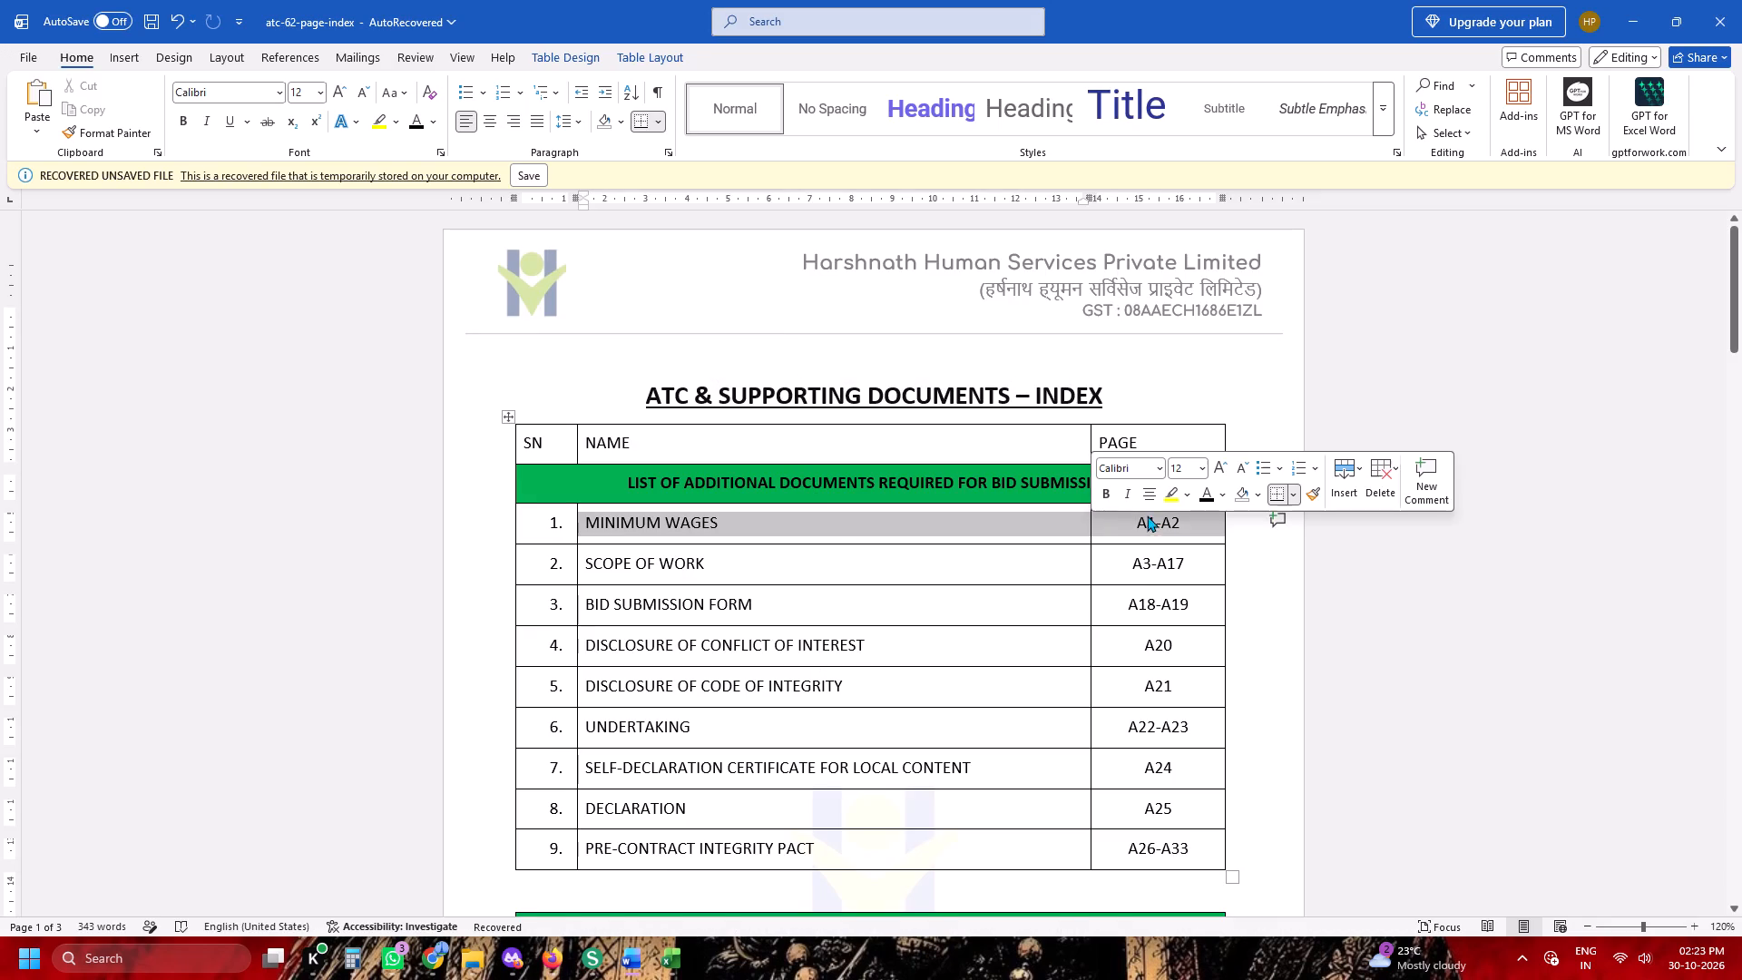
pyautogui.click(1375, 468)
pyautogui.click(1381, 566)
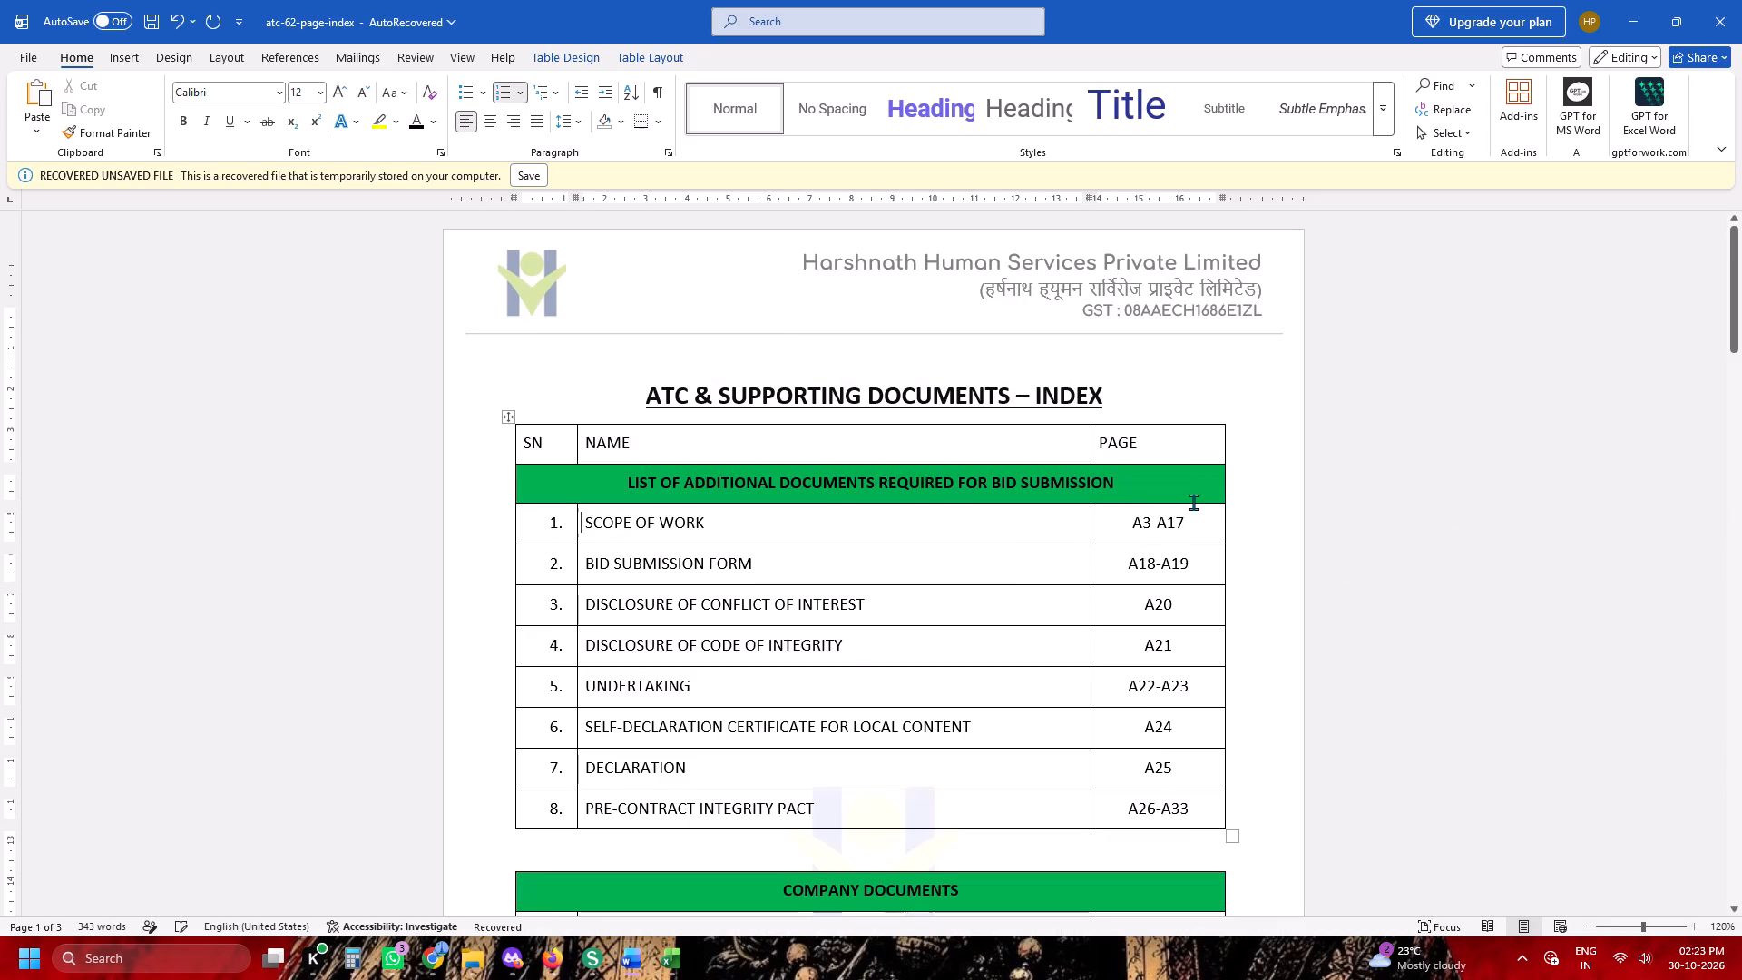
# Set the page reference of the SCOPE OF WORK entry to A1.
pyautogui.click(1182, 517)
pyautogui.press('BackSpace')
pyautogui.press('BackSpace')
pyautogui.press('BackSpace')
pyautogui.press('BackSpace')
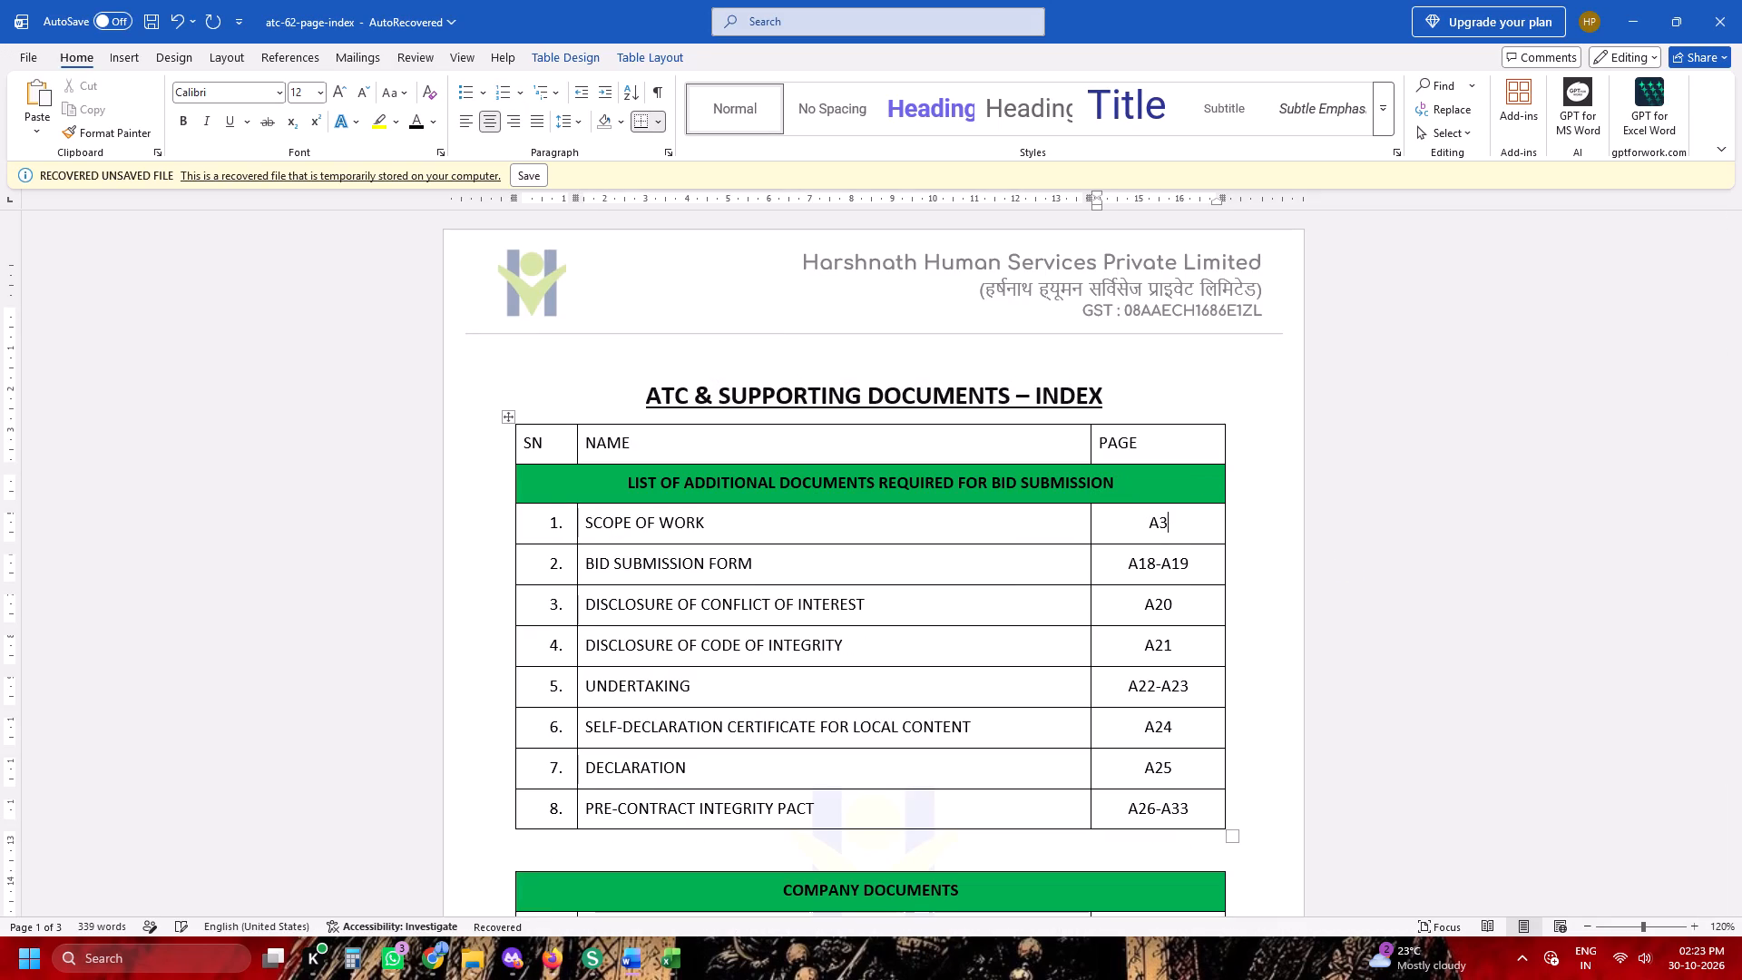
pyautogui.press('BackSpace')
pyautogui.press('1')
# Switch to Firefox, close the SCOPE OF WORK 01-19 PDF and bring up the RETENTION OF EXISTING RESOURCES 02-4 PDF.
pyautogui.hotkey('alt', 'Tab')
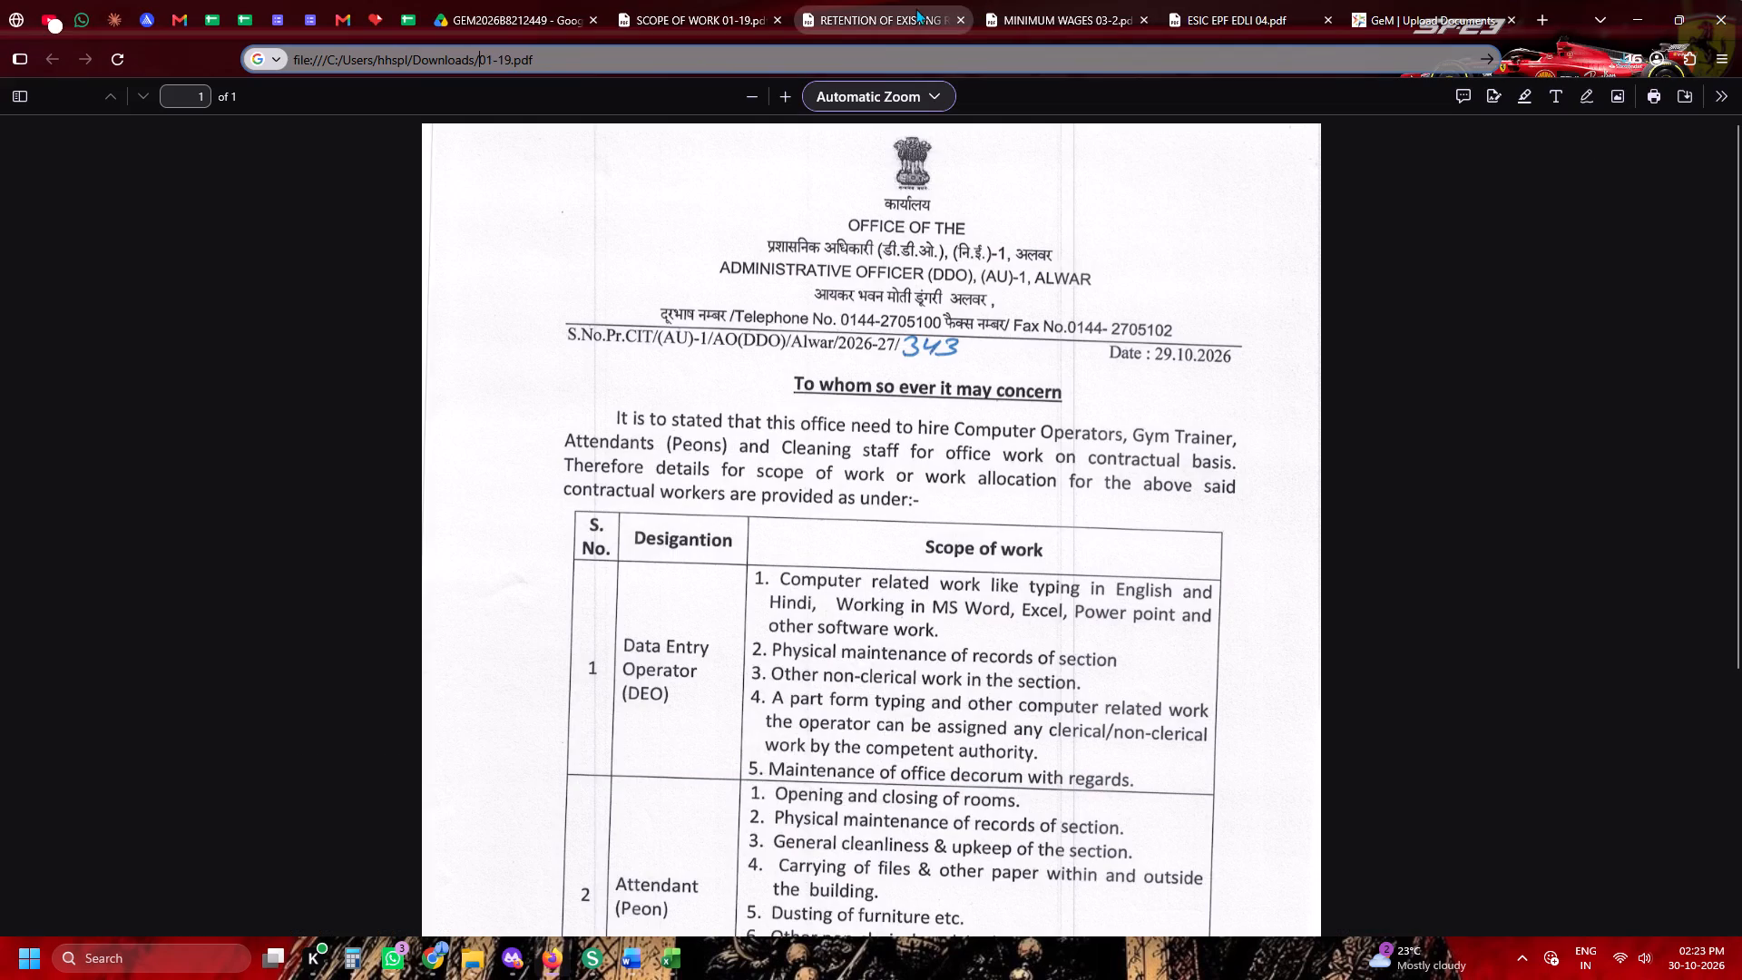
pyautogui.click(770, 19)
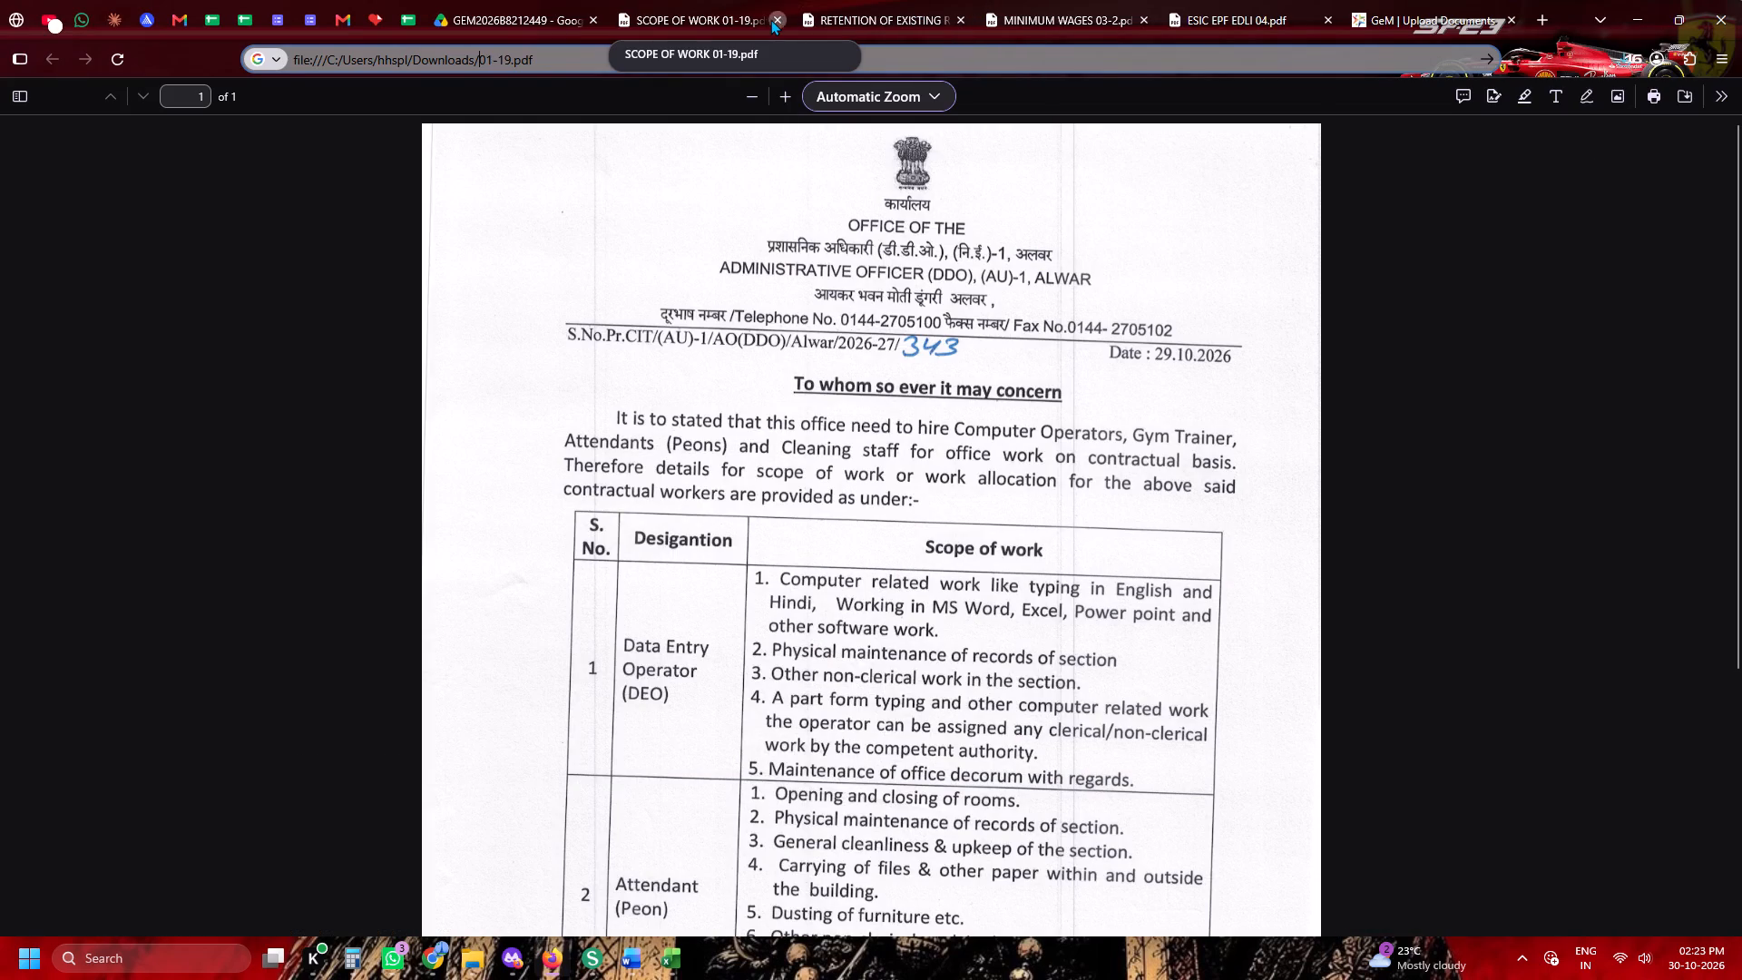
pyautogui.click(932, 0)
pyautogui.click(1141, 17)
pyautogui.click(743, 0)
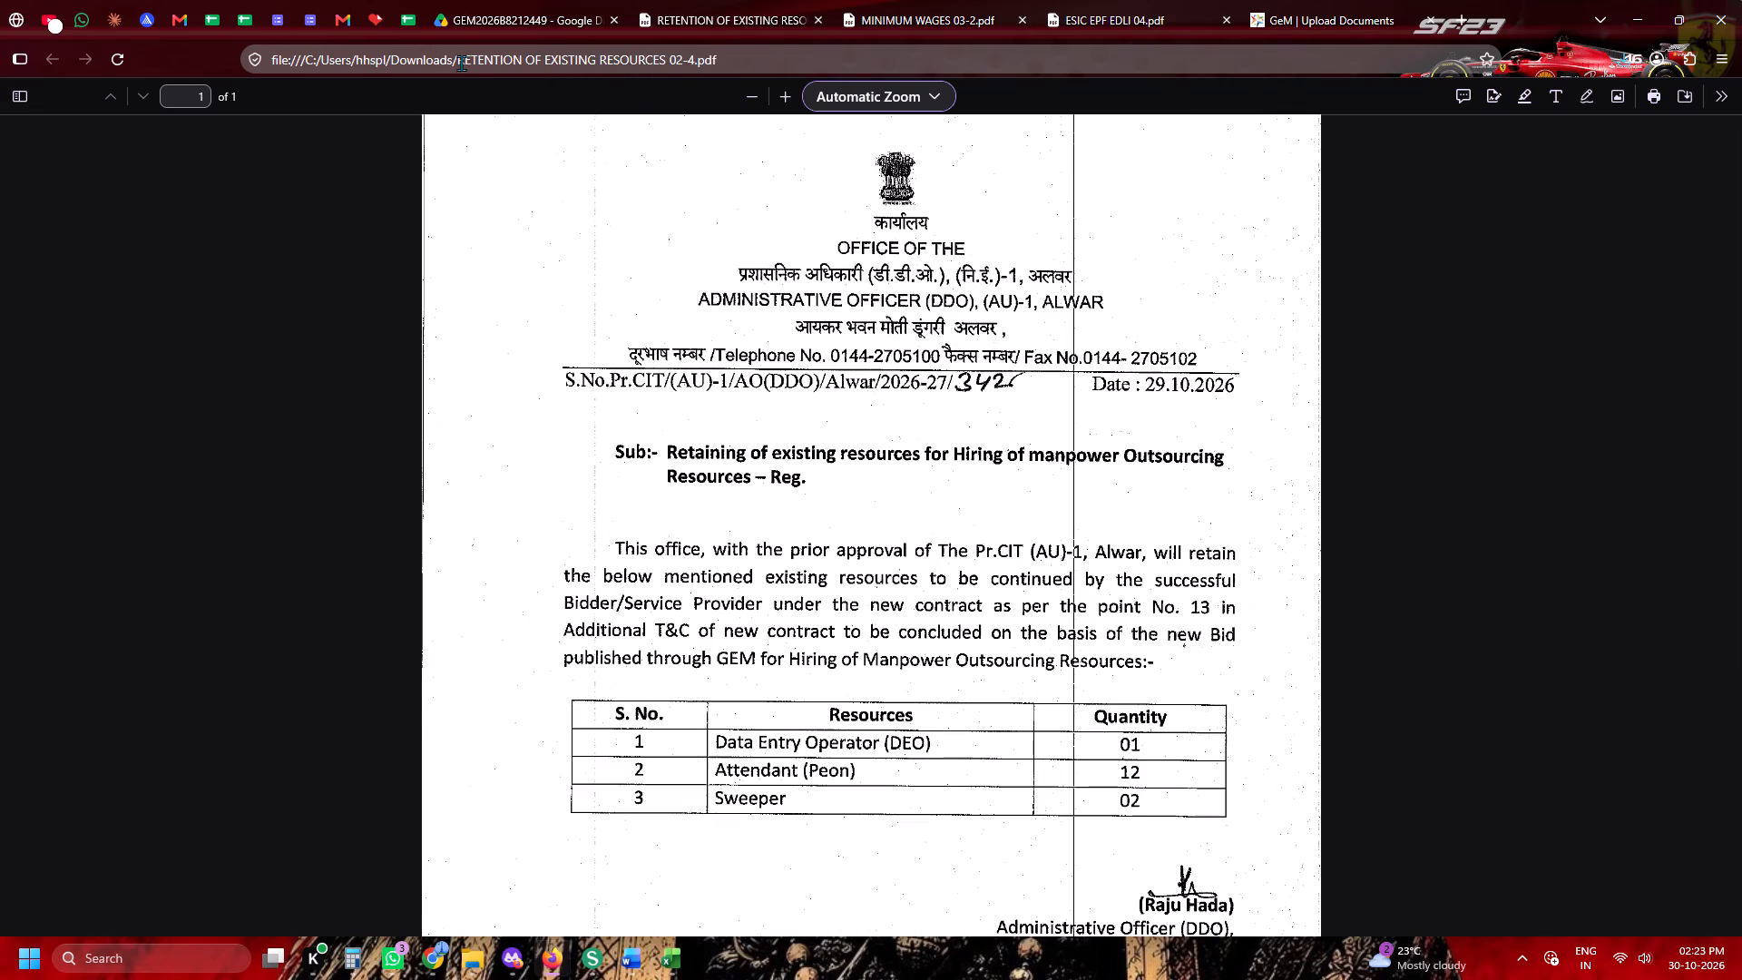
# Copy RETENTION OF EXISTING RESOURCES from the PDF's file name into item 2 of the Word index and set its page to A2.
pyautogui.moveTo(461, 64); pyautogui.dragTo(538, 92)
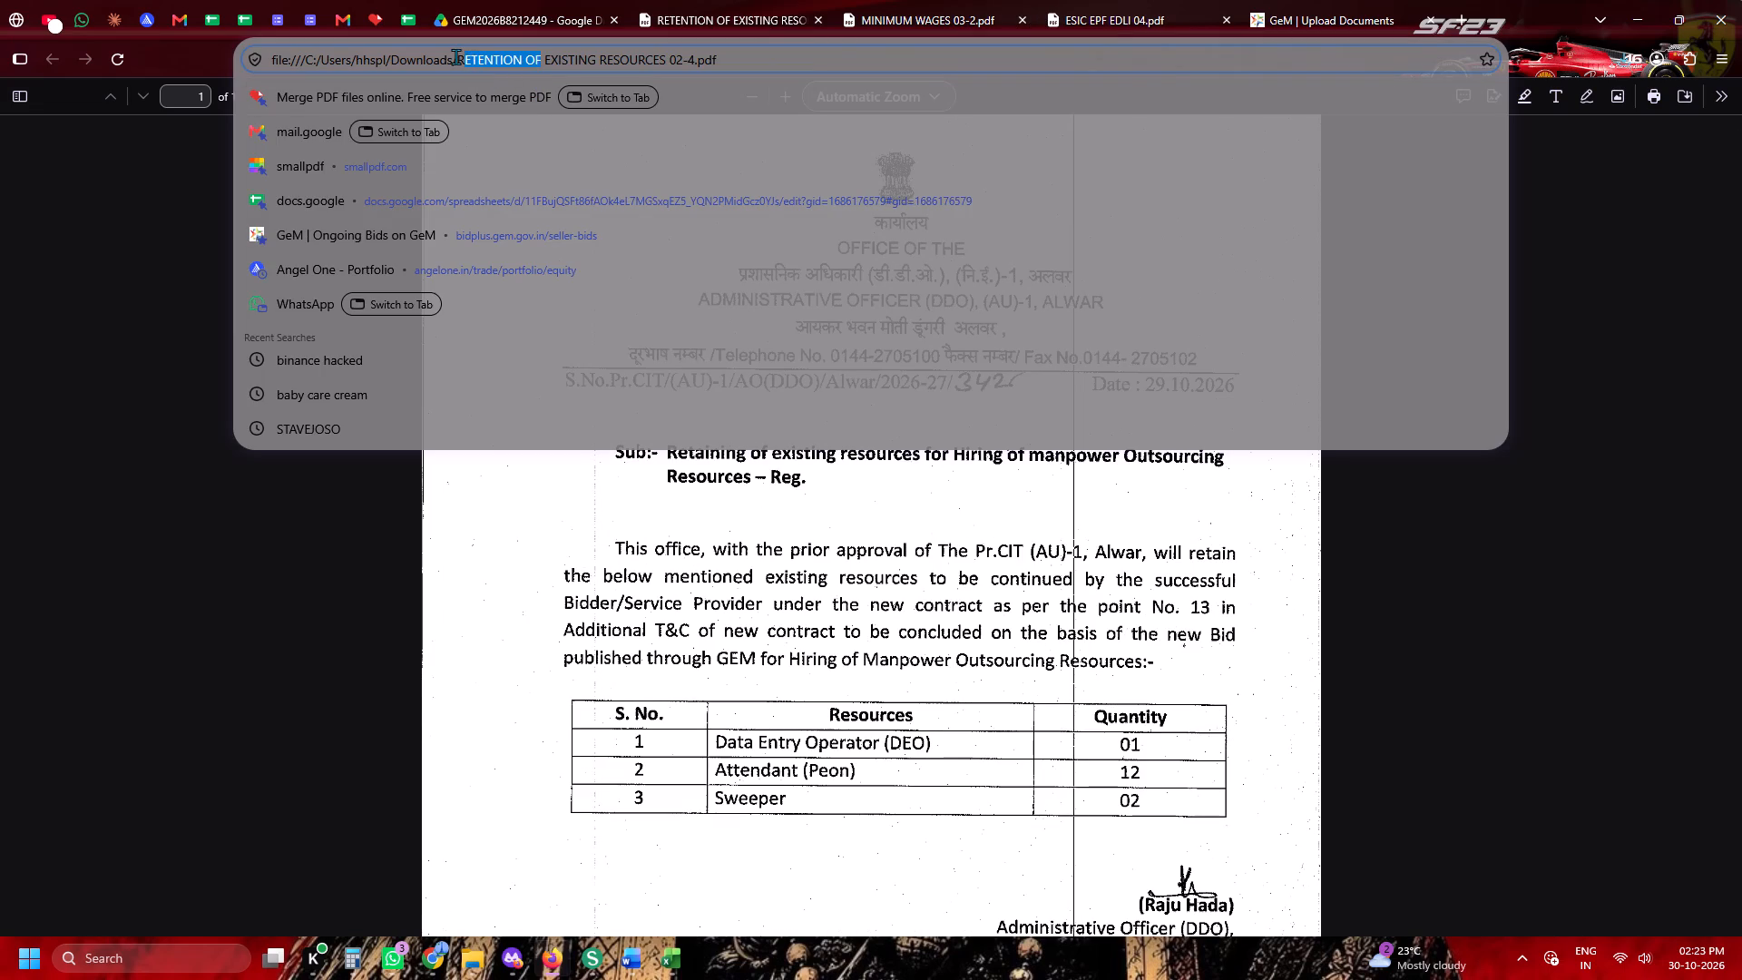
pyautogui.moveTo(455, 56); pyautogui.dragTo(664, 66)
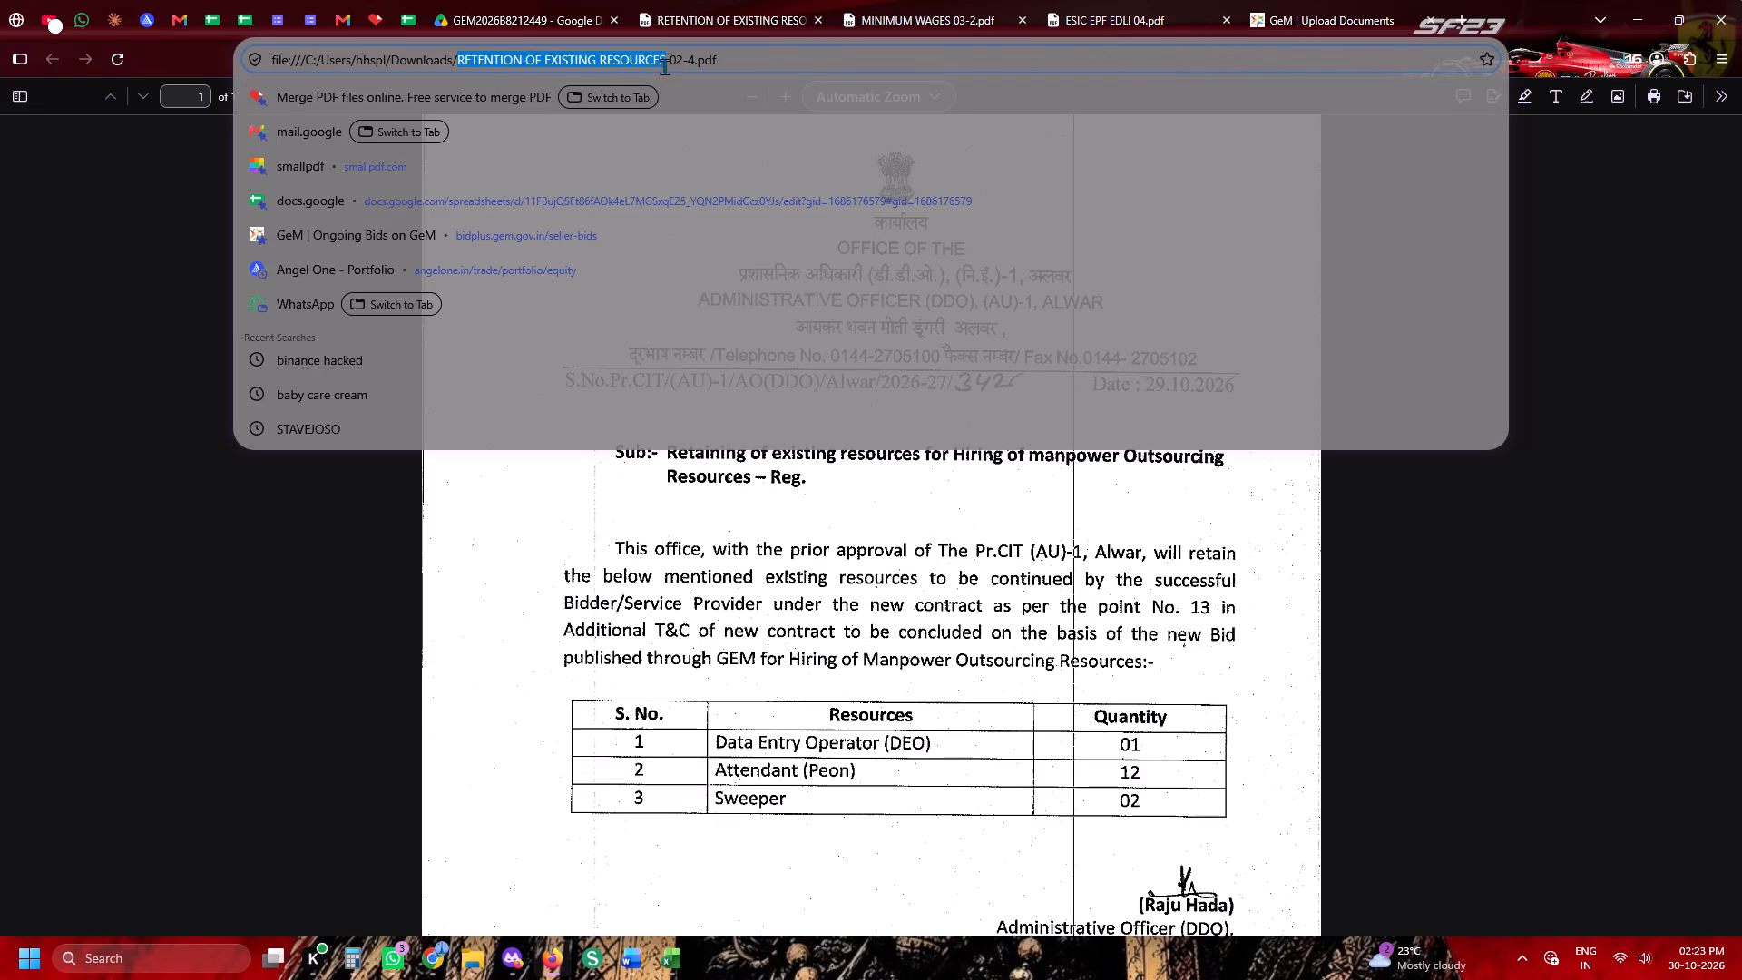
pyautogui.hotkey('ctrl', 'c')
pyautogui.hotkey('ctrl', 'c')
pyautogui.hotkey('ctrl', 'c')
pyautogui.hotkey('ctrl', 'c')
pyautogui.hotkey('ctrl', 'c')
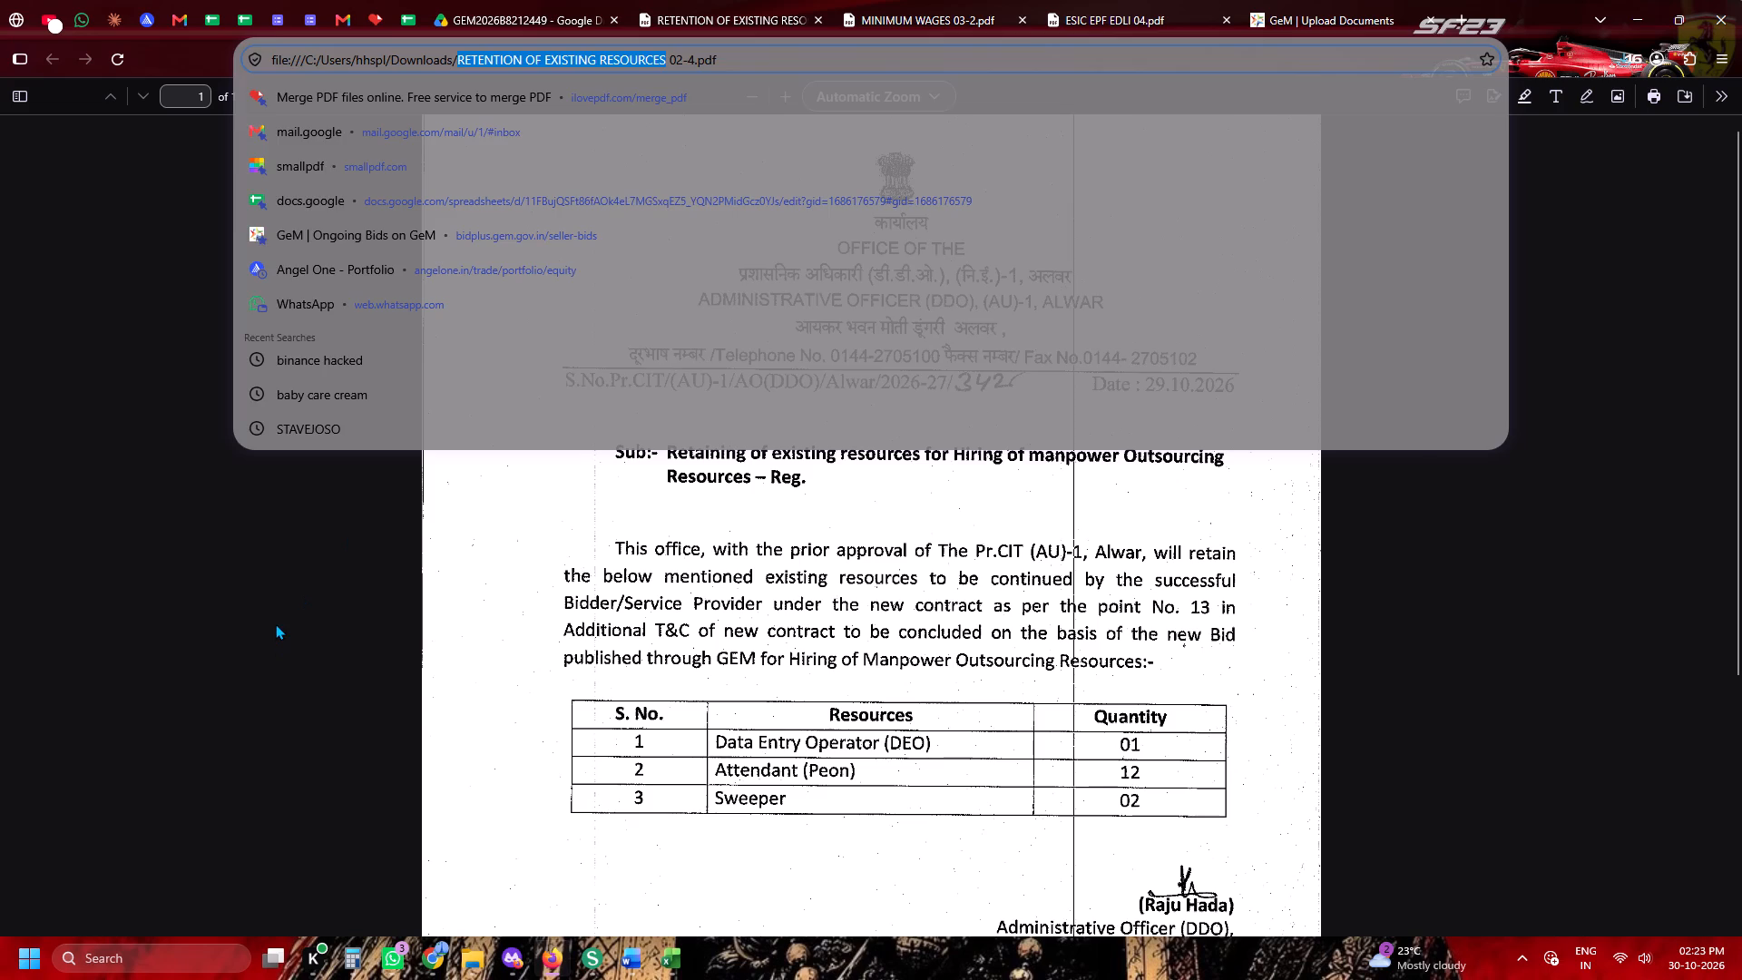
pyautogui.click(275, 623)
pyautogui.hotkey('alt', 'Tab')
pyautogui.press('Tab')
pyautogui.press('Tab')
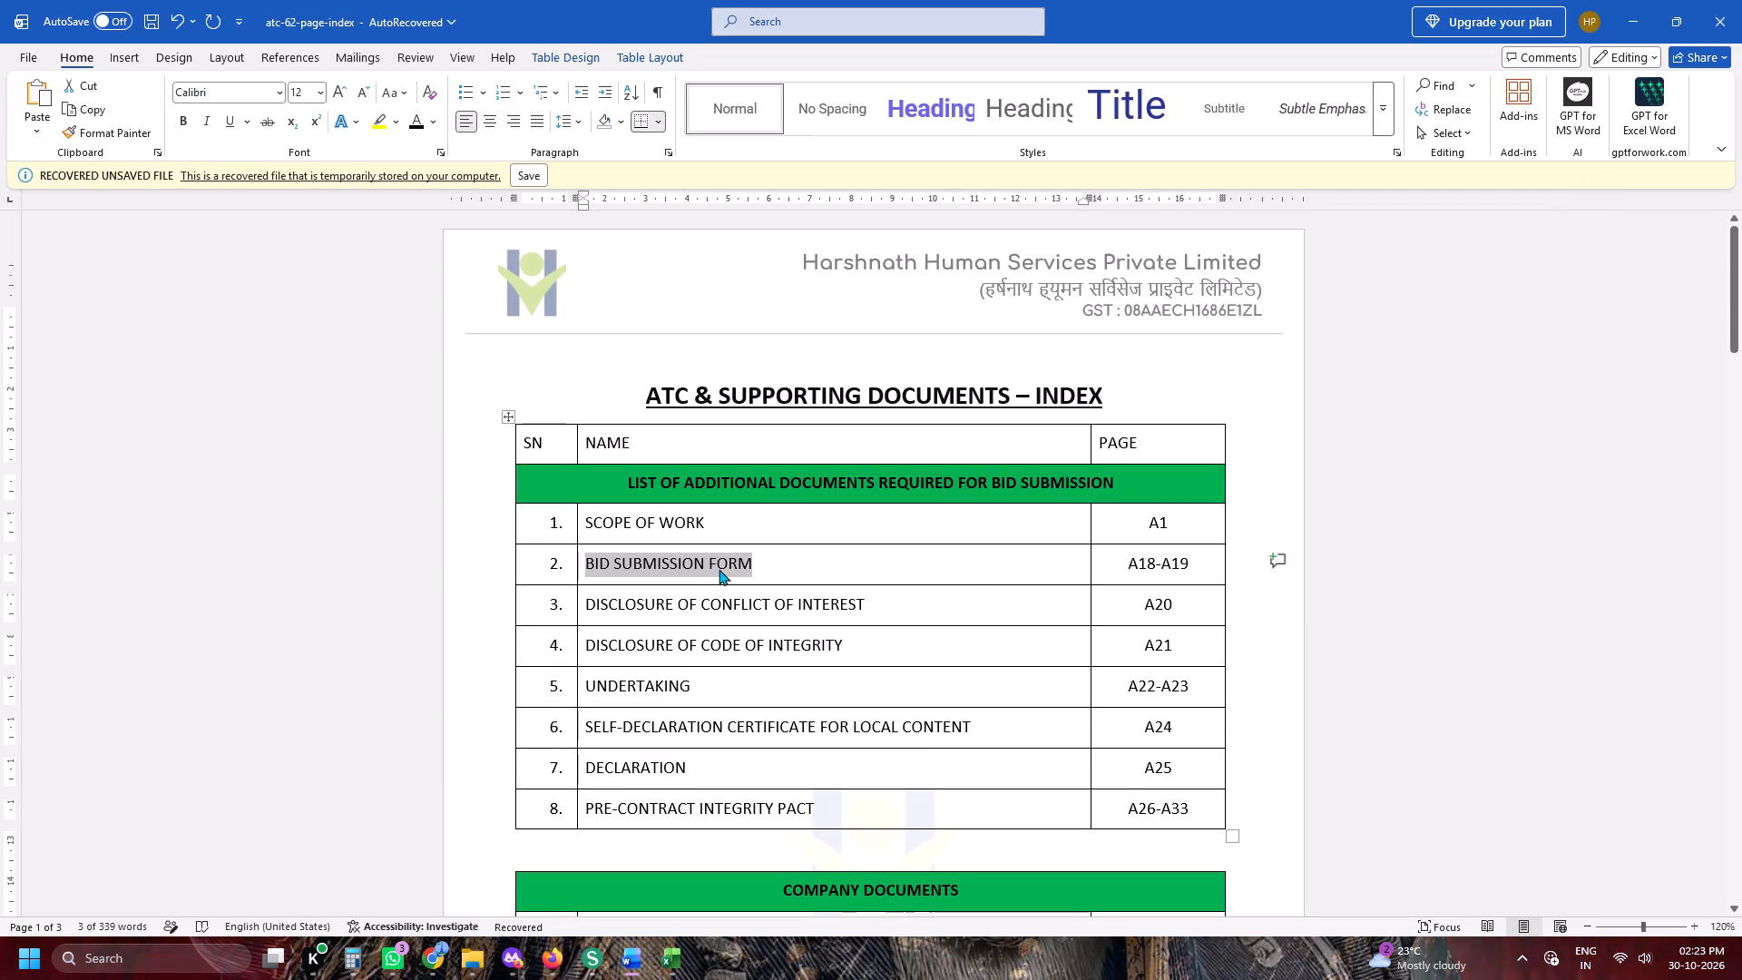
pyautogui.hotkey('ctrl', 'v')
pyautogui.press('Tab')
pyautogui.write('A2')
# Copy MINIMUM WAGES from the MINIMUM WAGES 03-2 PDF's file name into item 3 of the Word index and set its page to A3.
pyautogui.hotkey('alt', 'Tab')
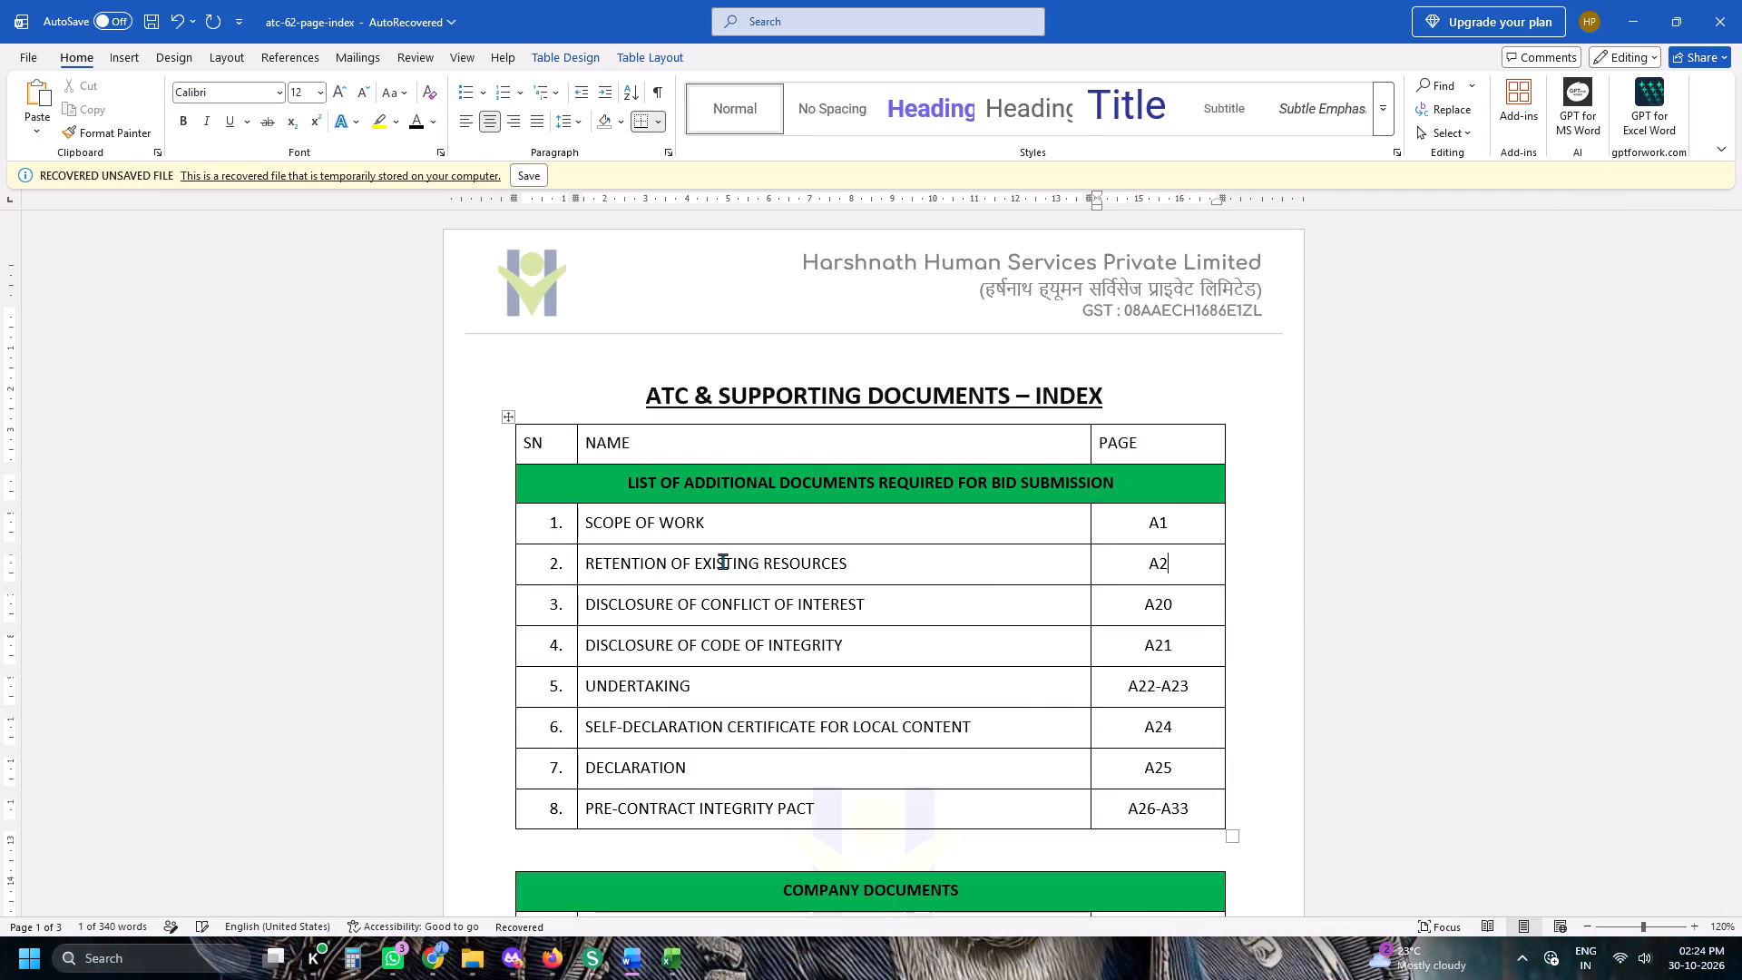
pyautogui.click(854, 0)
pyautogui.click(1097, 2)
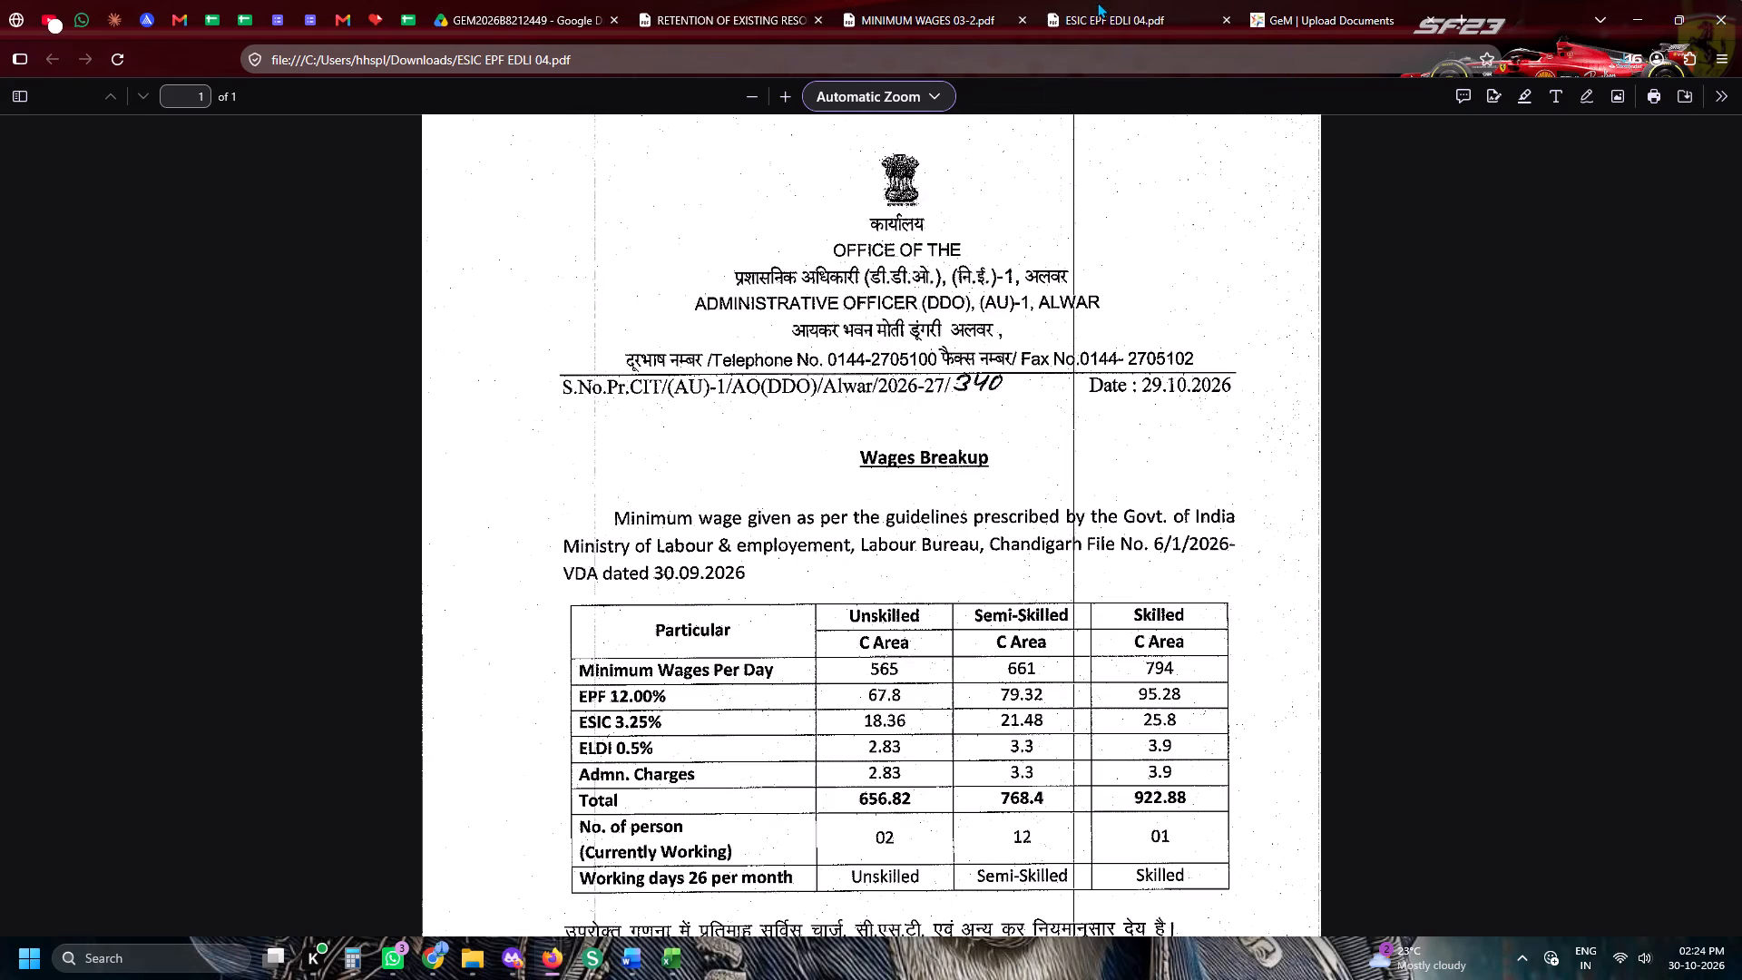
pyautogui.click(864, 0)
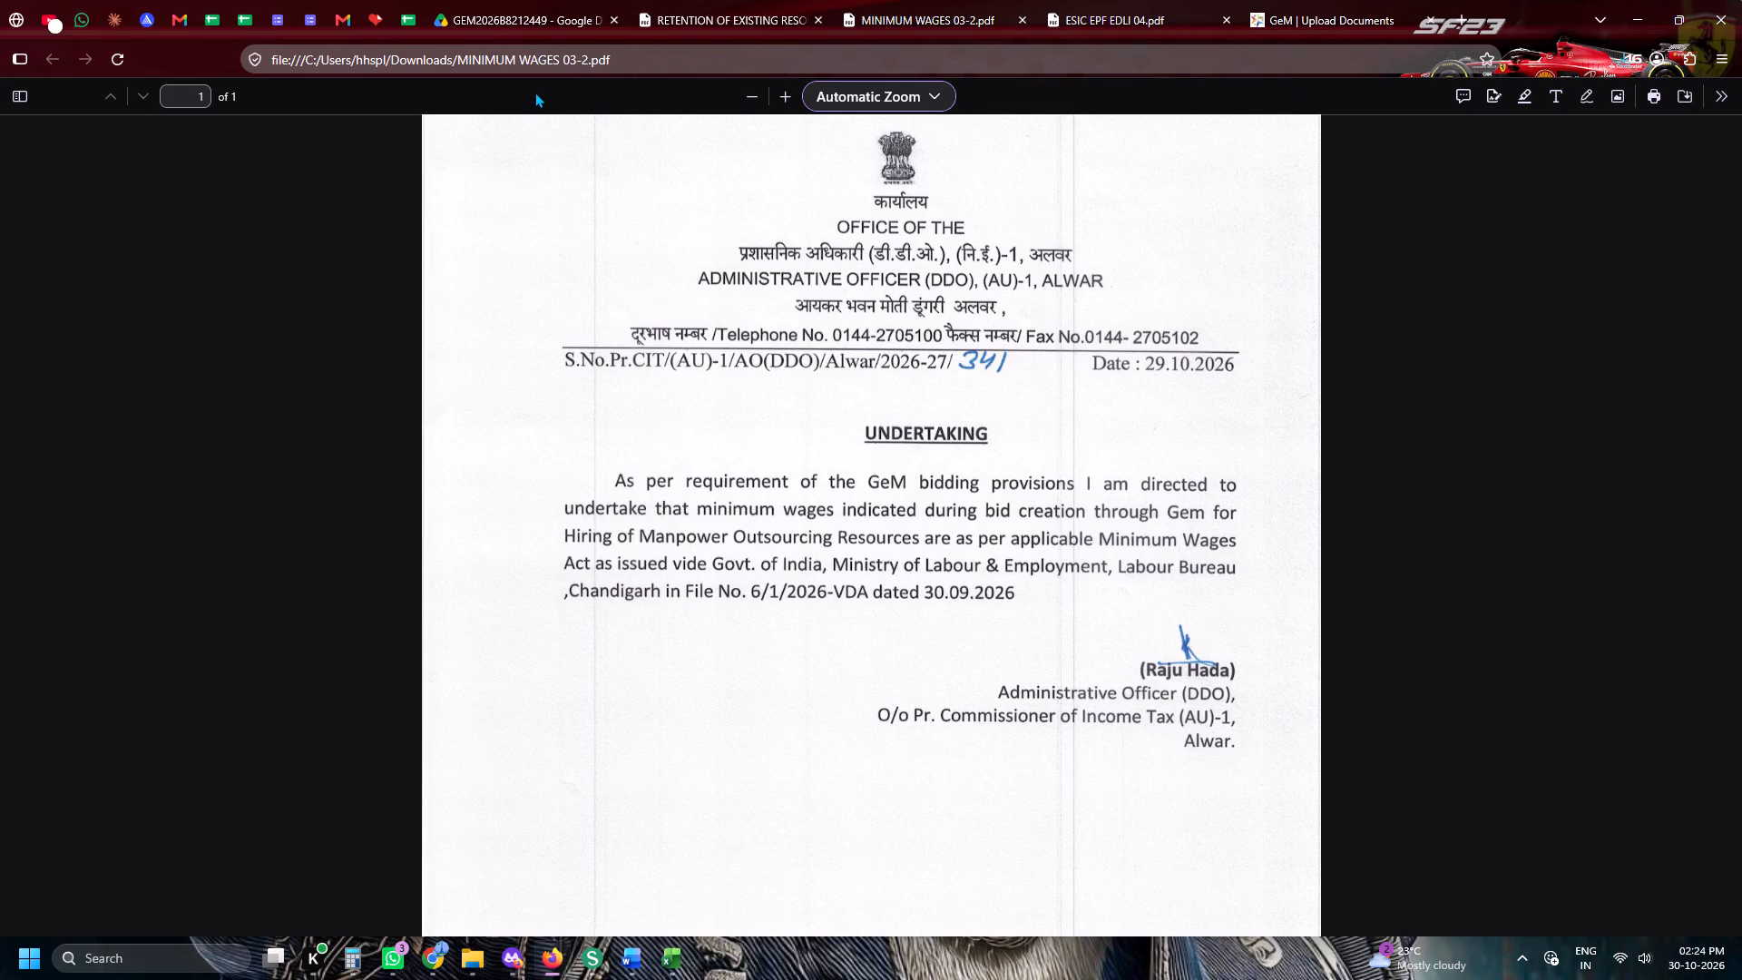
pyautogui.moveTo(558, 63); pyautogui.dragTo(458, 64)
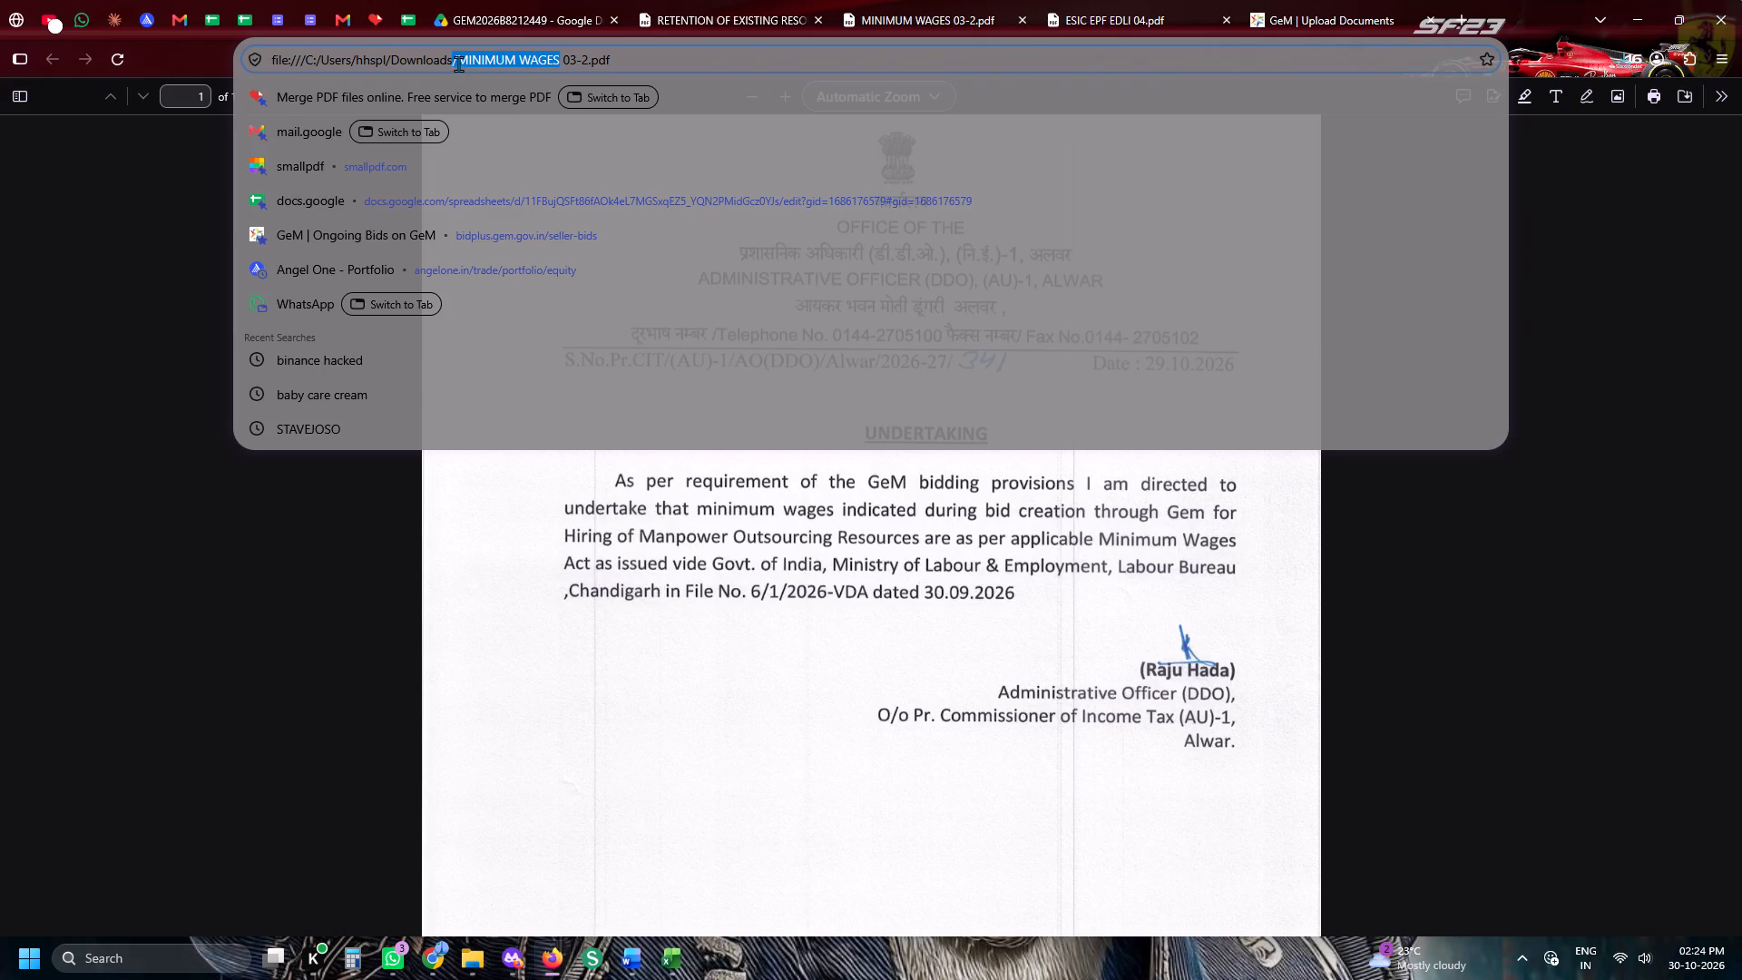
pyautogui.moveTo(458, 64); pyautogui.dragTo(460, 63)
pyautogui.hotkey('ctrl', 'c')
pyautogui.hotkey('ctrl', 'c')
pyautogui.hotkey('ctrl', 'c')
pyautogui.press('Tab')
pyautogui.hotkey('alt', 'Tab')
pyautogui.press('Tab')
pyautogui.press('Tab')
pyautogui.hotkey('ctrl', 'v')
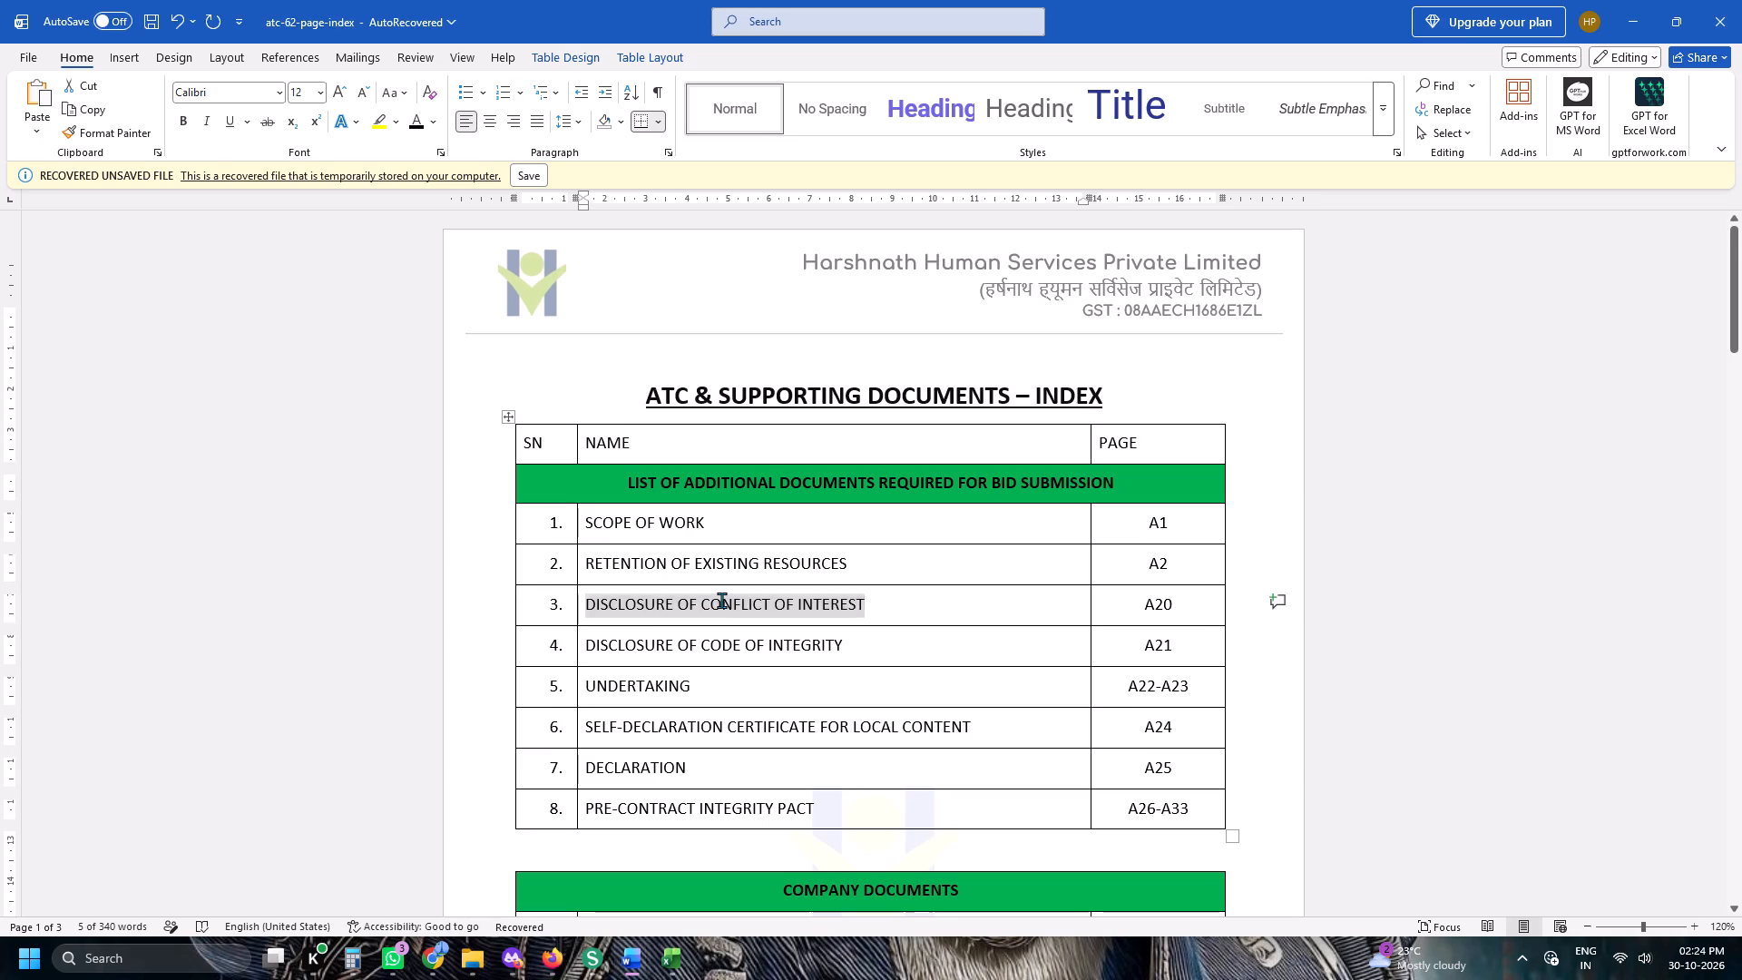
pyautogui.press('Tab')
pyautogui.write('A3')
# Check the ESIC EPF EDLI 04 PDF in Firefox, and replace the name of item 4 in the Word index with EPF ESIC.
pyautogui.hotkey('alt', 'Tab')
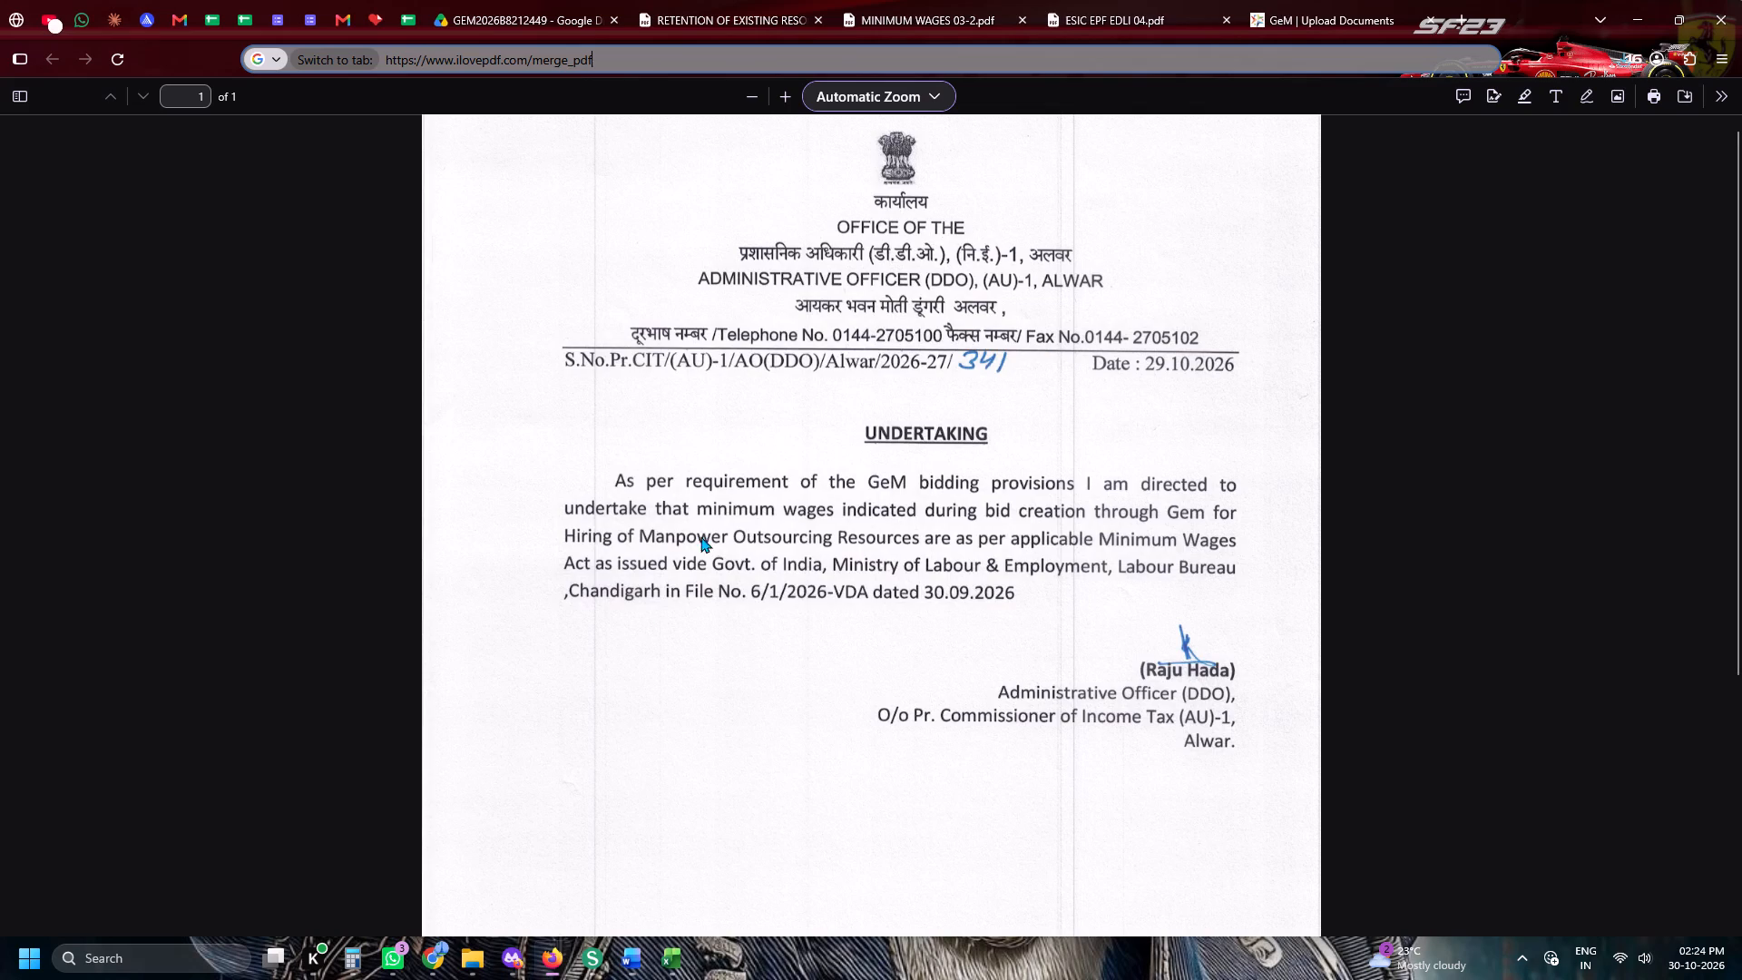
pyautogui.click(1173, 0)
pyautogui.hotkey('alt', 'Tab')
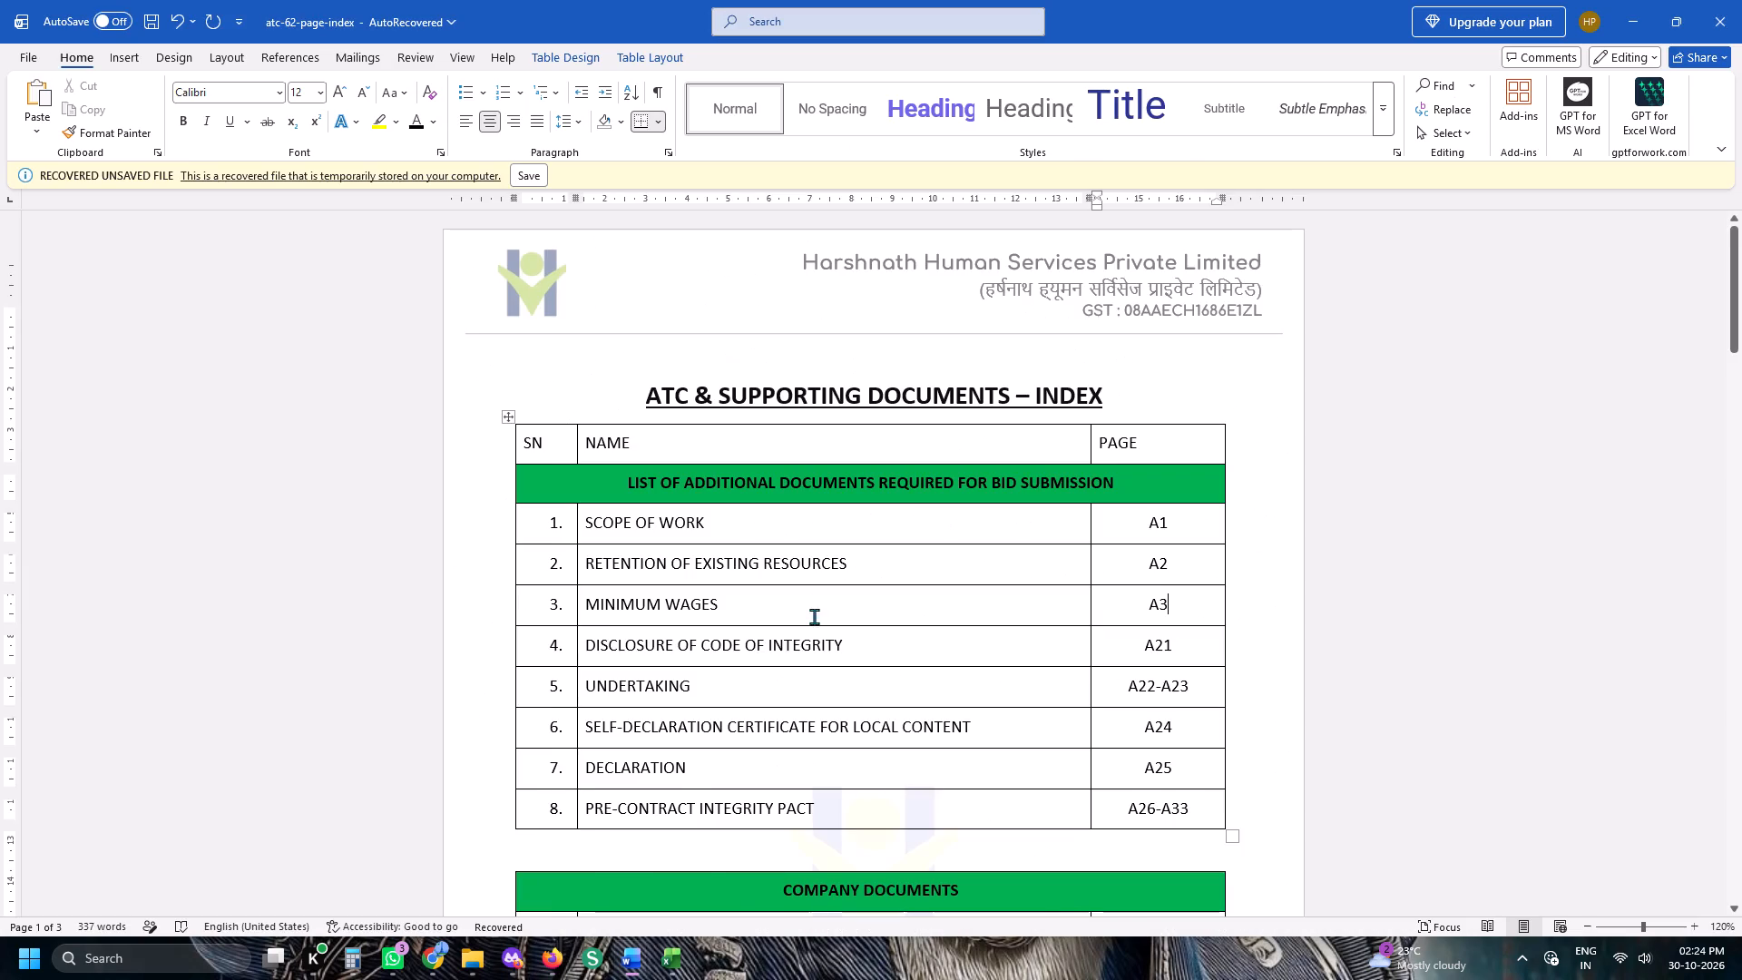
pyautogui.hotkey('alt', 'Tab')
pyautogui.hotkey('alt', 'Tab')
pyautogui.press('Tab')
pyautogui.press('Tab')
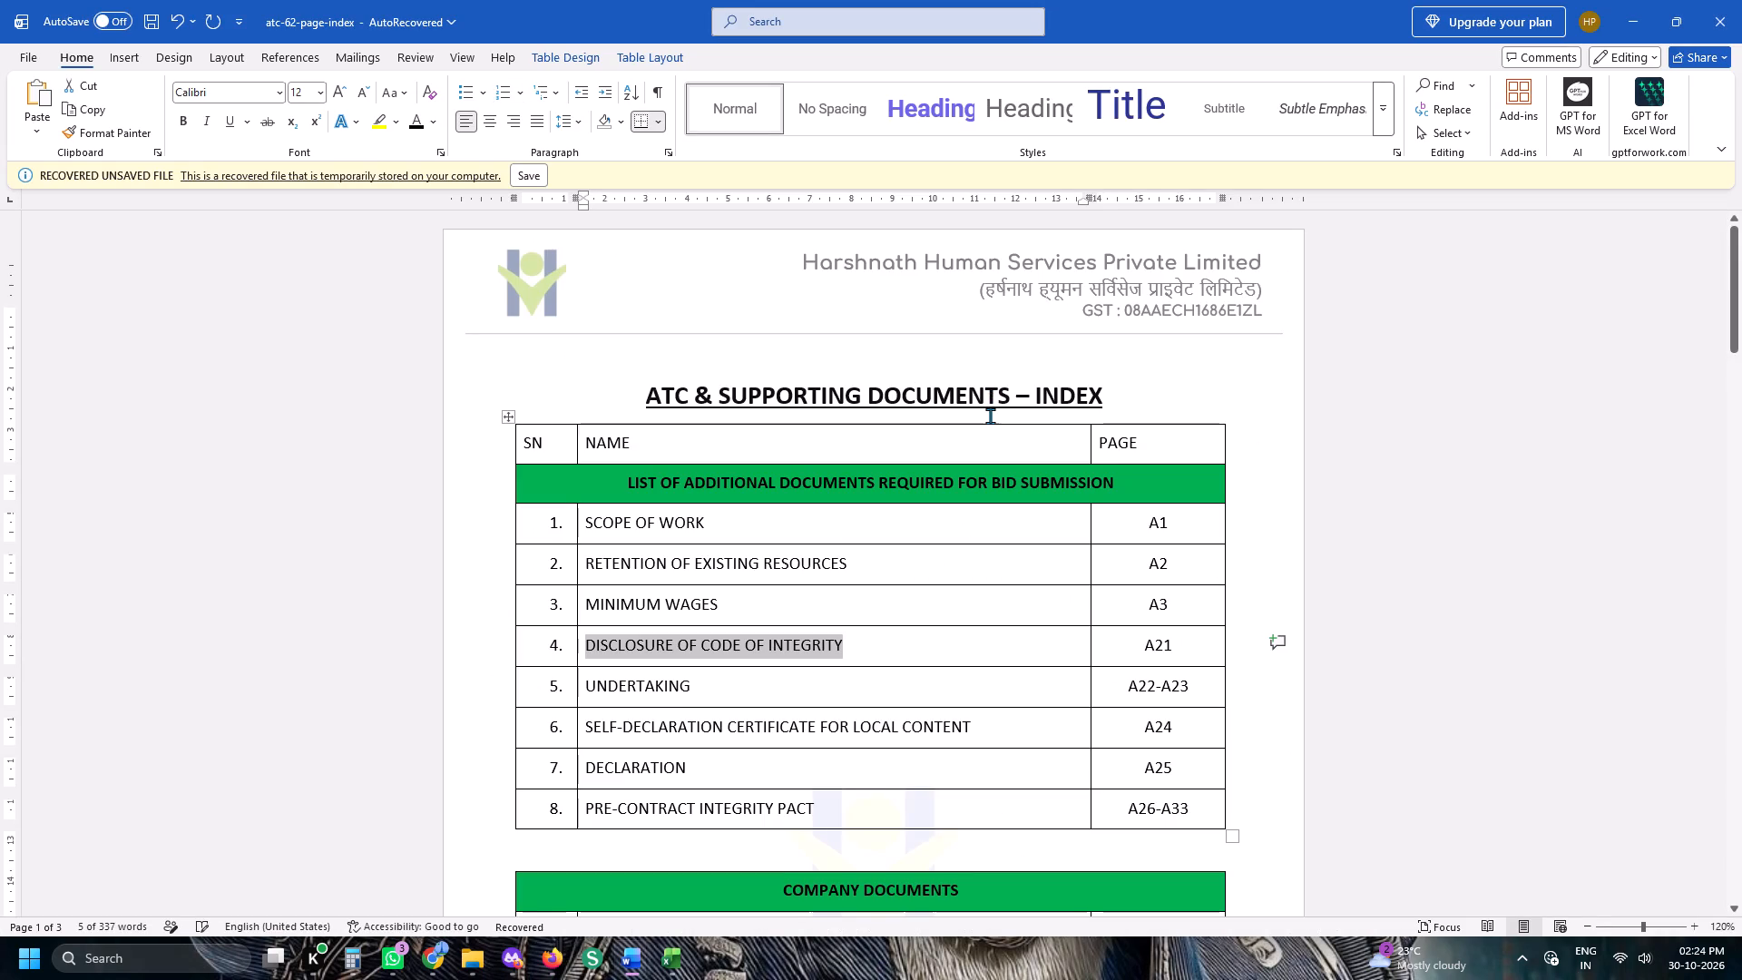
pyautogui.write('EPF ES')
pyautogui.write('IC')
pyautogui.press('space')
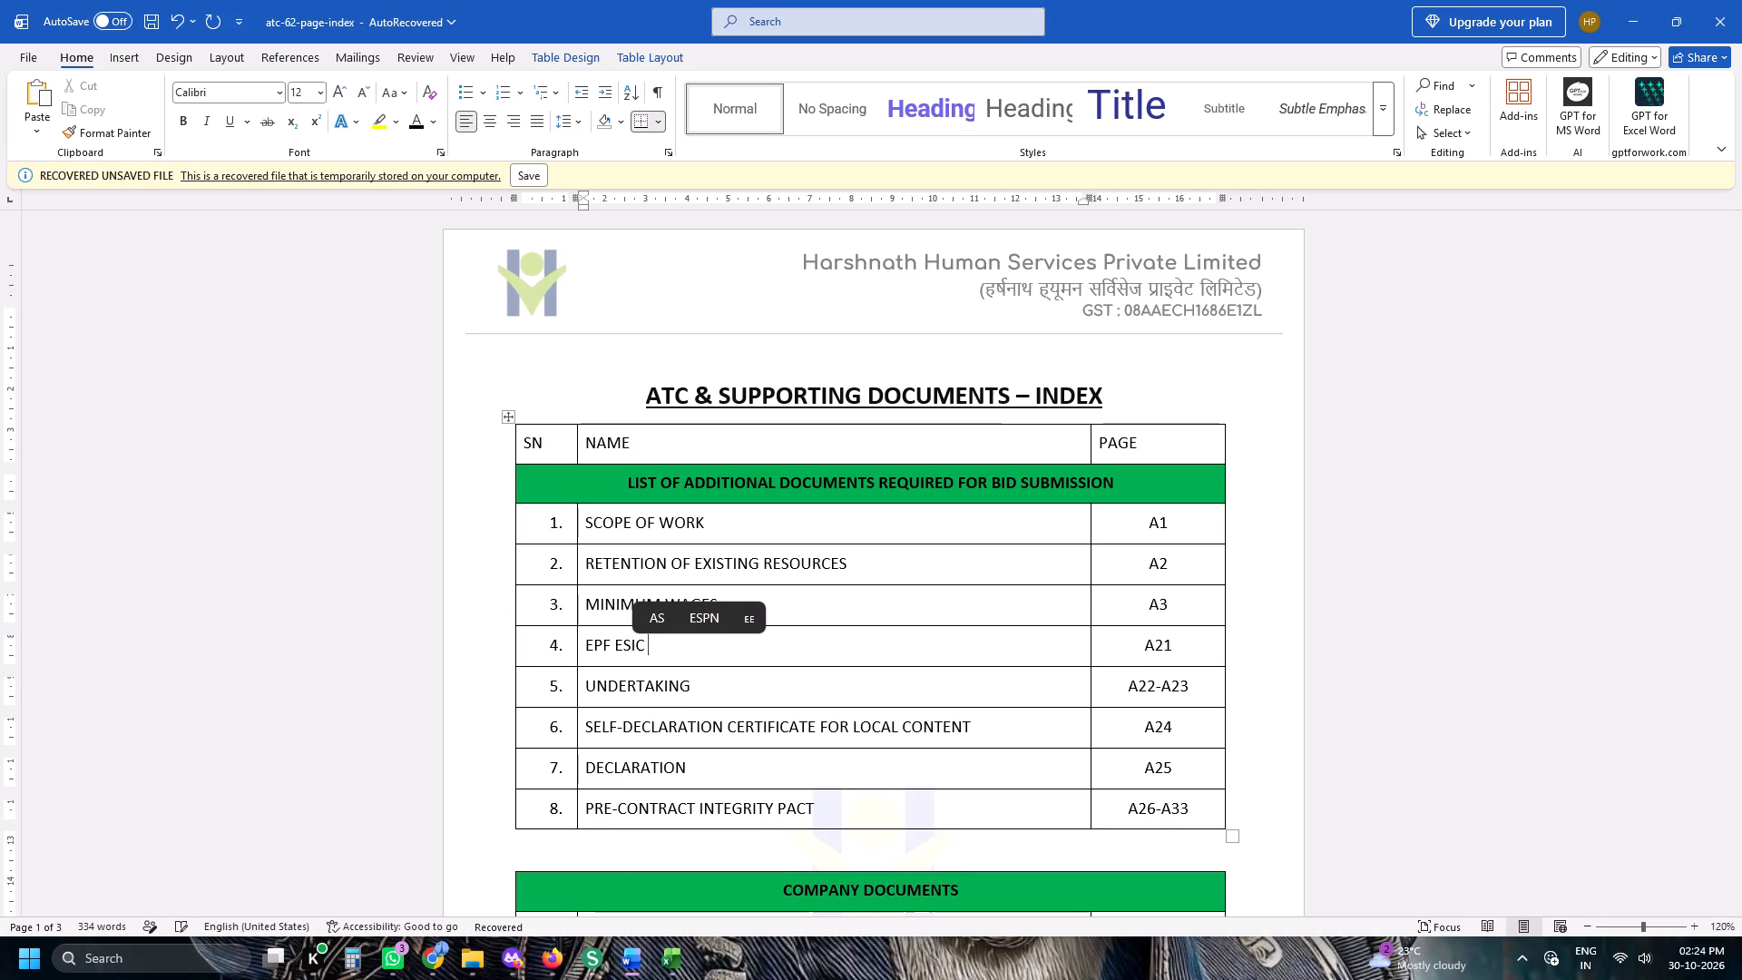
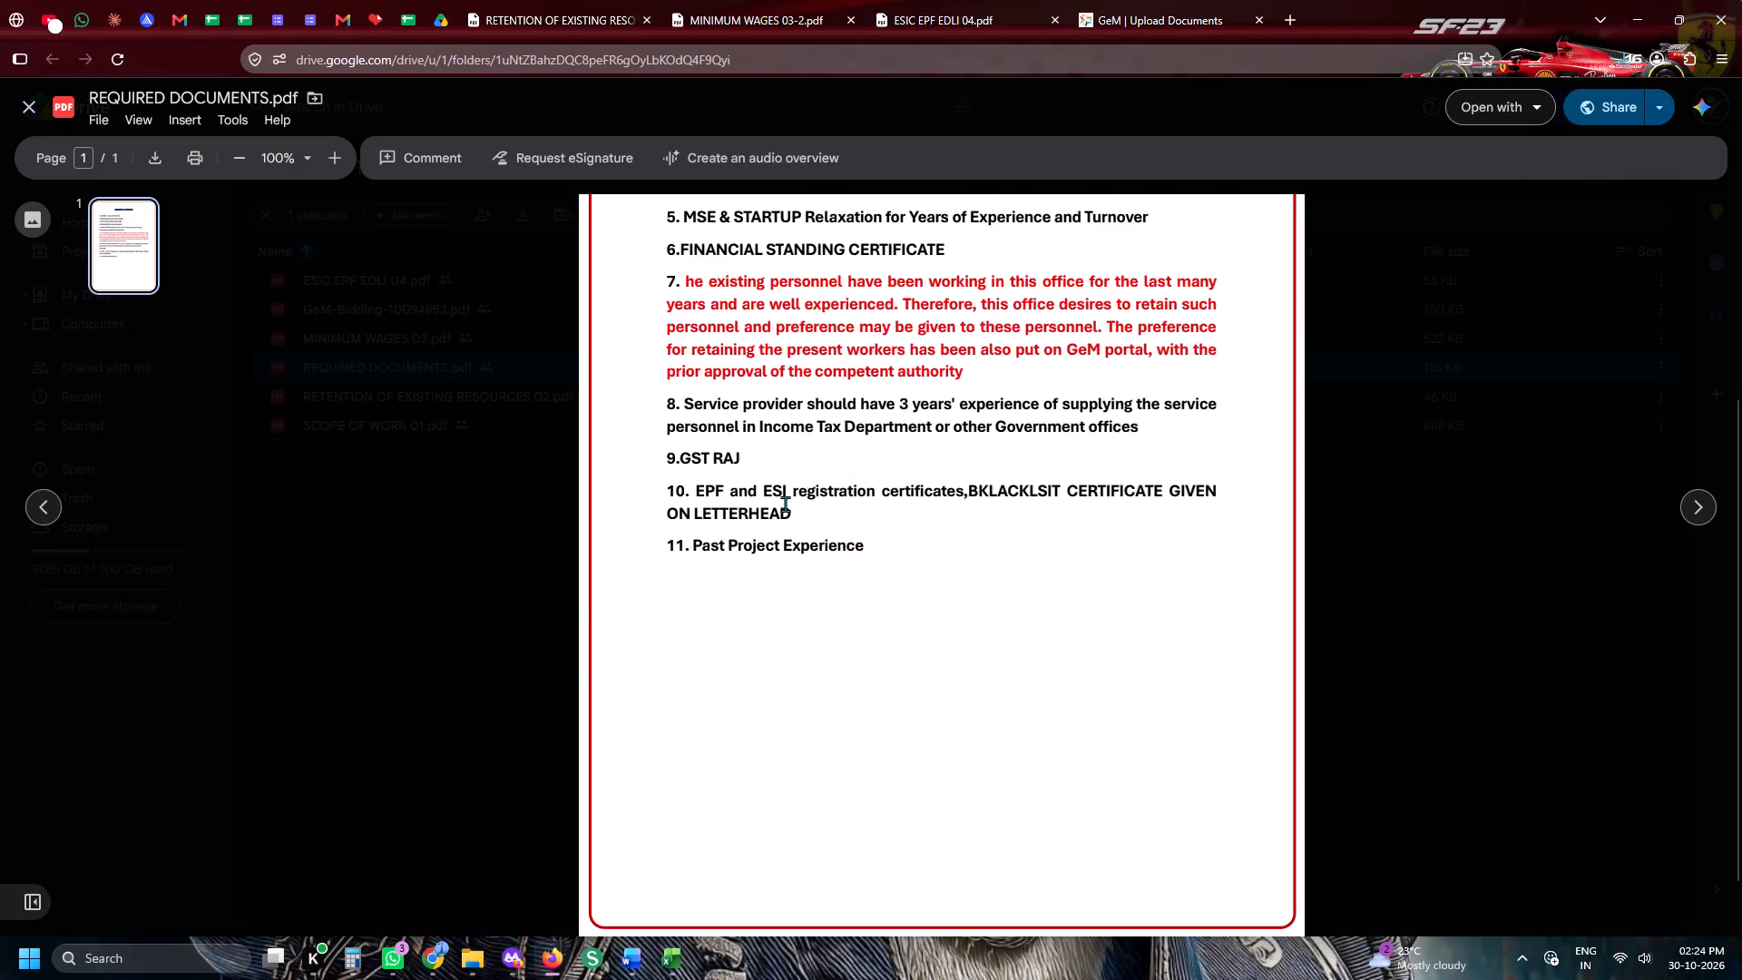
# Switch to Word and delete rows 5 to 8, UNDERTAKING through PRE-CONTRACT INTEGRITY PACT, from the index's additional documents table.
pyautogui.hotkey('alt', 'Tab')
pyautogui.moveTo(1076, 682); pyautogui.dragTo(1083, 792)
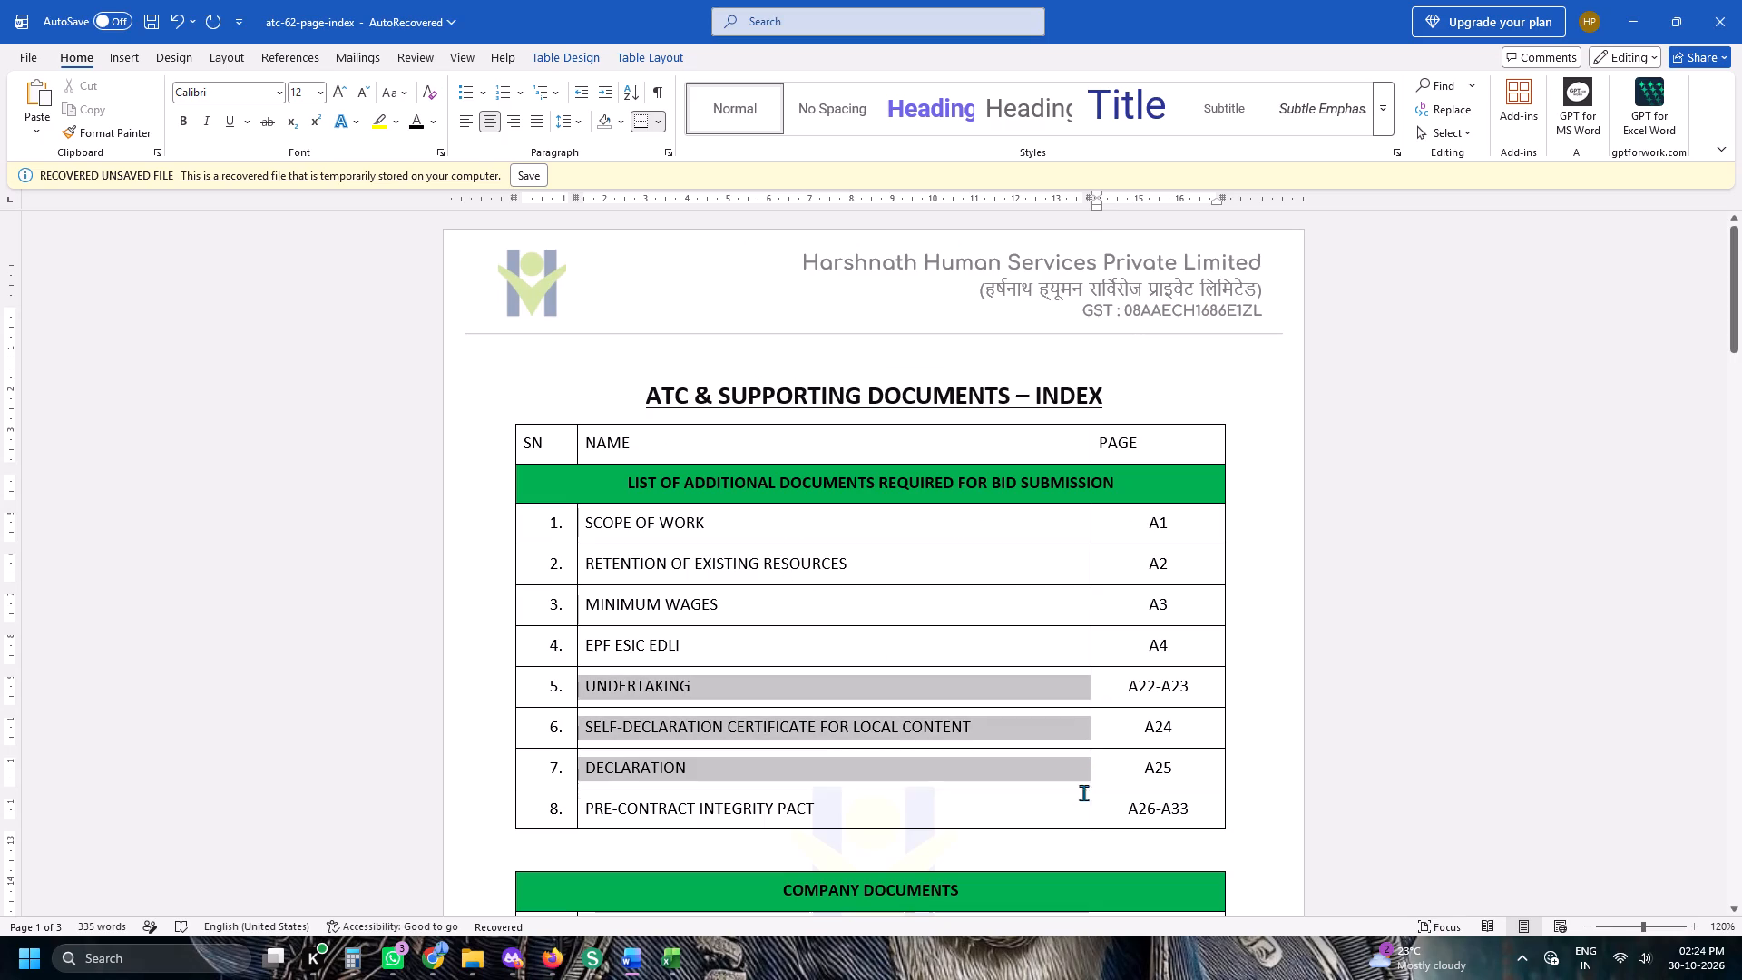
pyautogui.moveTo(1083, 792); pyautogui.dragTo(1083, 800)
pyautogui.click(1364, 755)
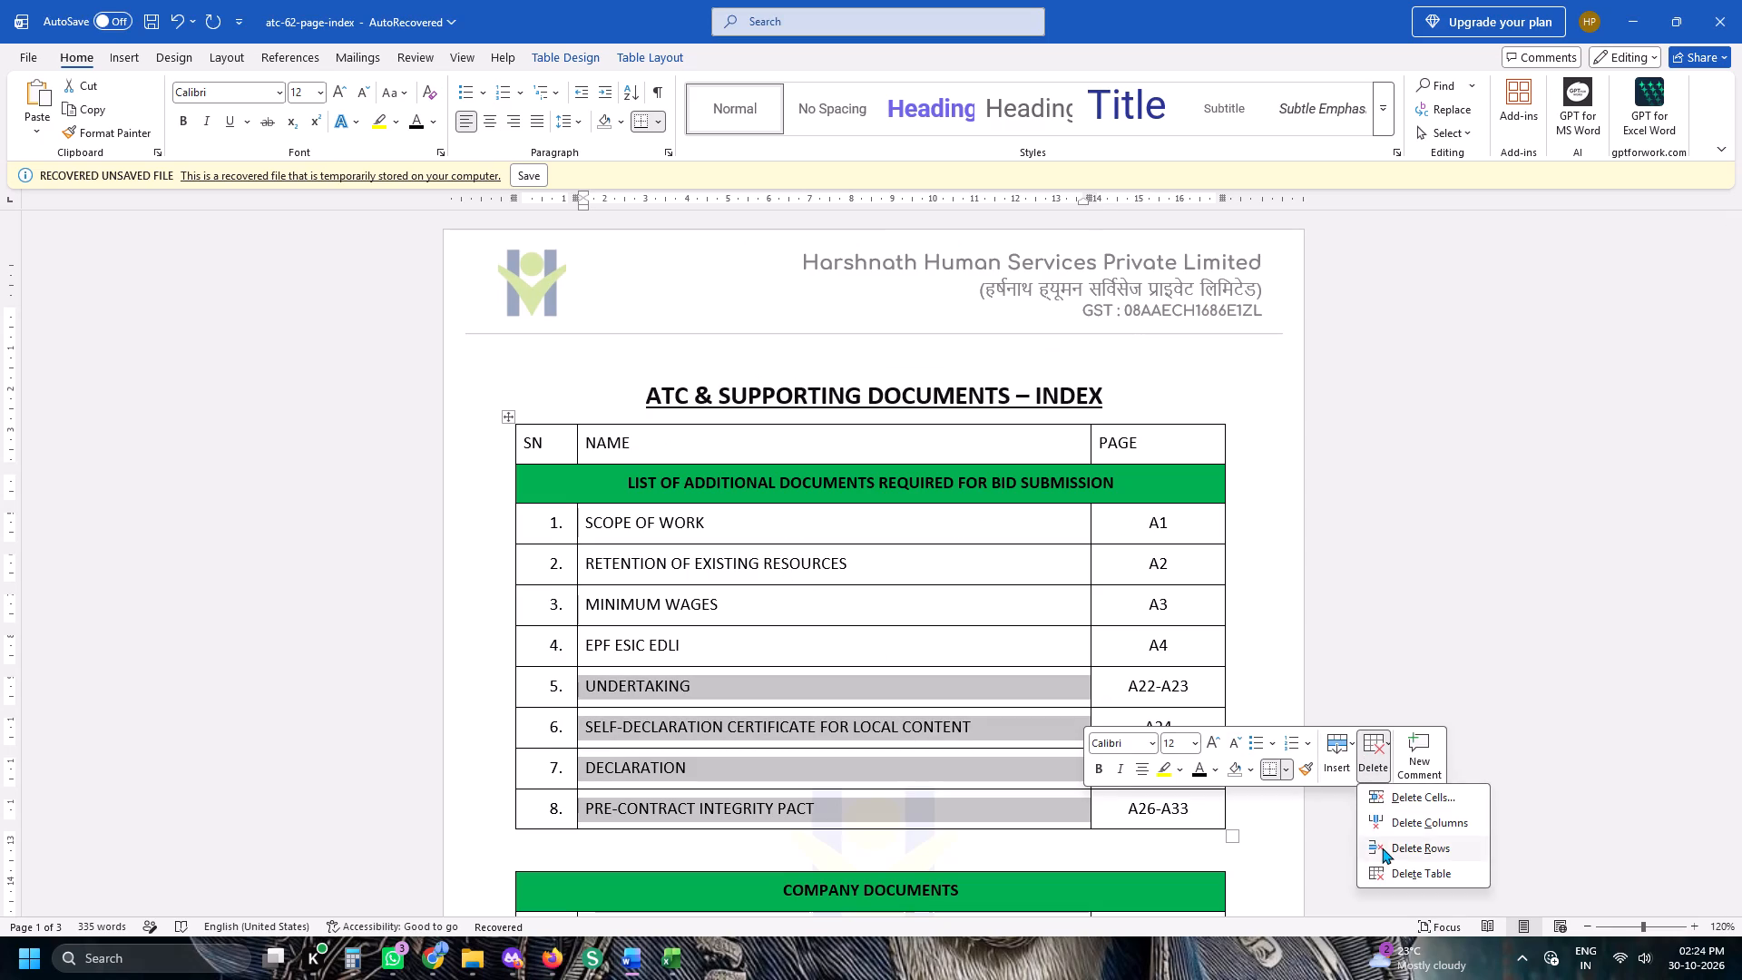
pyautogui.click(1382, 848)
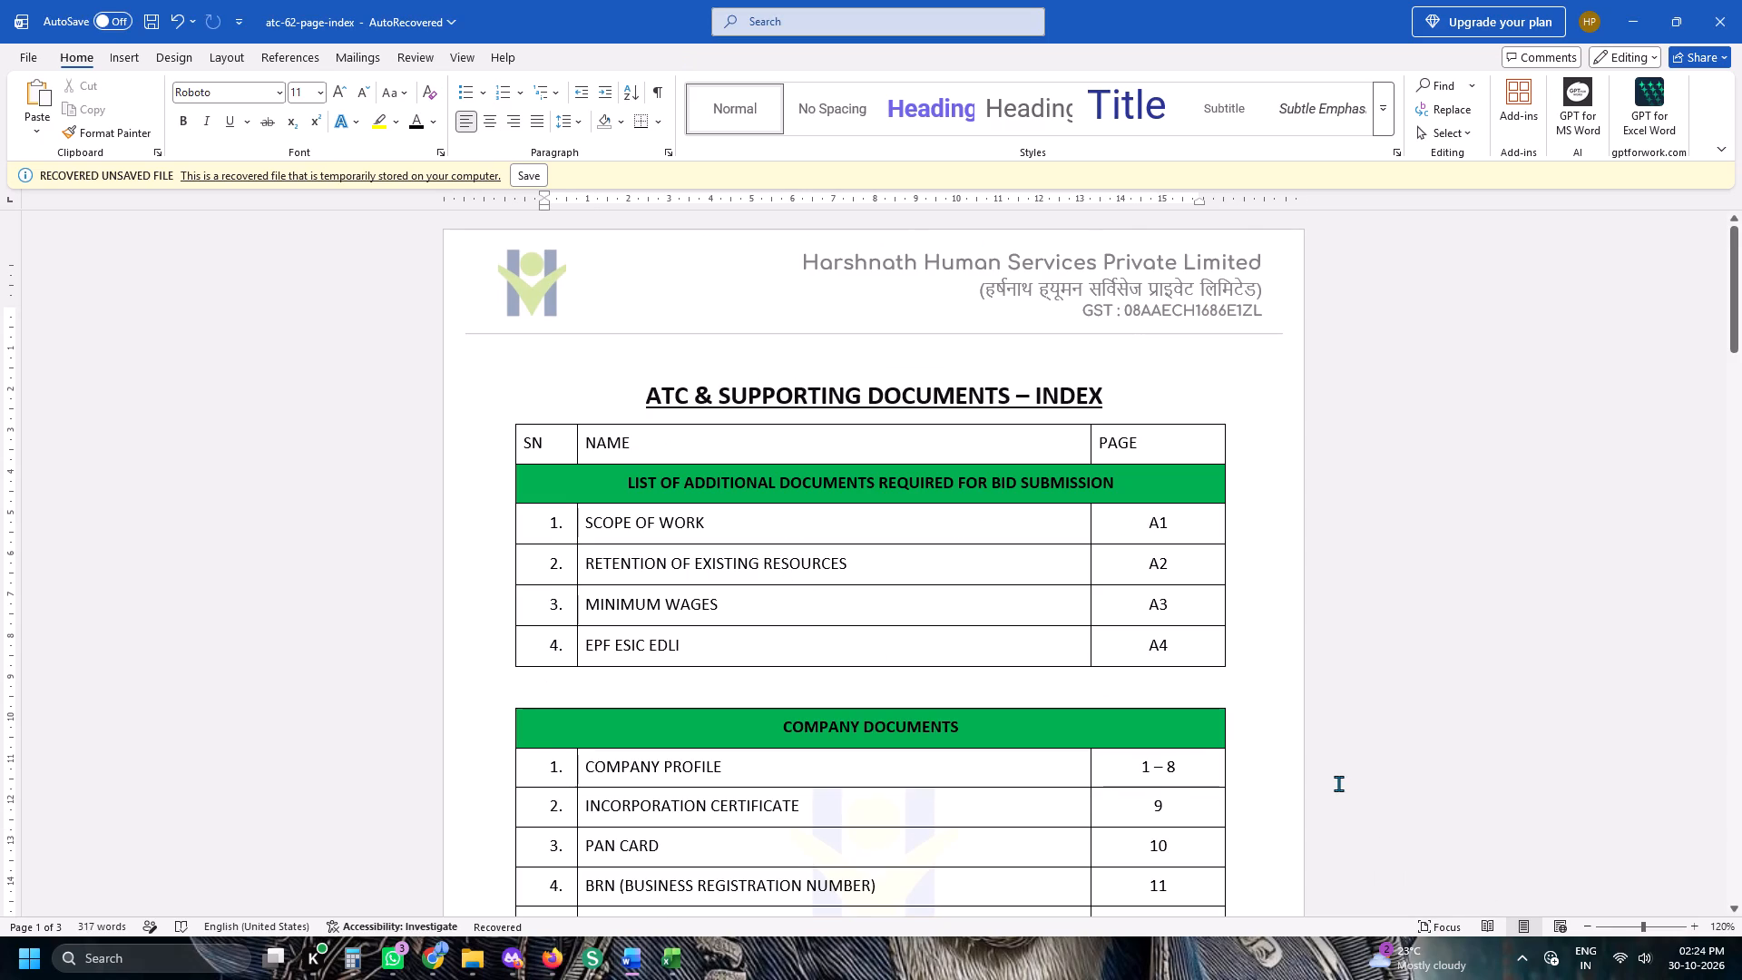
# Export the Word index as a PDF named PART45 in the Downloads folder.
pyautogui.hotkey('alt', 'f')
pyautogui.hotkey('alt', 'e')
pyautogui.hotkey('alt', 'a')
pyautogui.scroll(8, 111, 572)
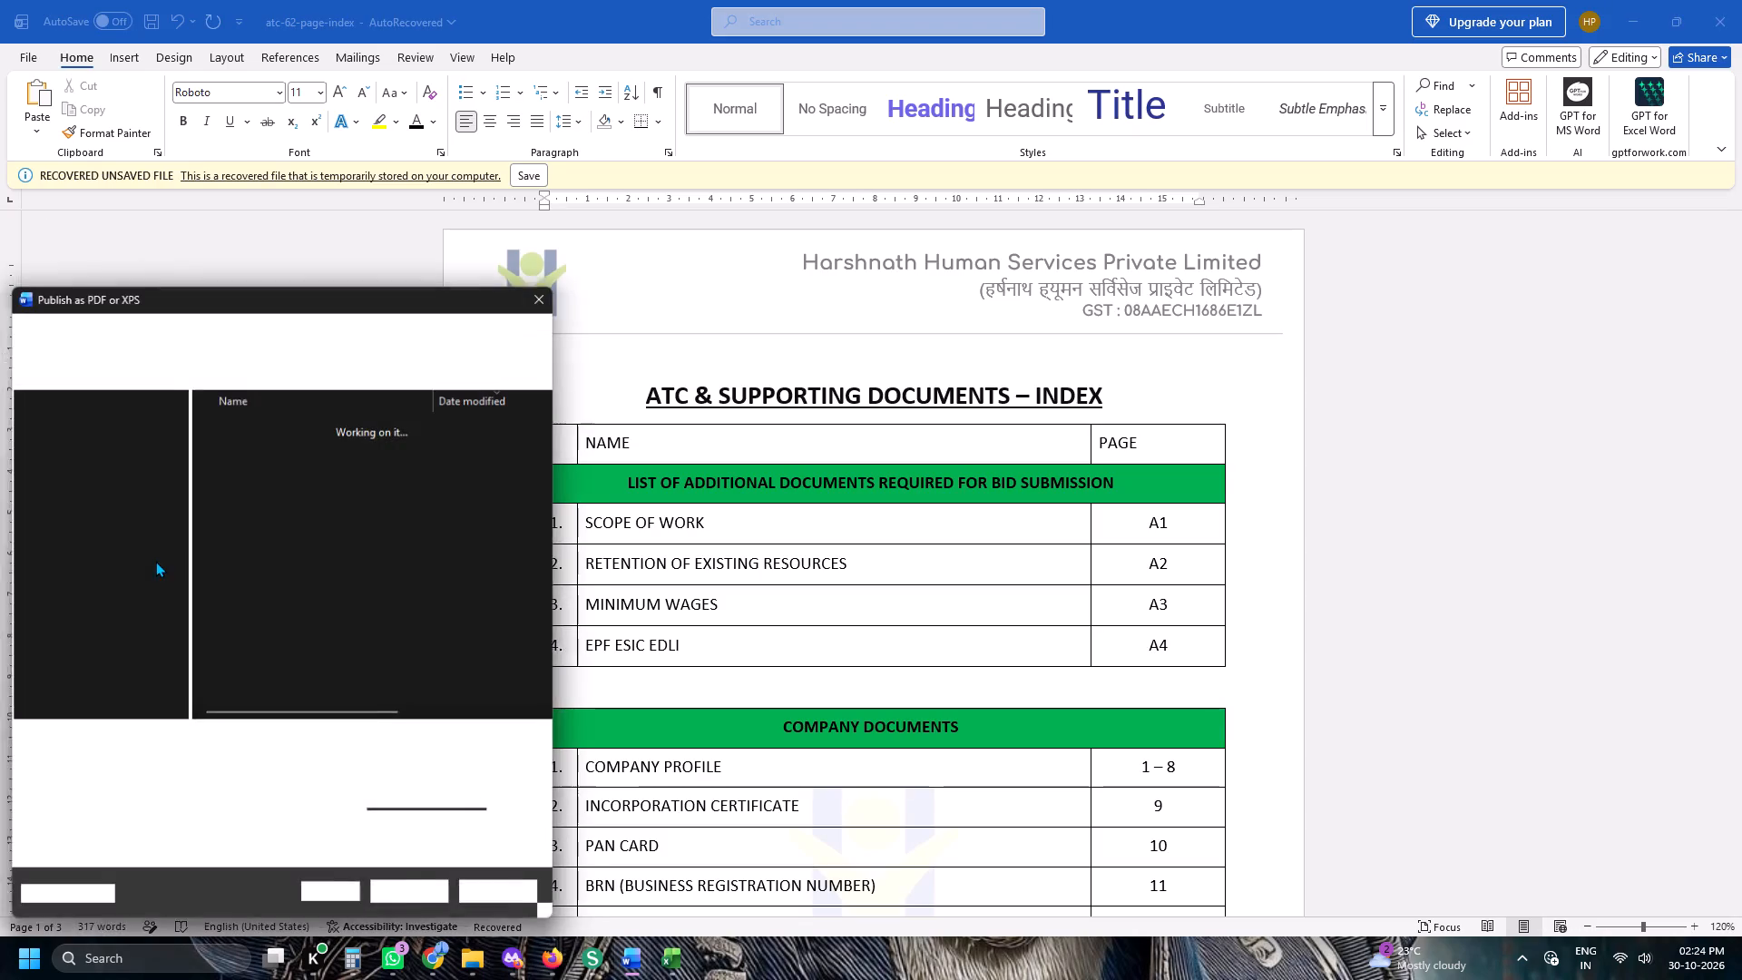
pyautogui.scroll(6, 155, 561)
pyautogui.click(119, 503)
pyautogui.click(119, 514)
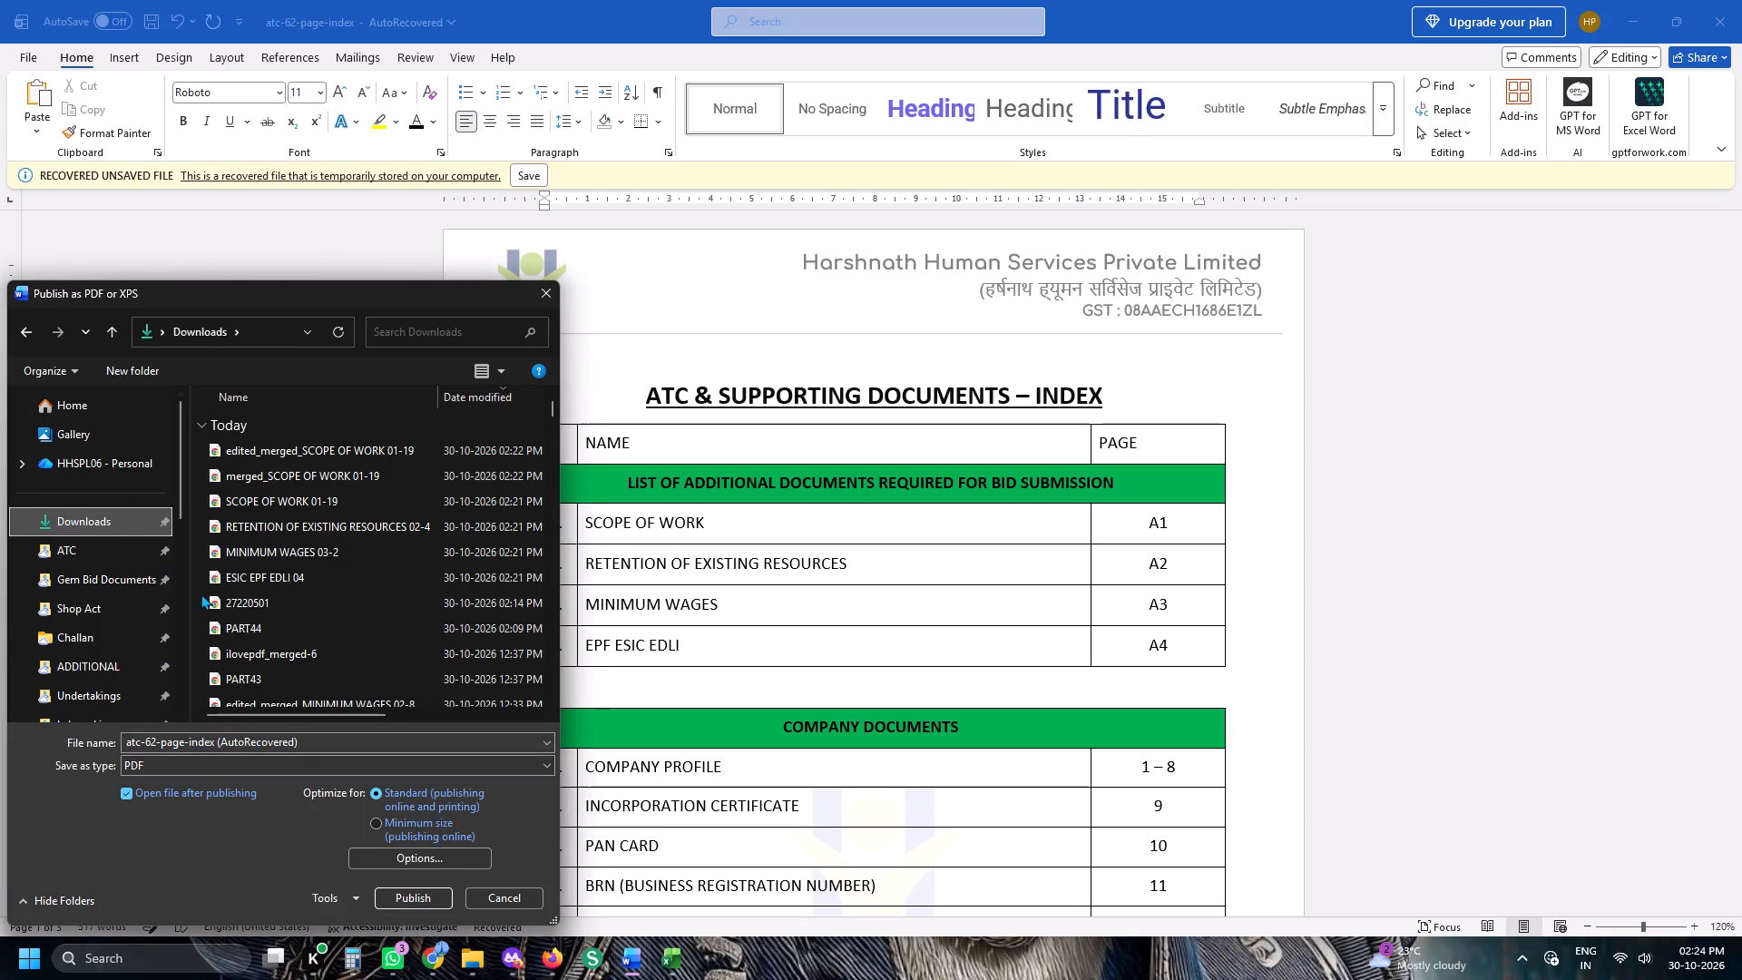
pyautogui.click(238, 634)
pyautogui.tripleClick(205, 742)
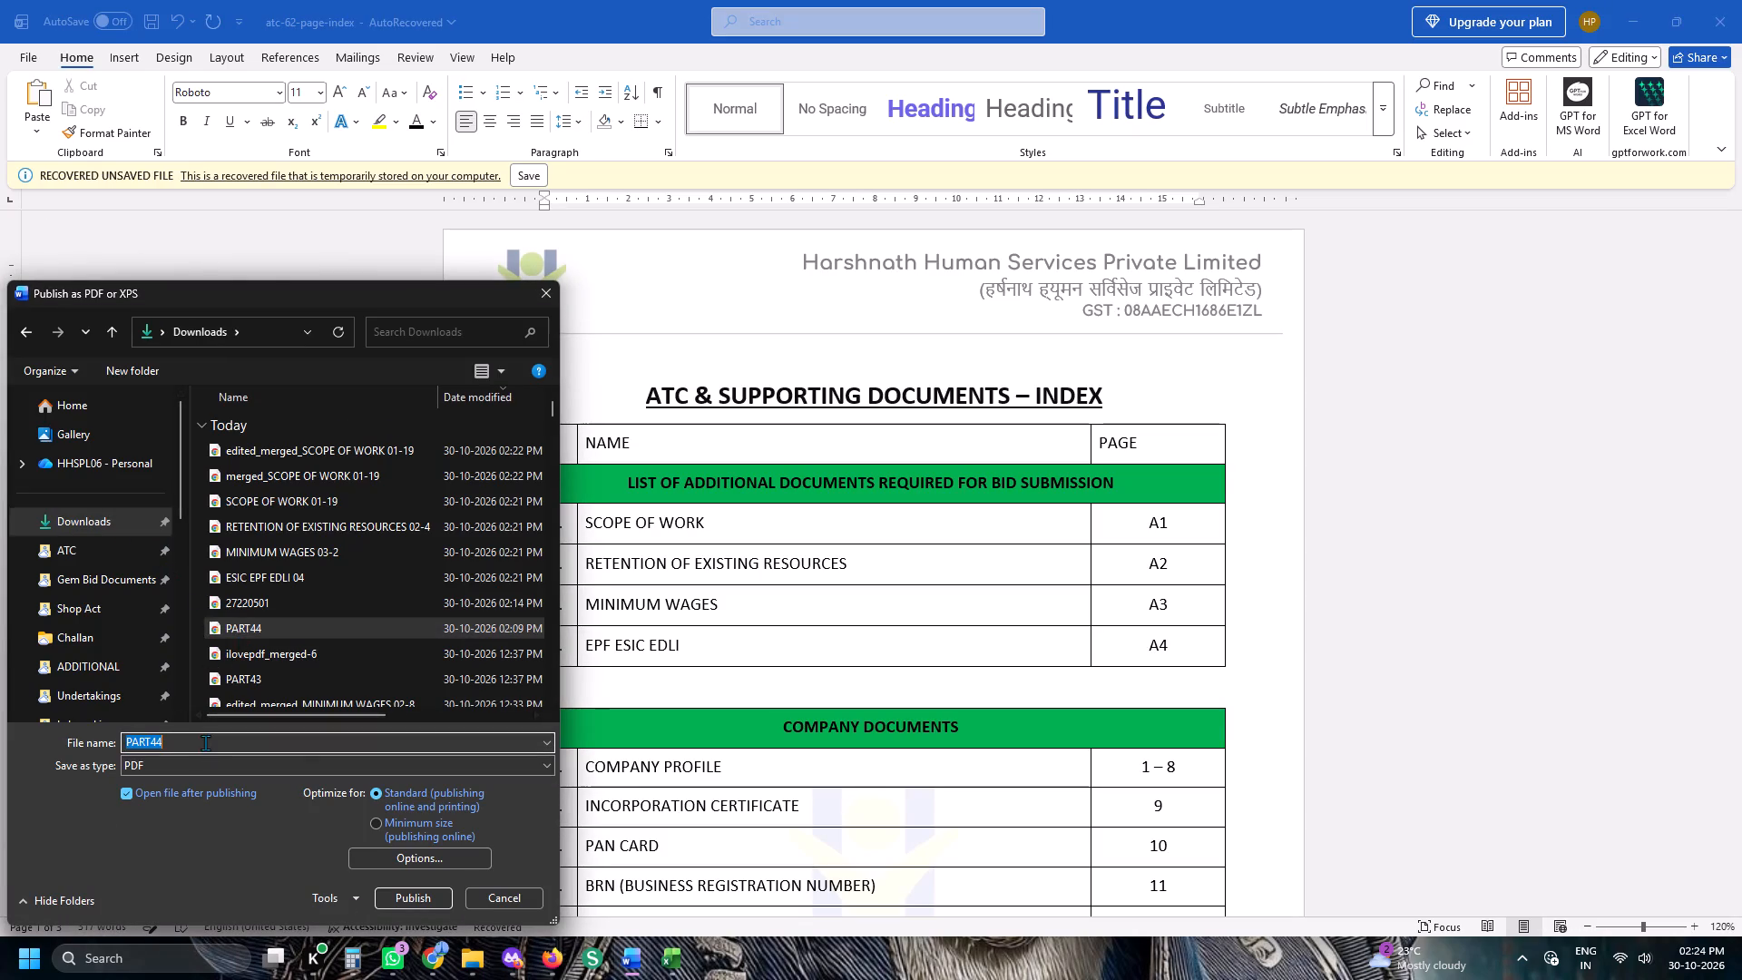
pyautogui.press('BackSpace')
pyautogui.press('5')
pyautogui.press('Return')
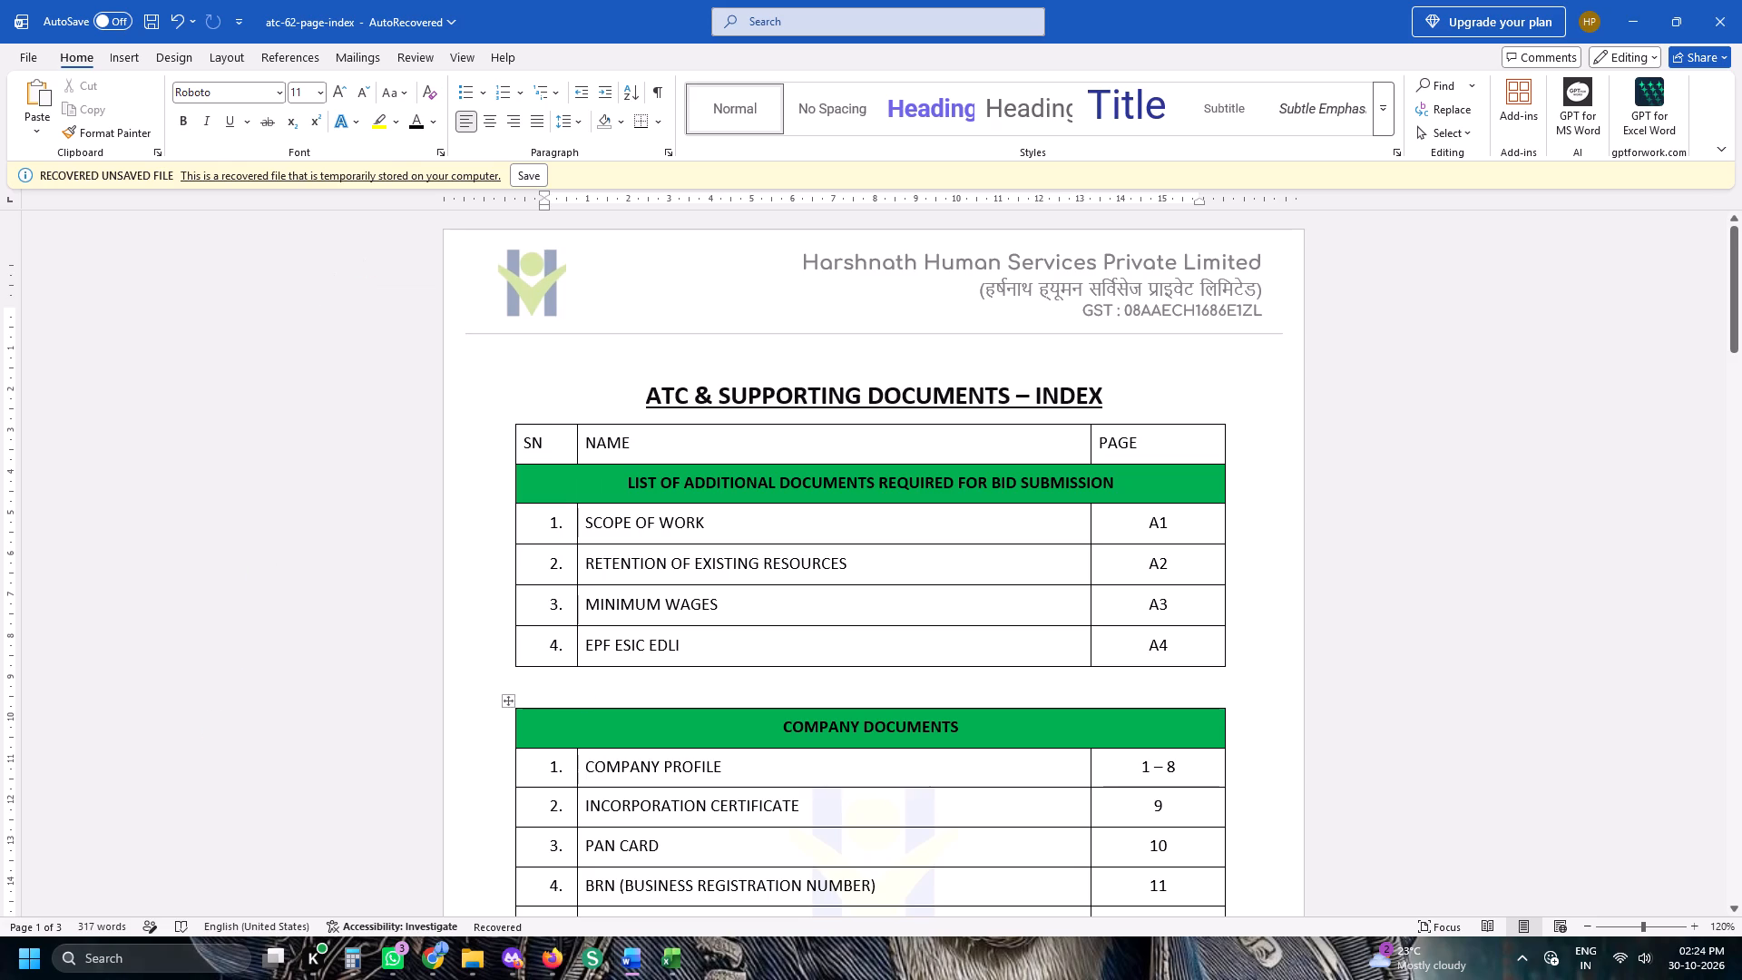
# Switch to Firefox, add PART45 from Downloads as the first file in the iLovePDF merge, and merge the PDFs.
pyautogui.click(558, 973)
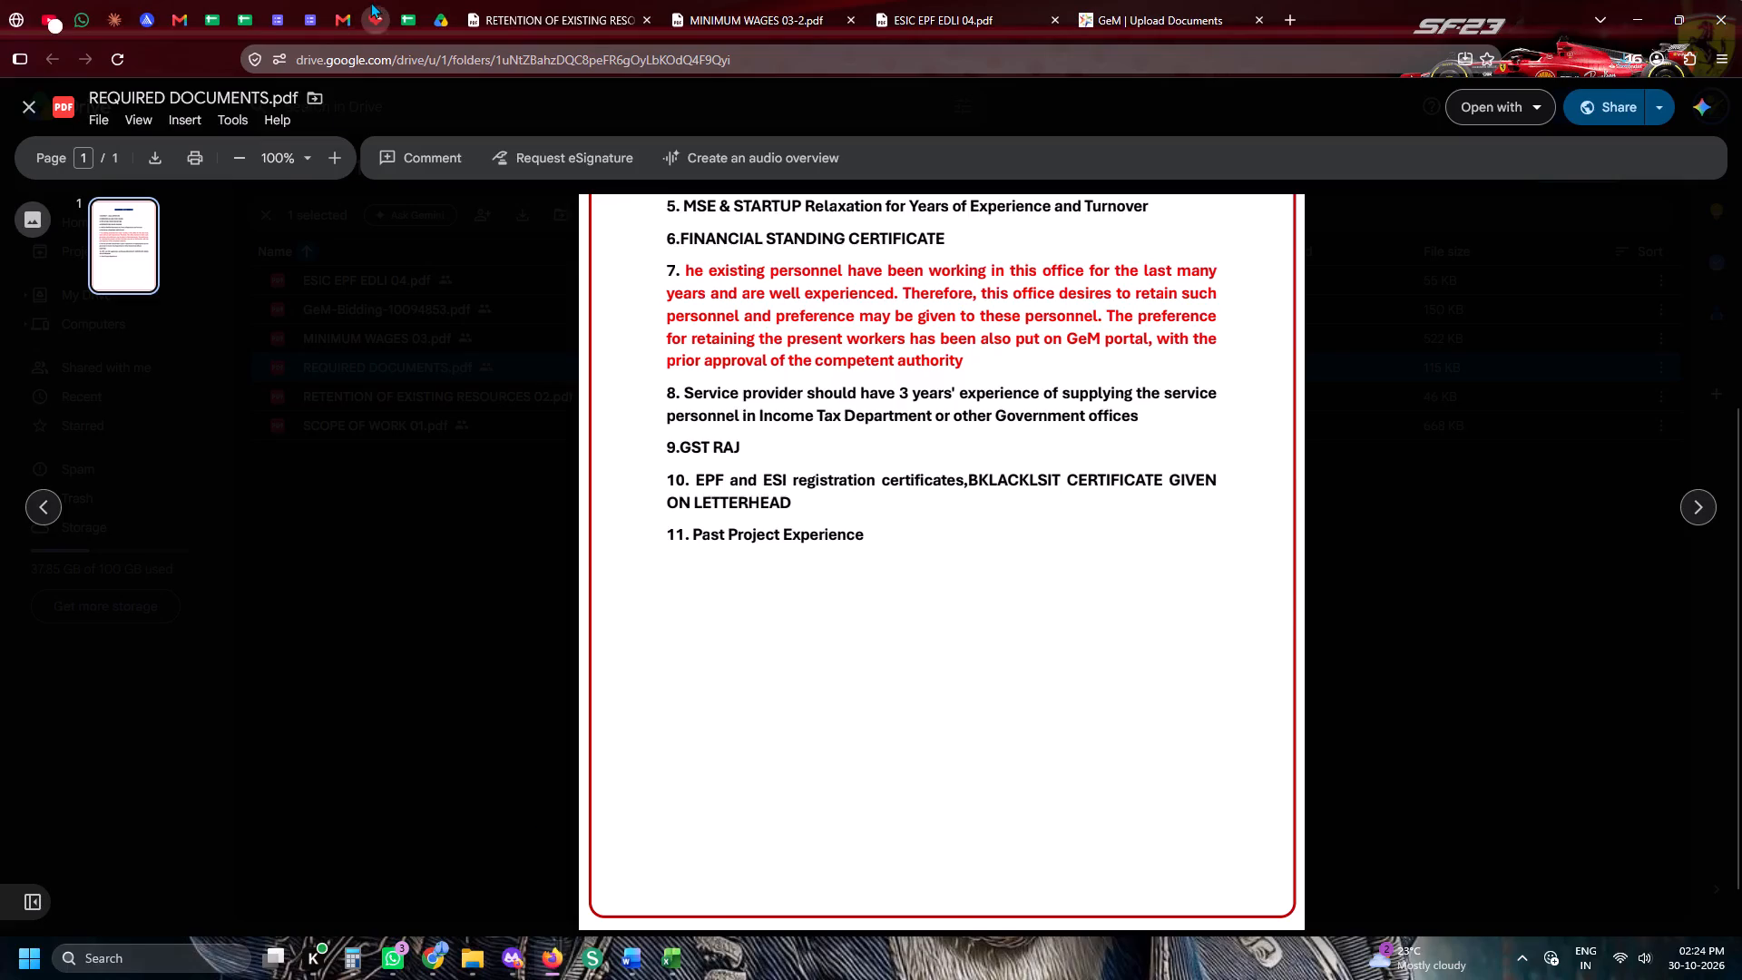
pyautogui.click(375, 2)
pyautogui.click(1308, 208)
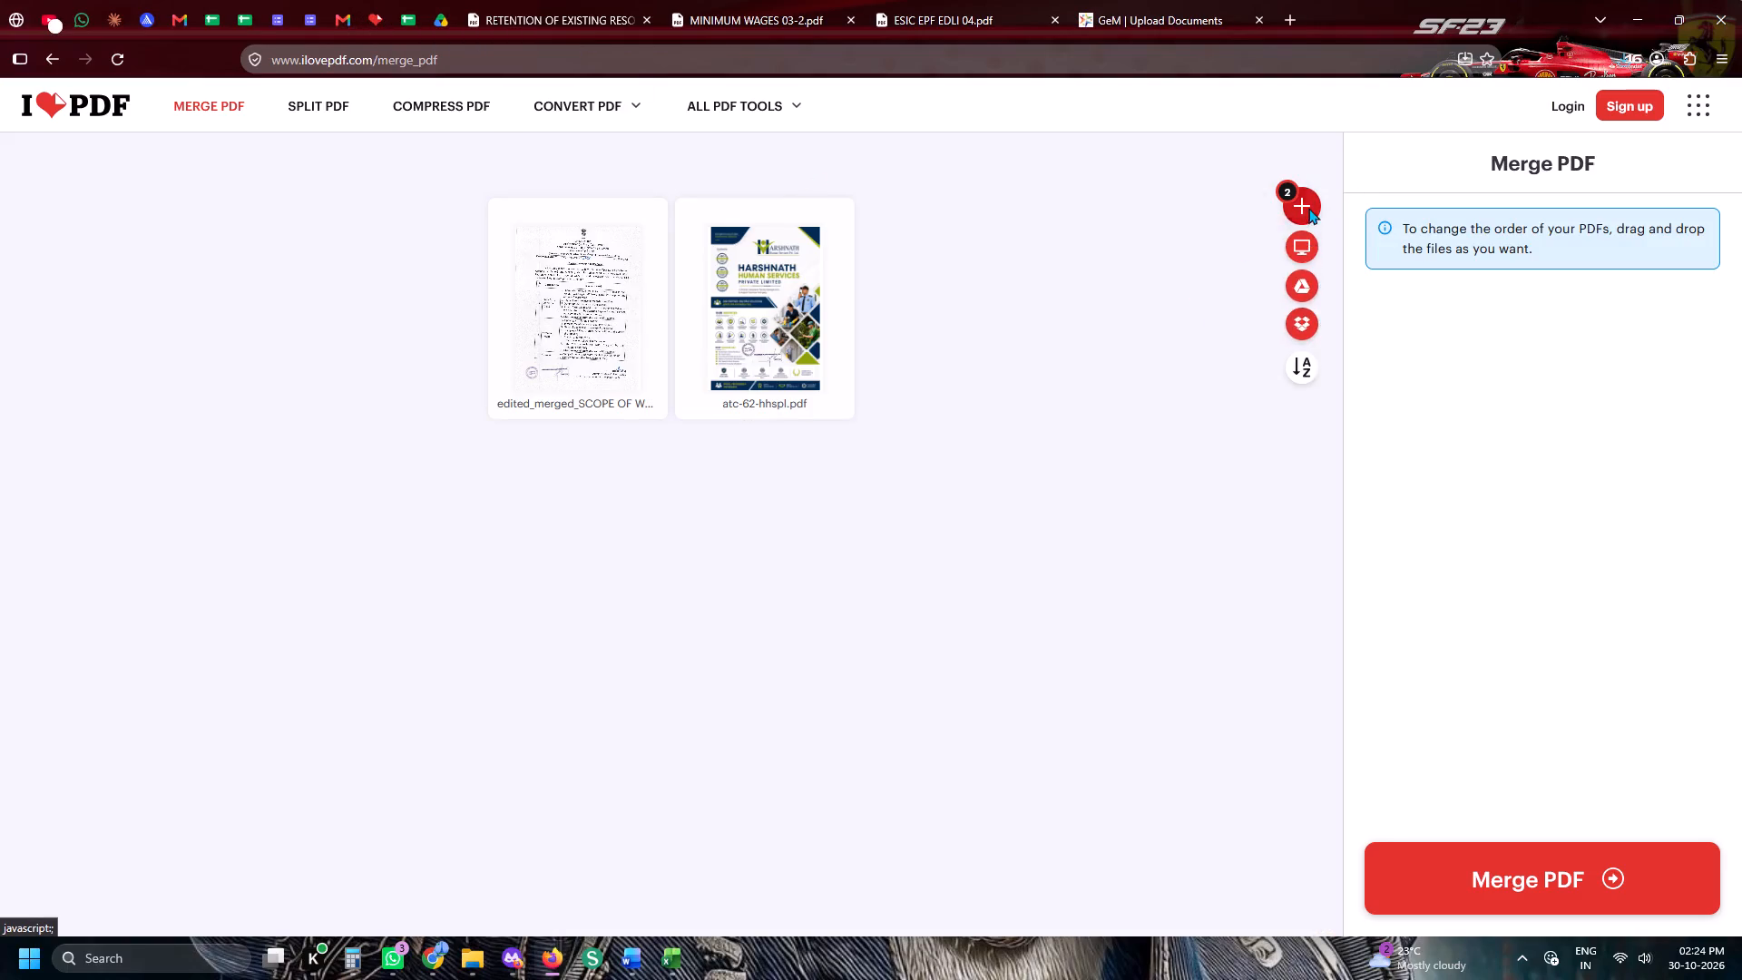
pyautogui.scroll(3, 1293, 426)
pyautogui.click(1301, 318)
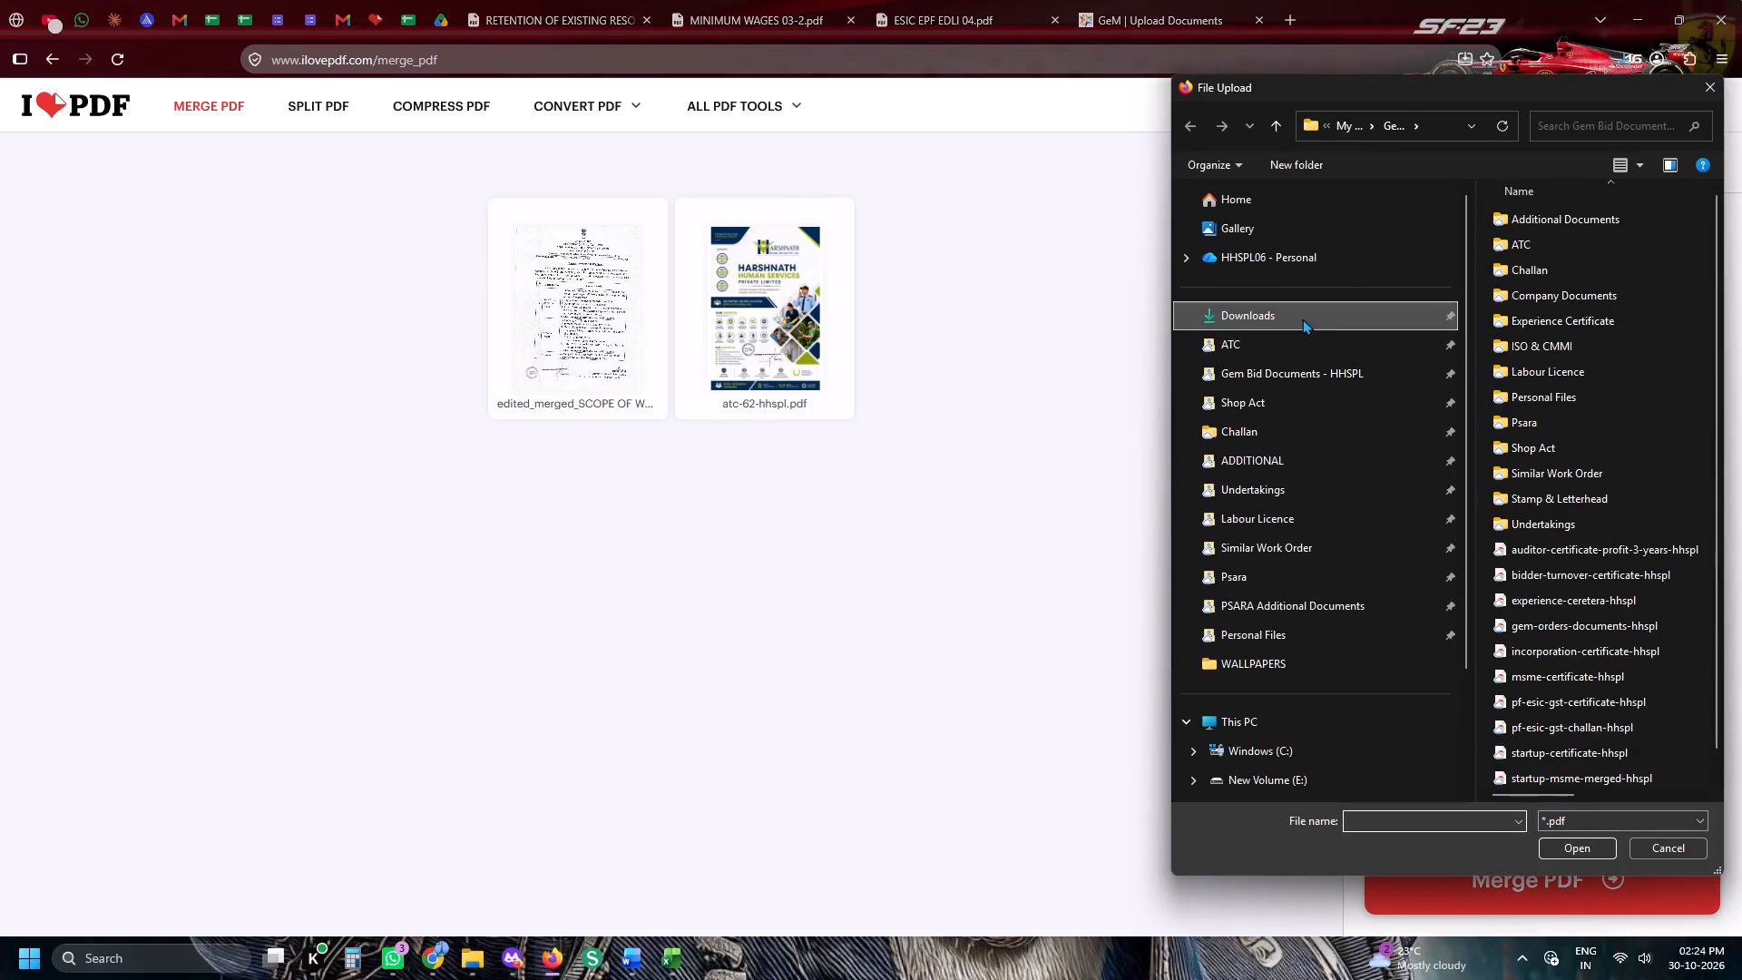
pyautogui.doubleClick(1529, 250)
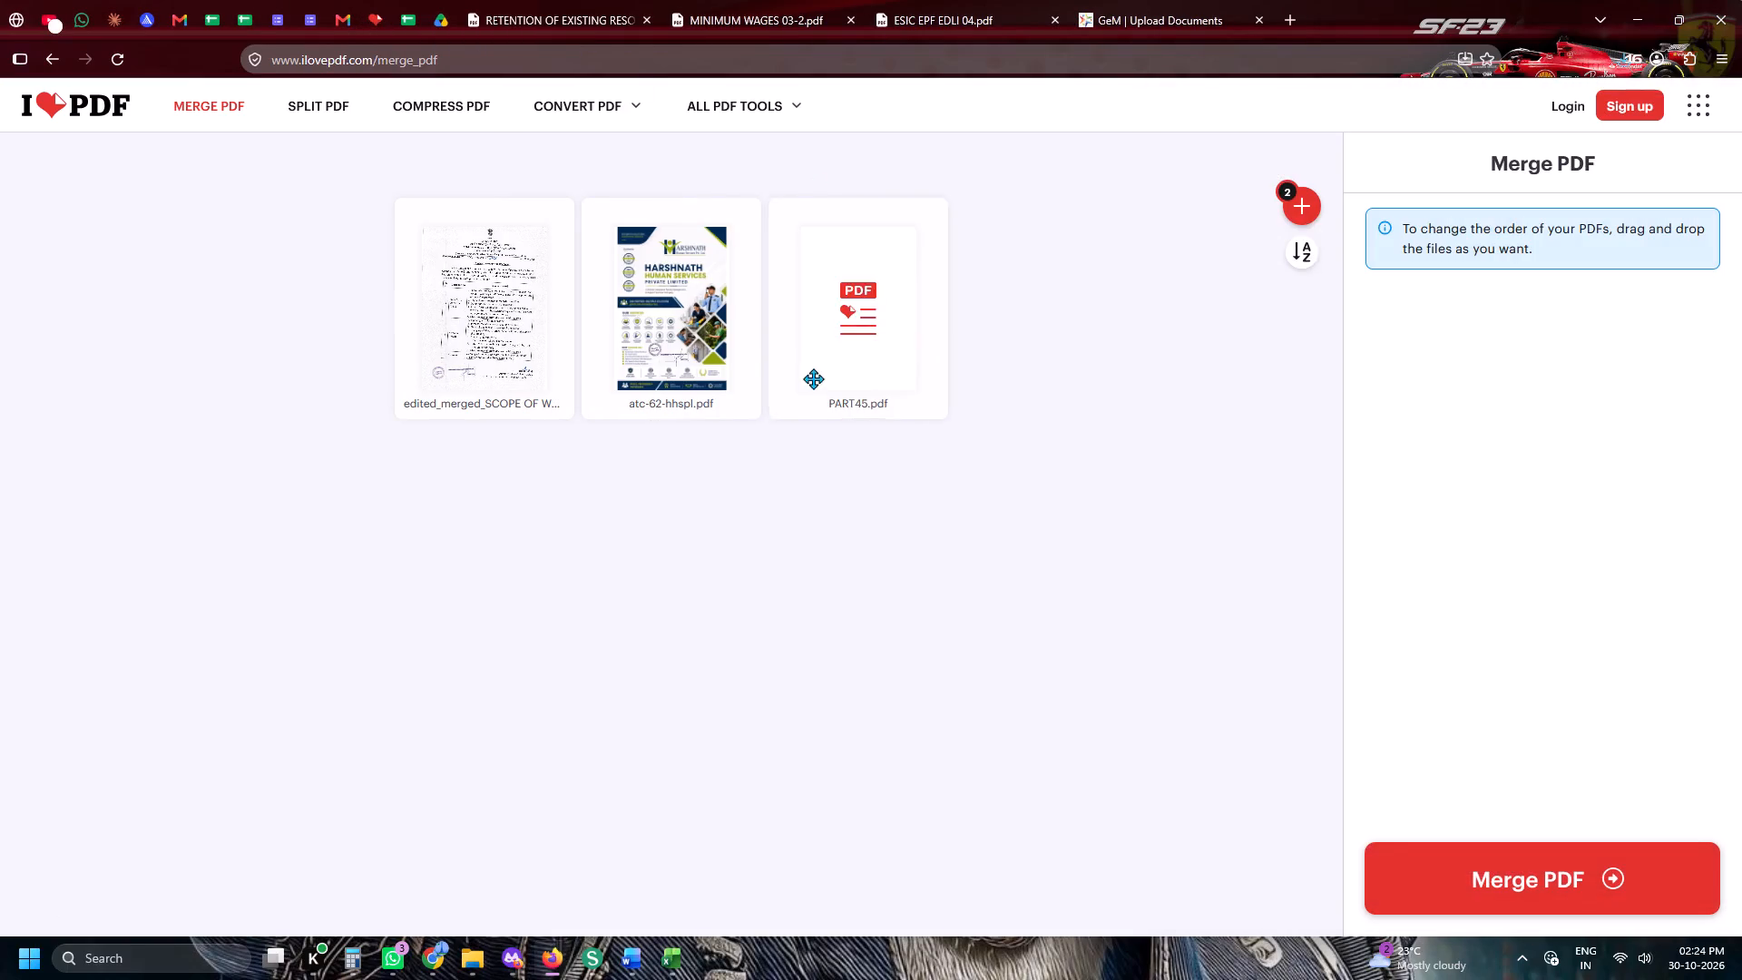
pyautogui.moveTo(819, 377); pyautogui.dragTo(504, 369)
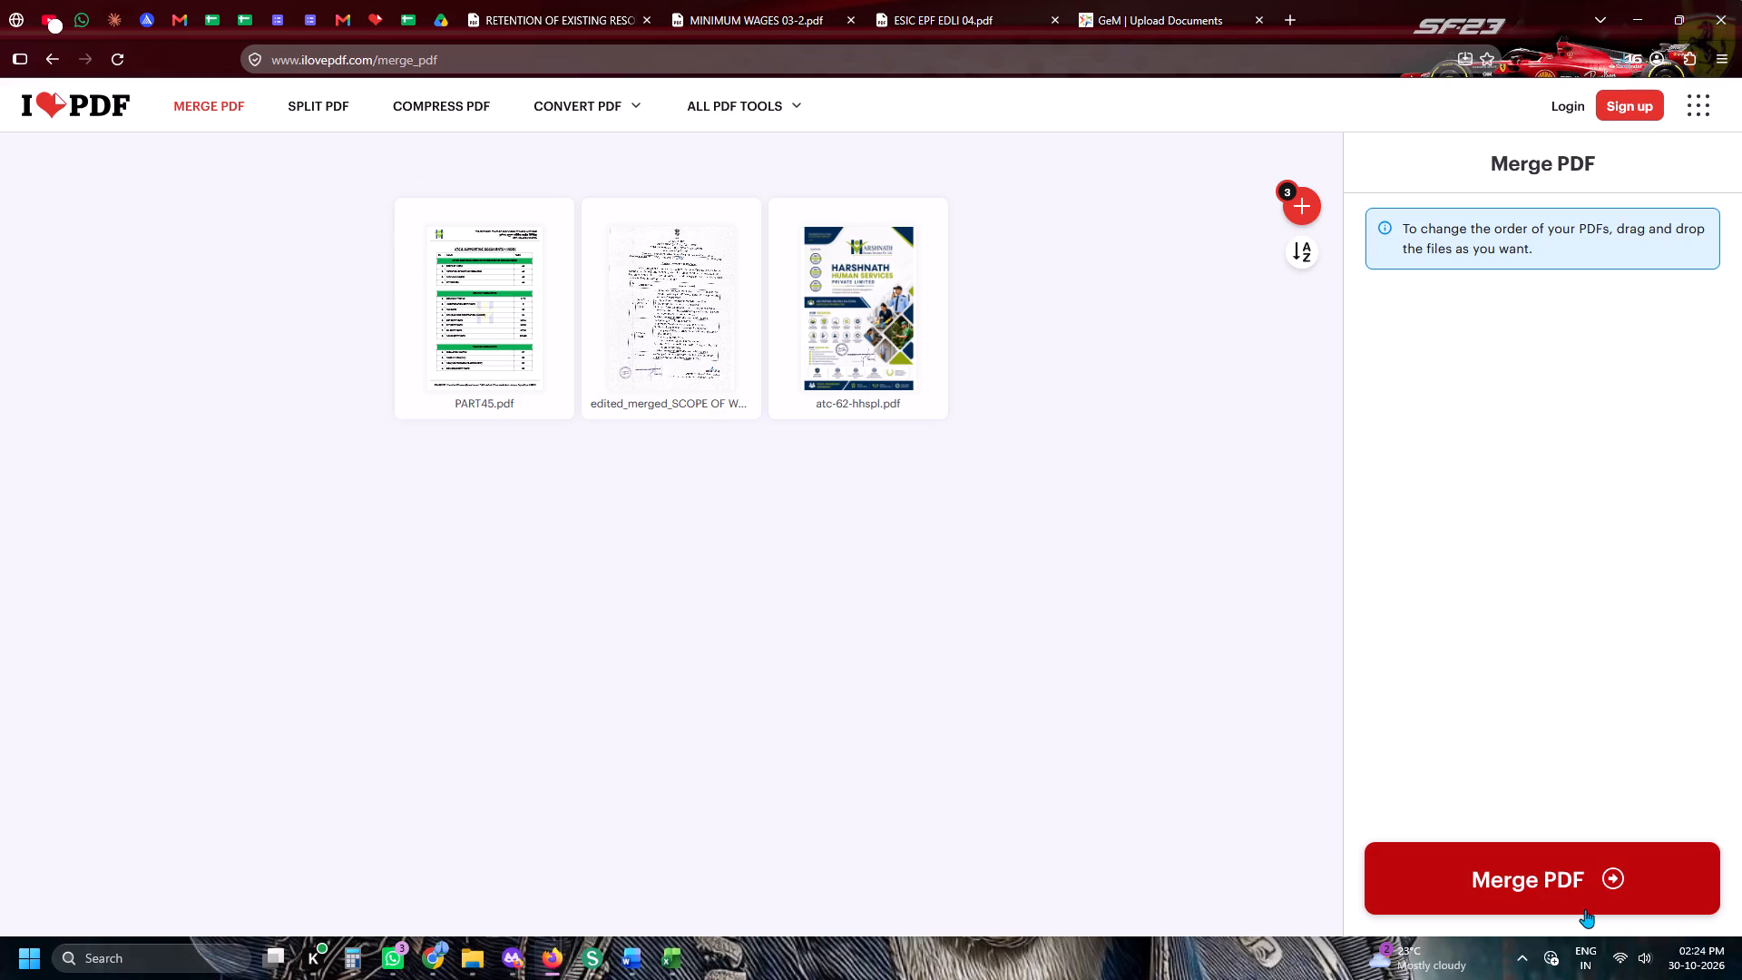
pyautogui.click(1581, 906)
pyautogui.click(1571, 900)
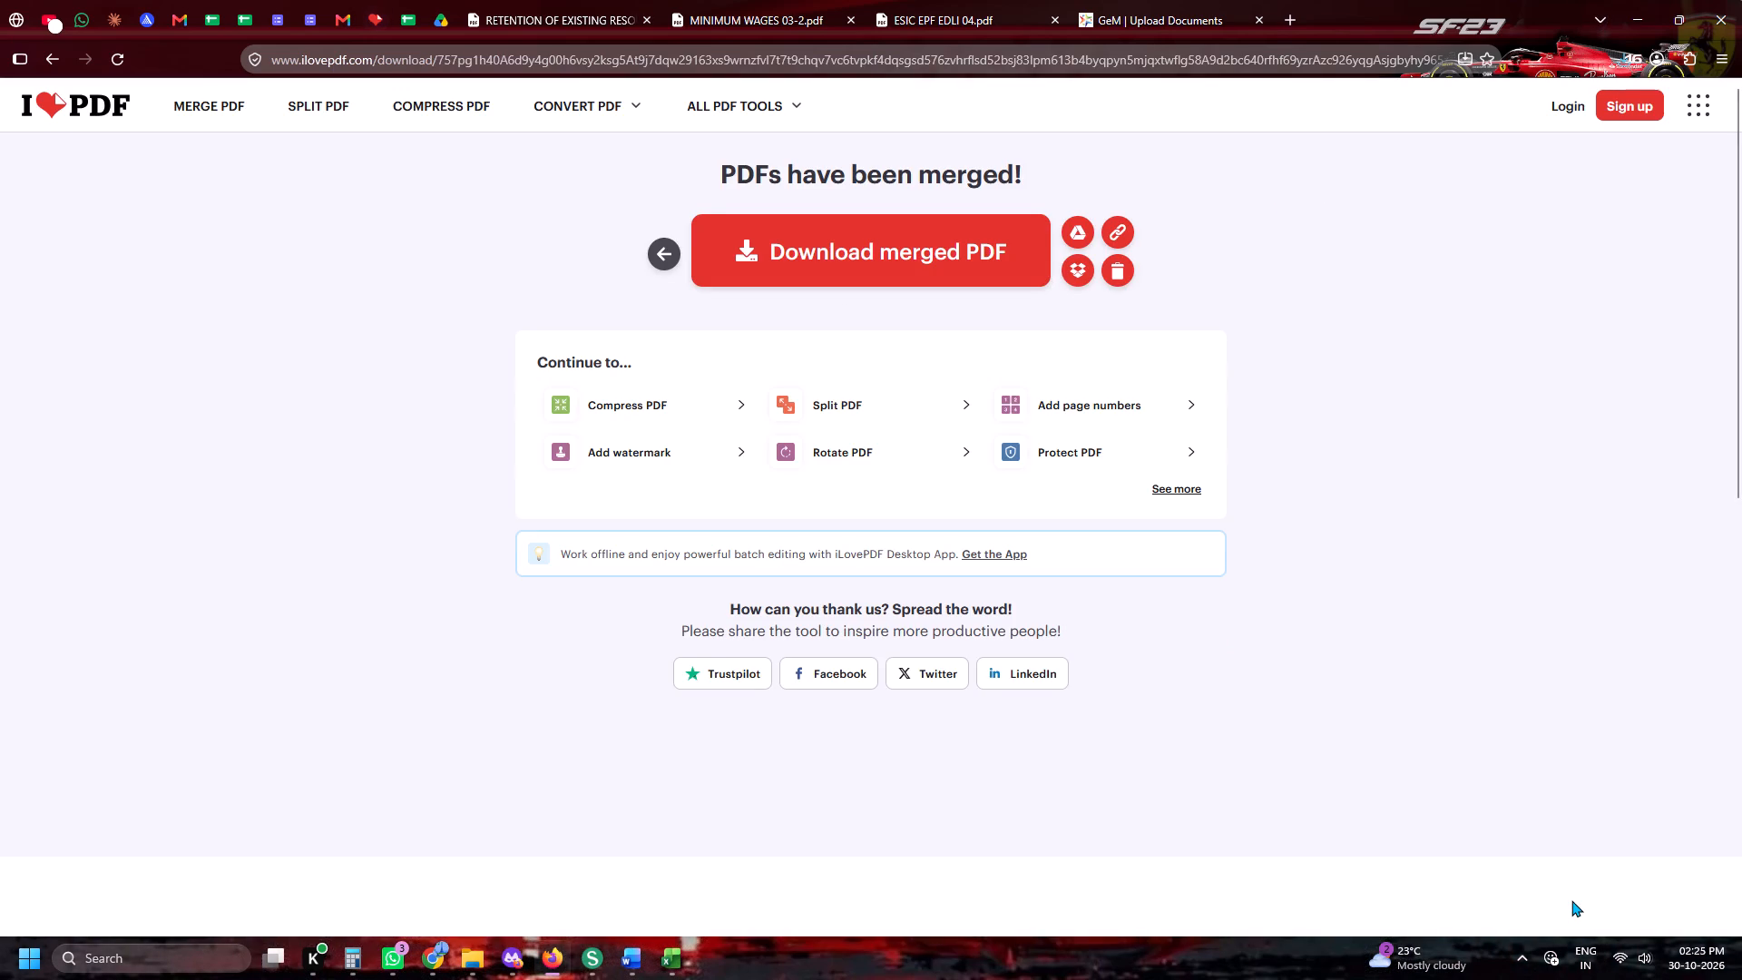
# Upload bidder-turnover-certificate-hhspl as the Bidder Turnover document in the GeM bid.
pyautogui.click(1190, 0)
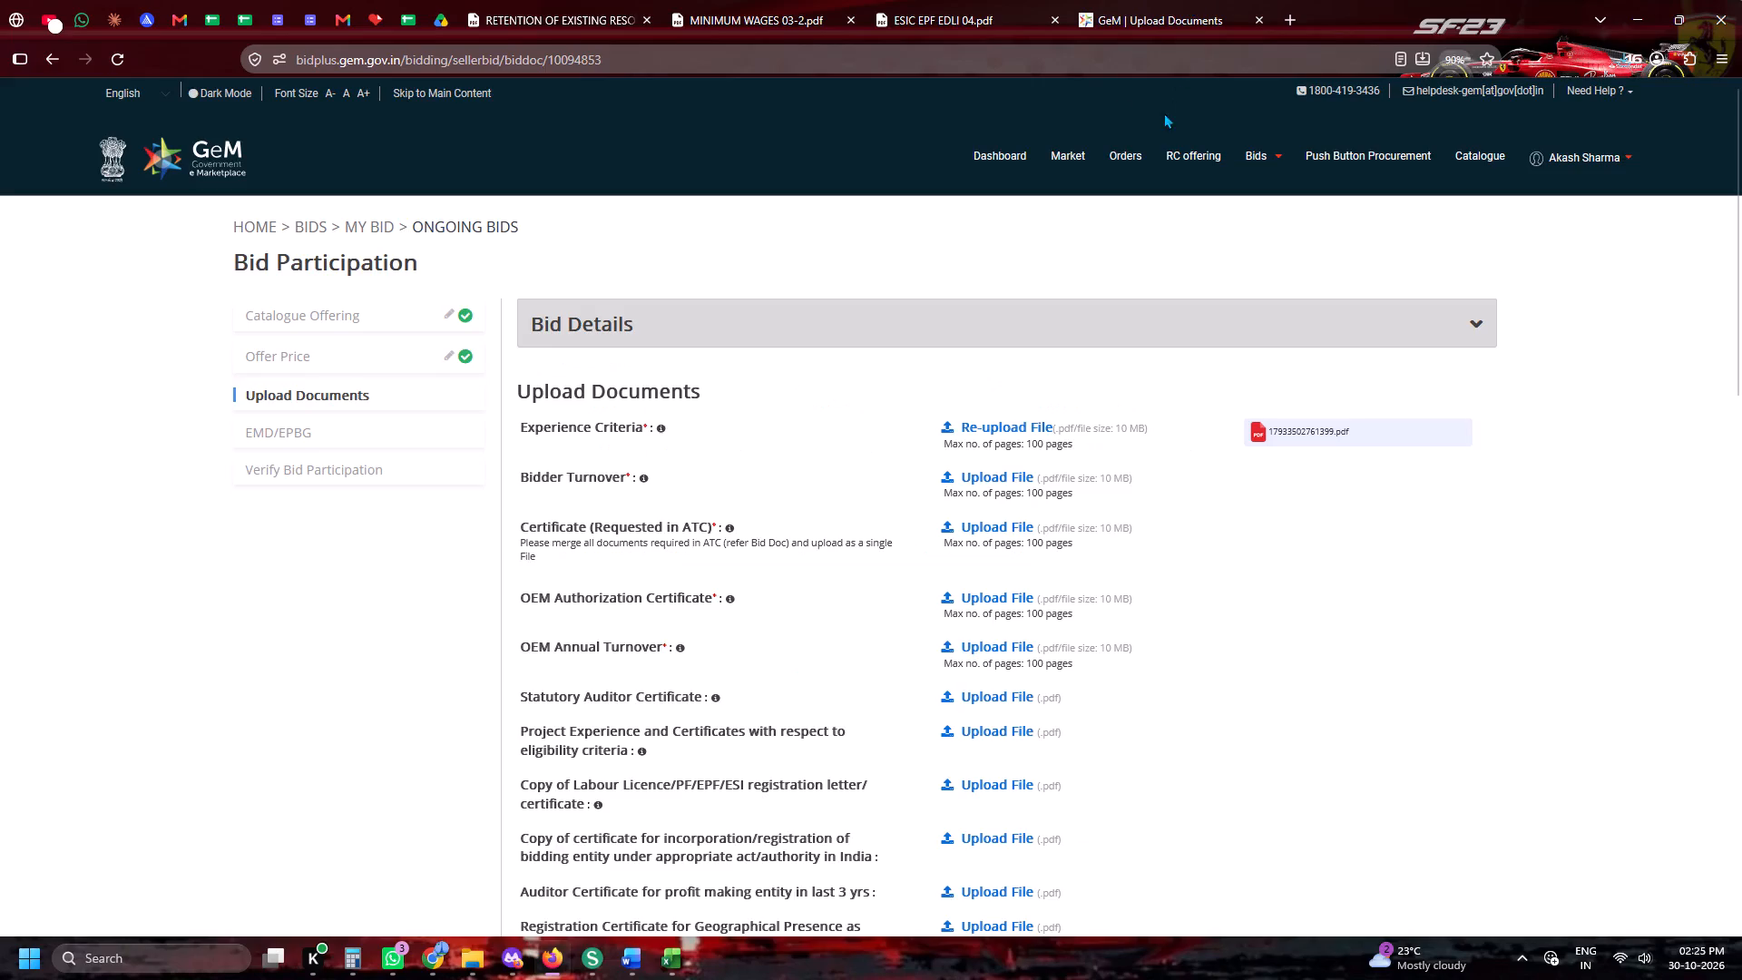
pyautogui.click(1040, 478)
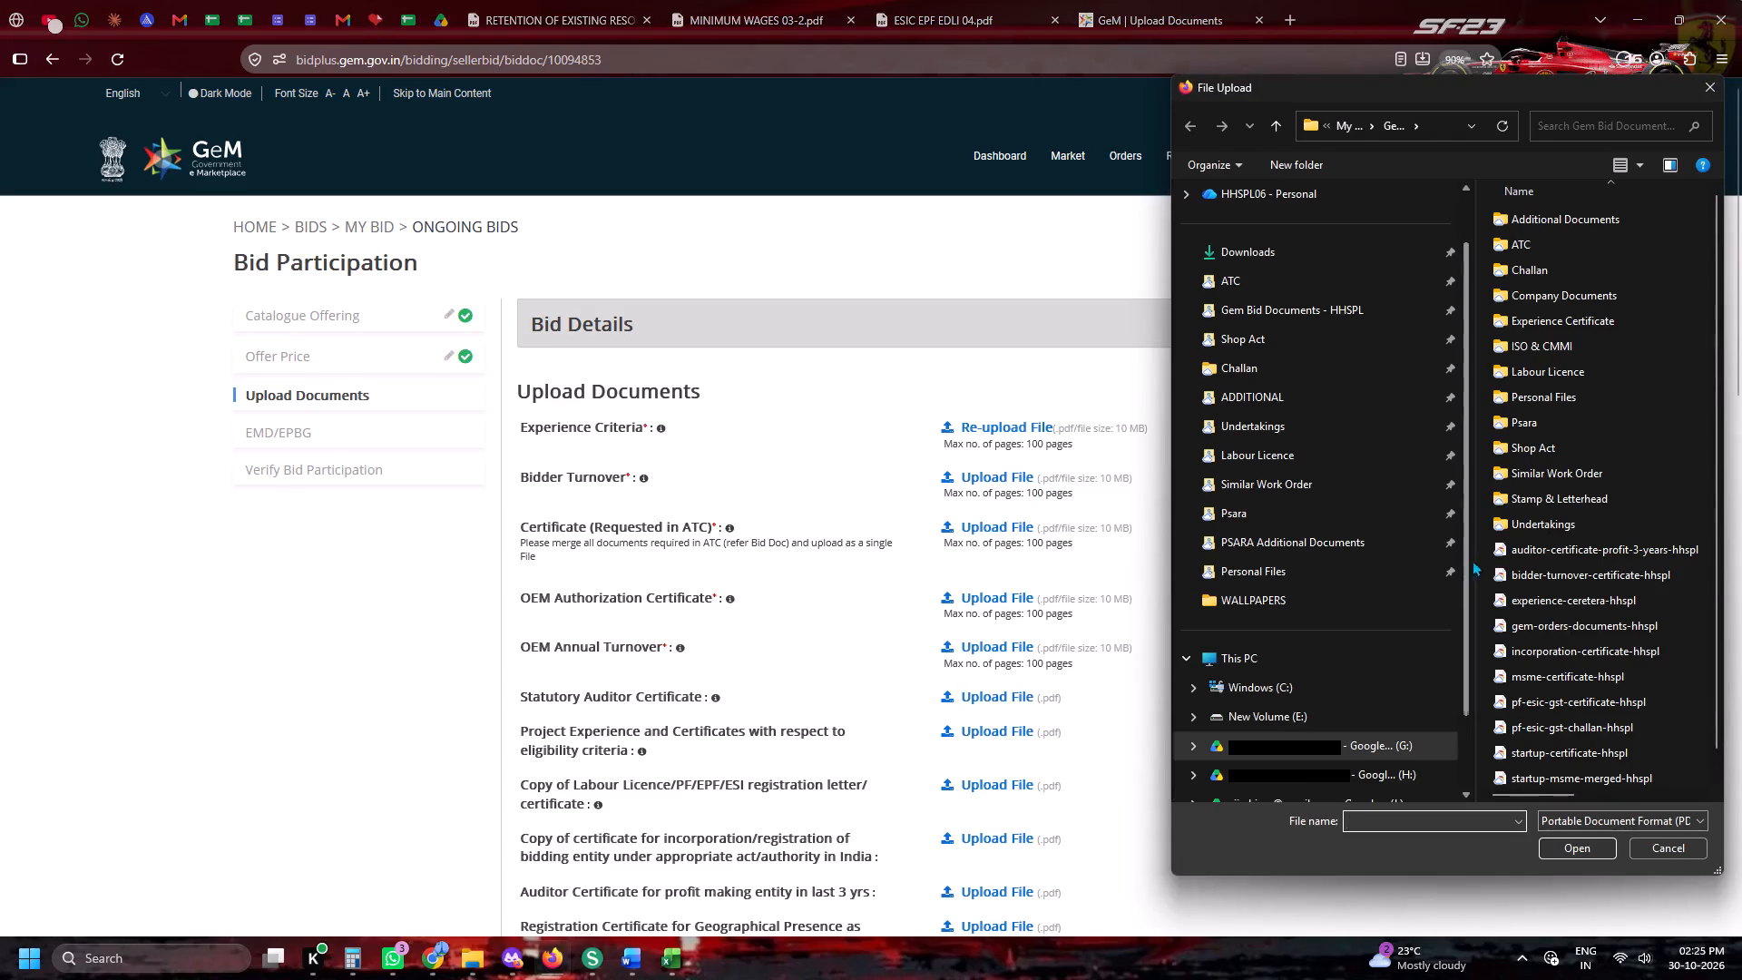
pyautogui.click(1531, 565)
pyautogui.click(1527, 552)
pyautogui.doubleClick(1523, 570)
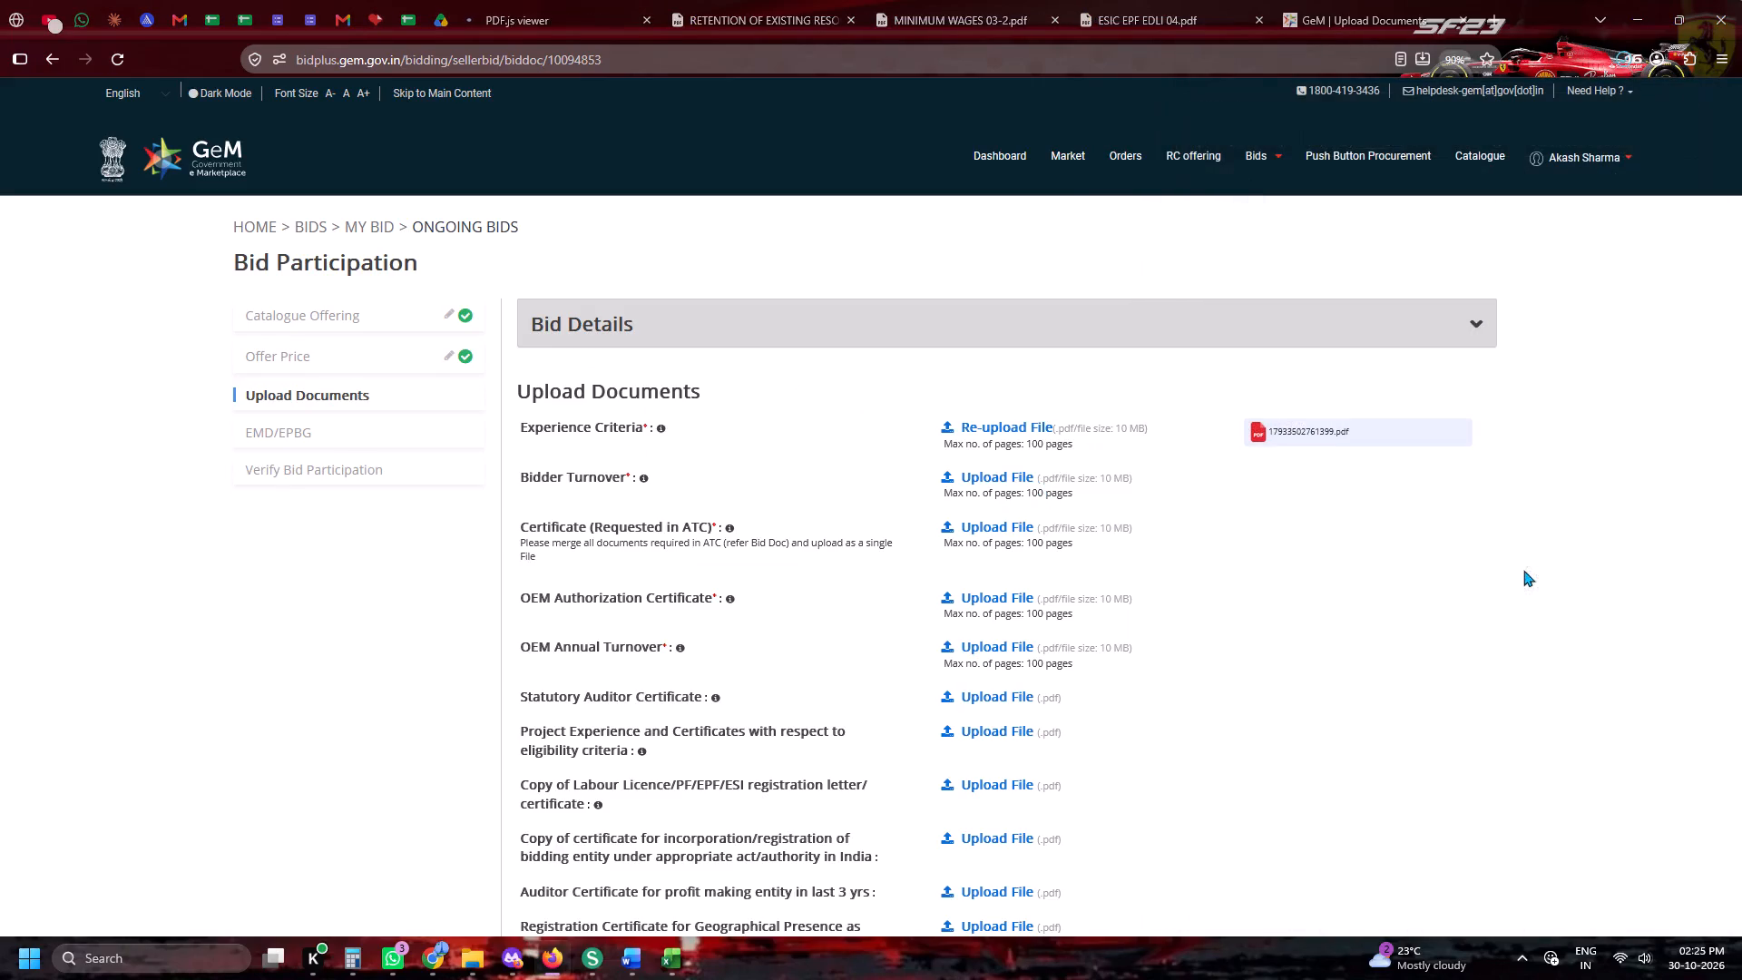
# Check the index page of the merged atc-62-hhspl_merged-12 PDF.
pyautogui.click(528, 0)
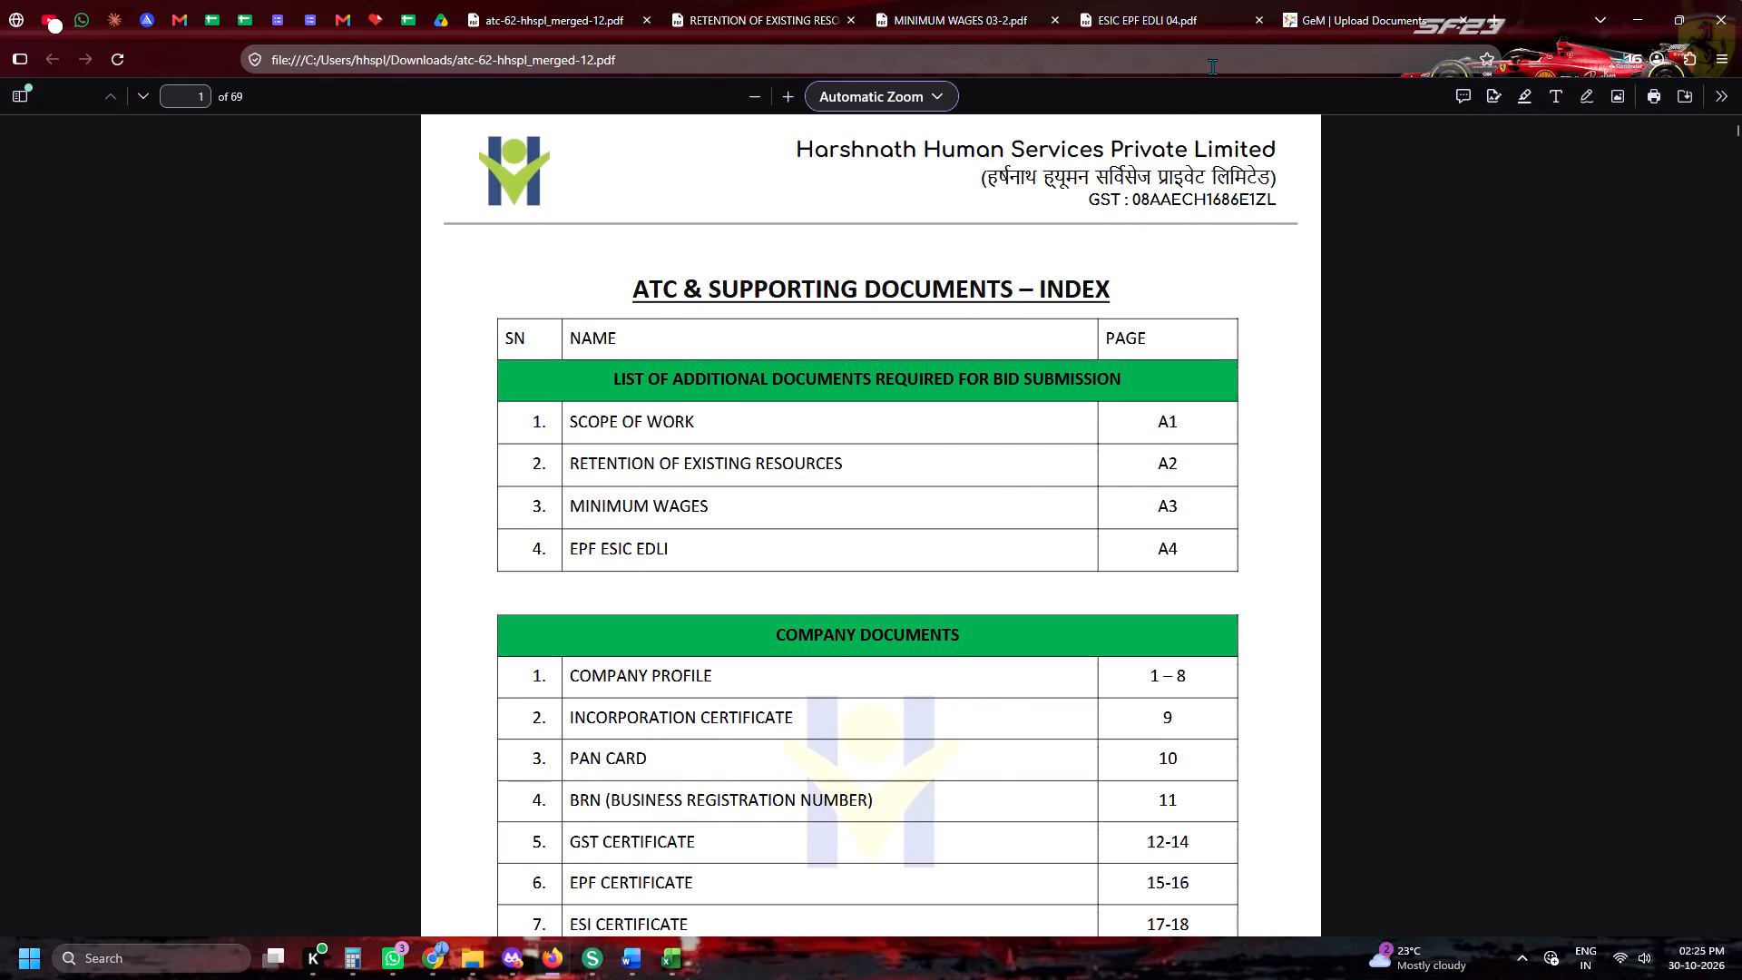
# Return to the GeM bid and upload a PDF from the Undertakings folder as the OEM Authorization Certificate.
pyautogui.click(1303, 0)
pyautogui.scroll(-2, 1207, 249)
pyautogui.click(1059, 331)
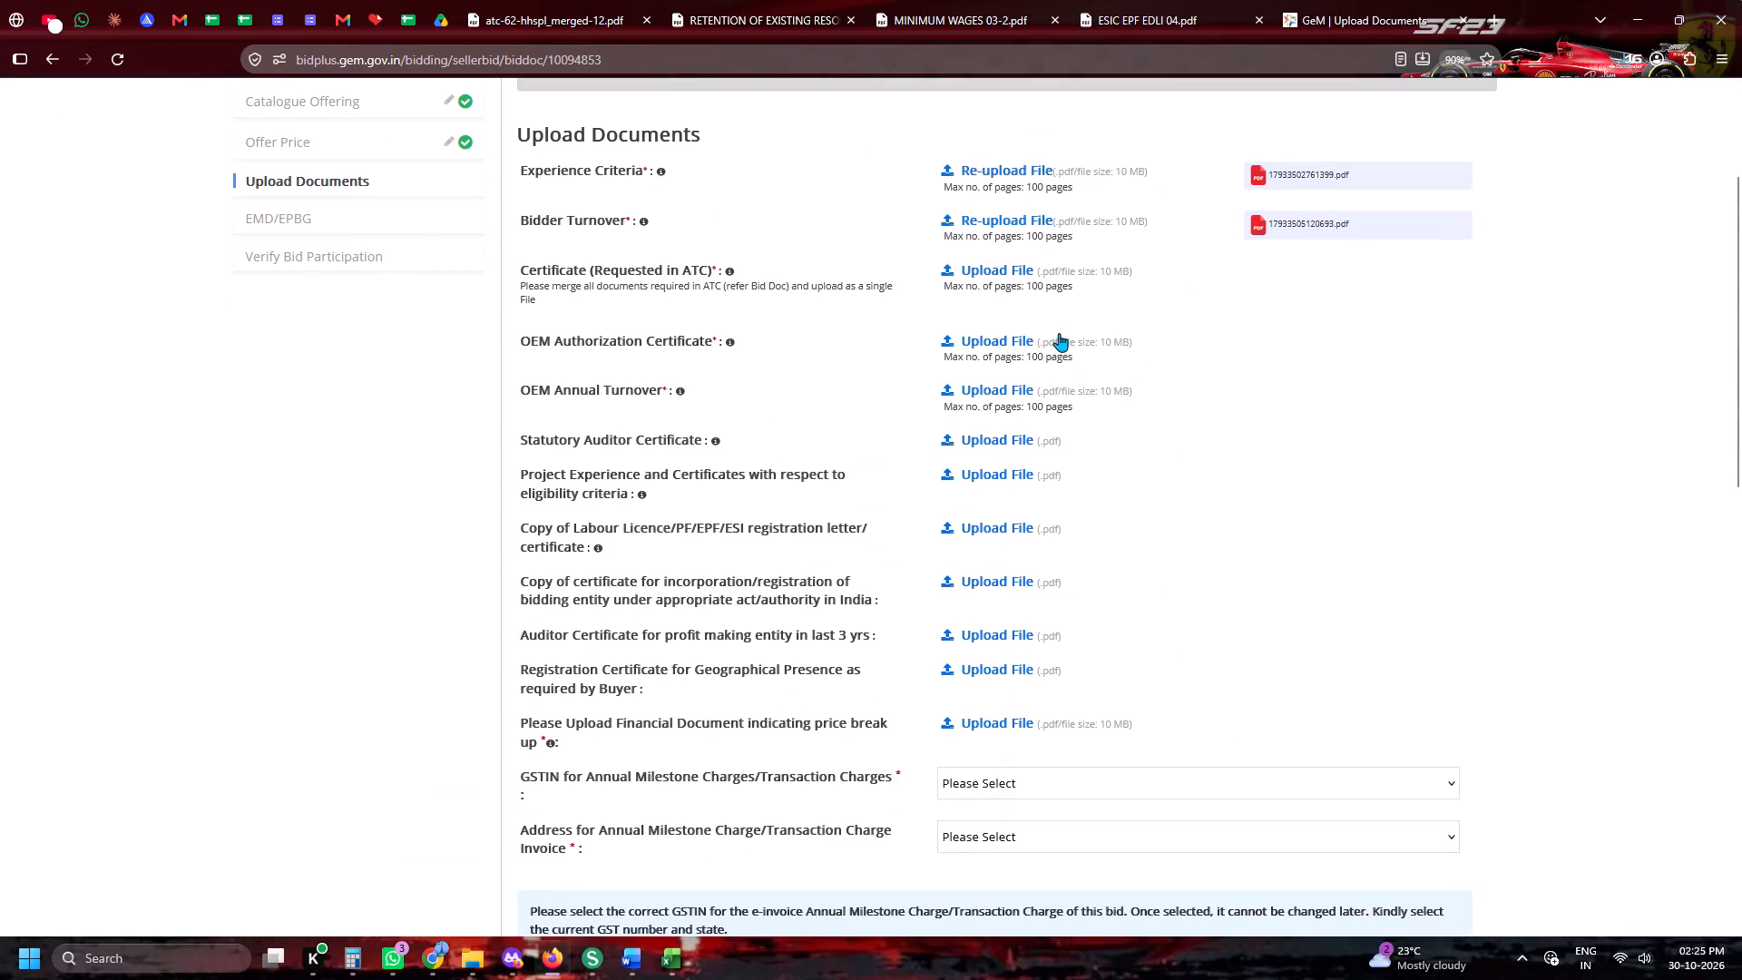
pyautogui.scroll(4, 1250, 436)
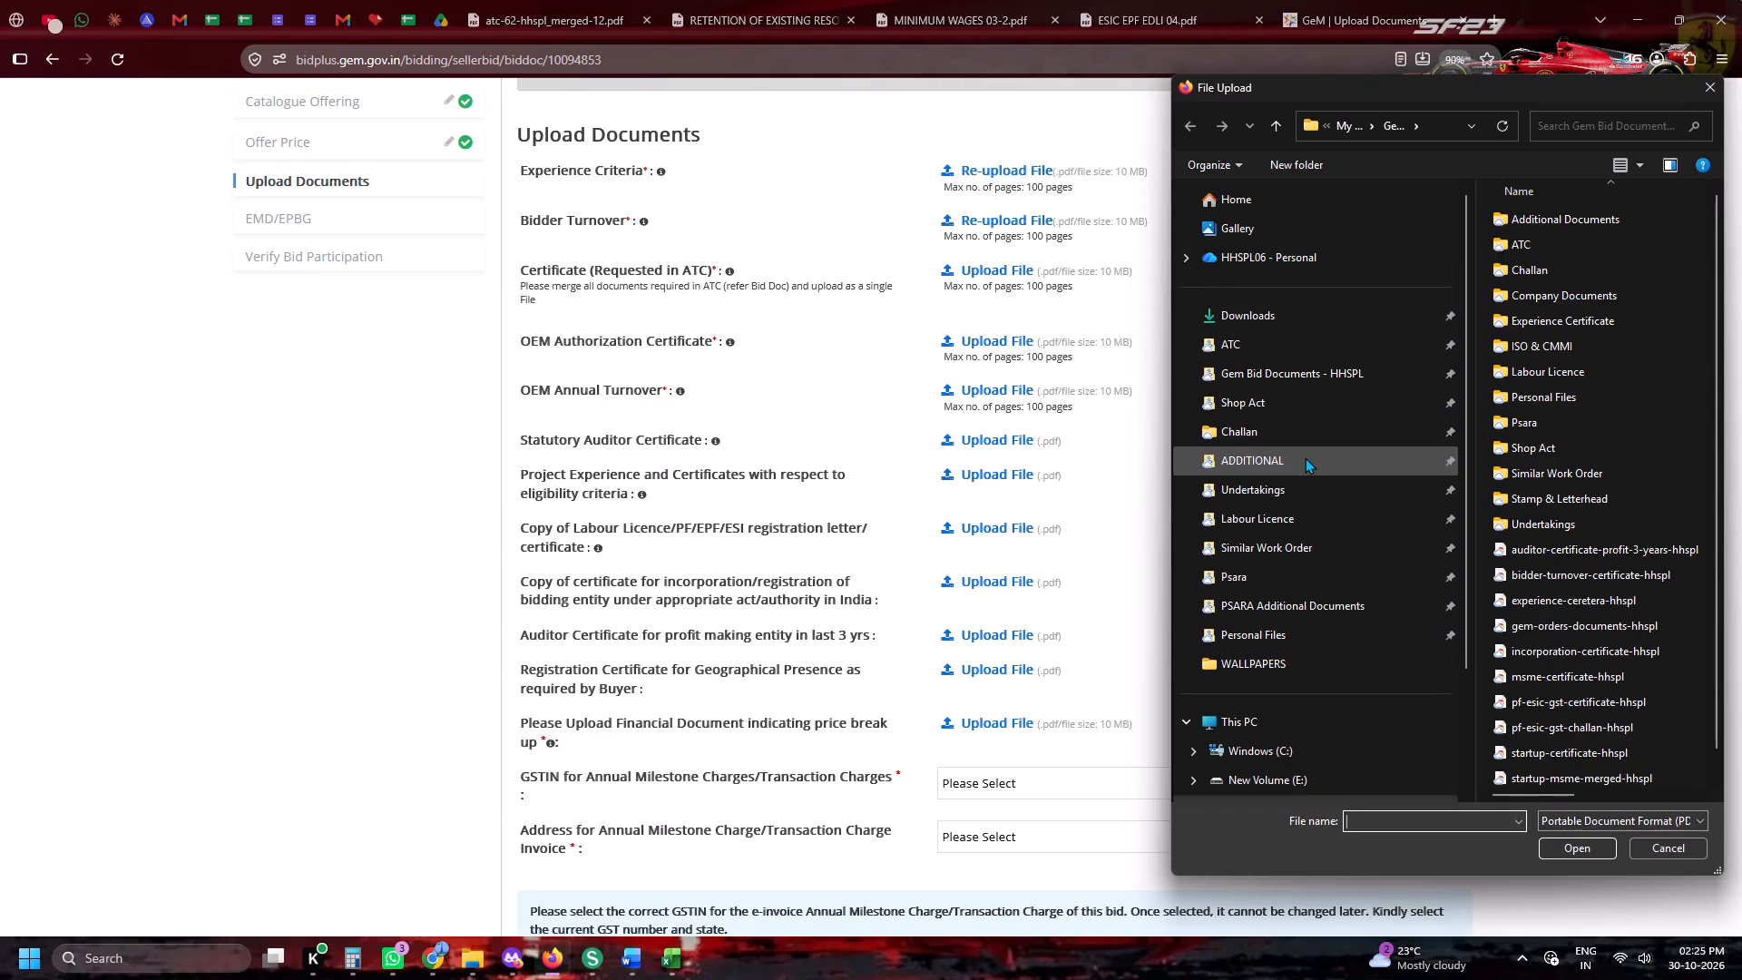
pyautogui.click(1306, 482)
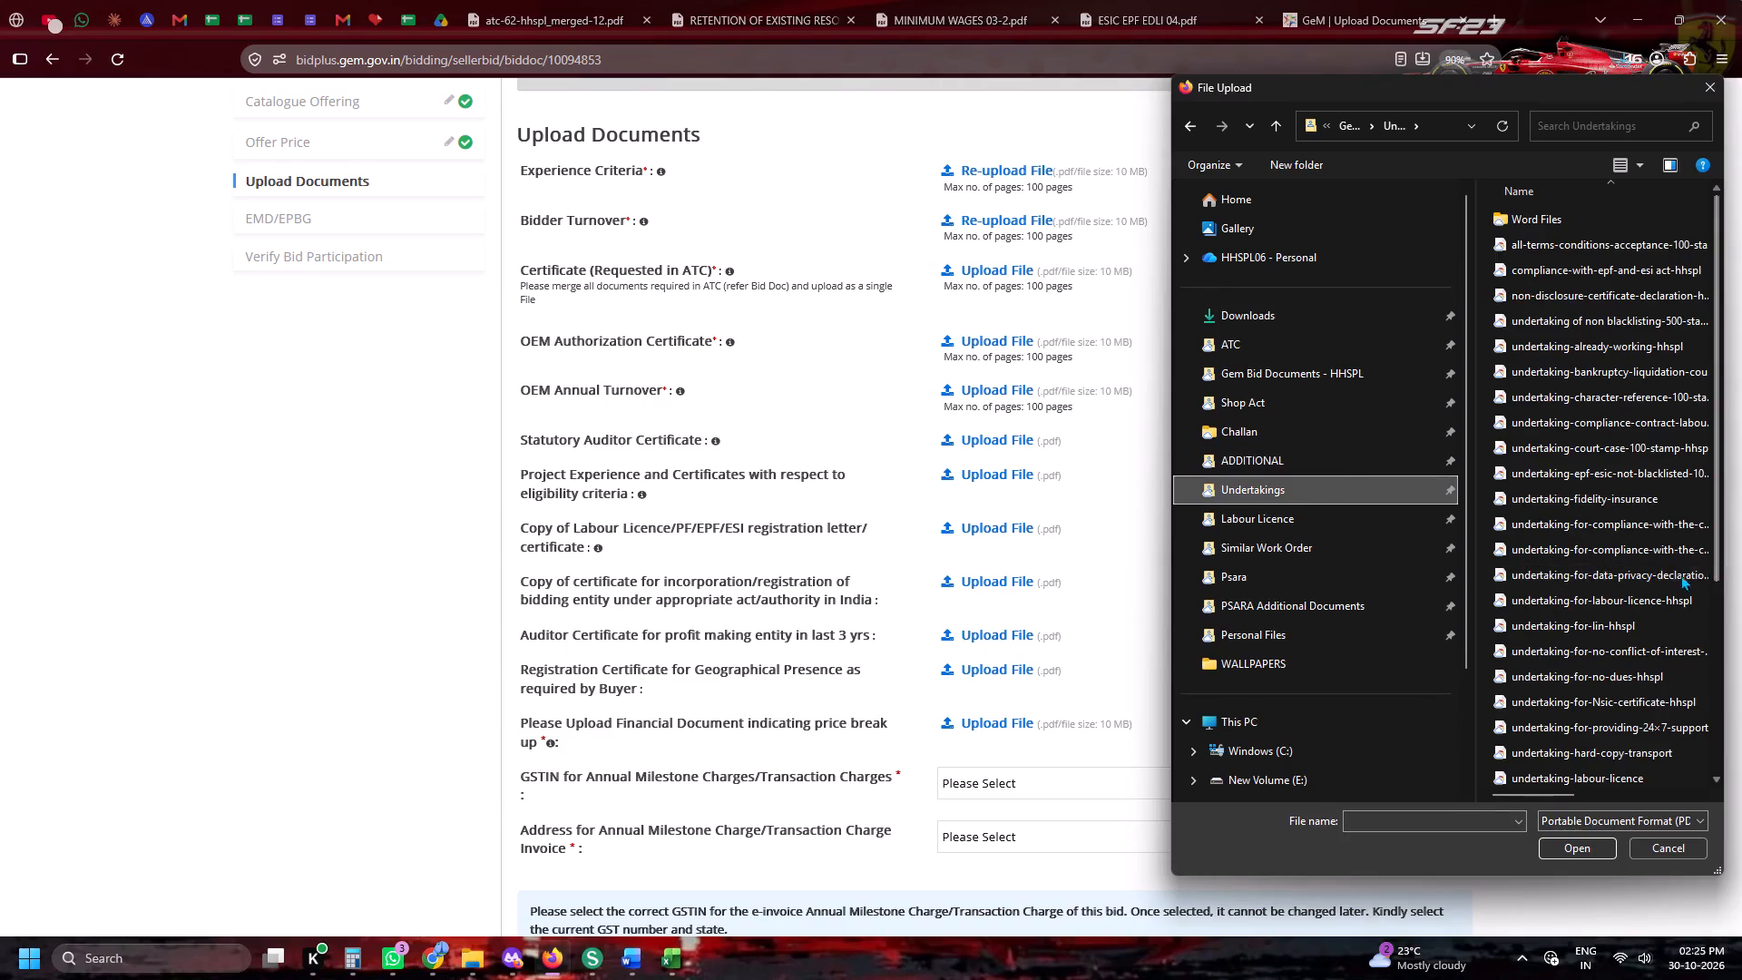
pyautogui.scroll(-5, 1672, 583)
pyautogui.doubleClick(1617, 601)
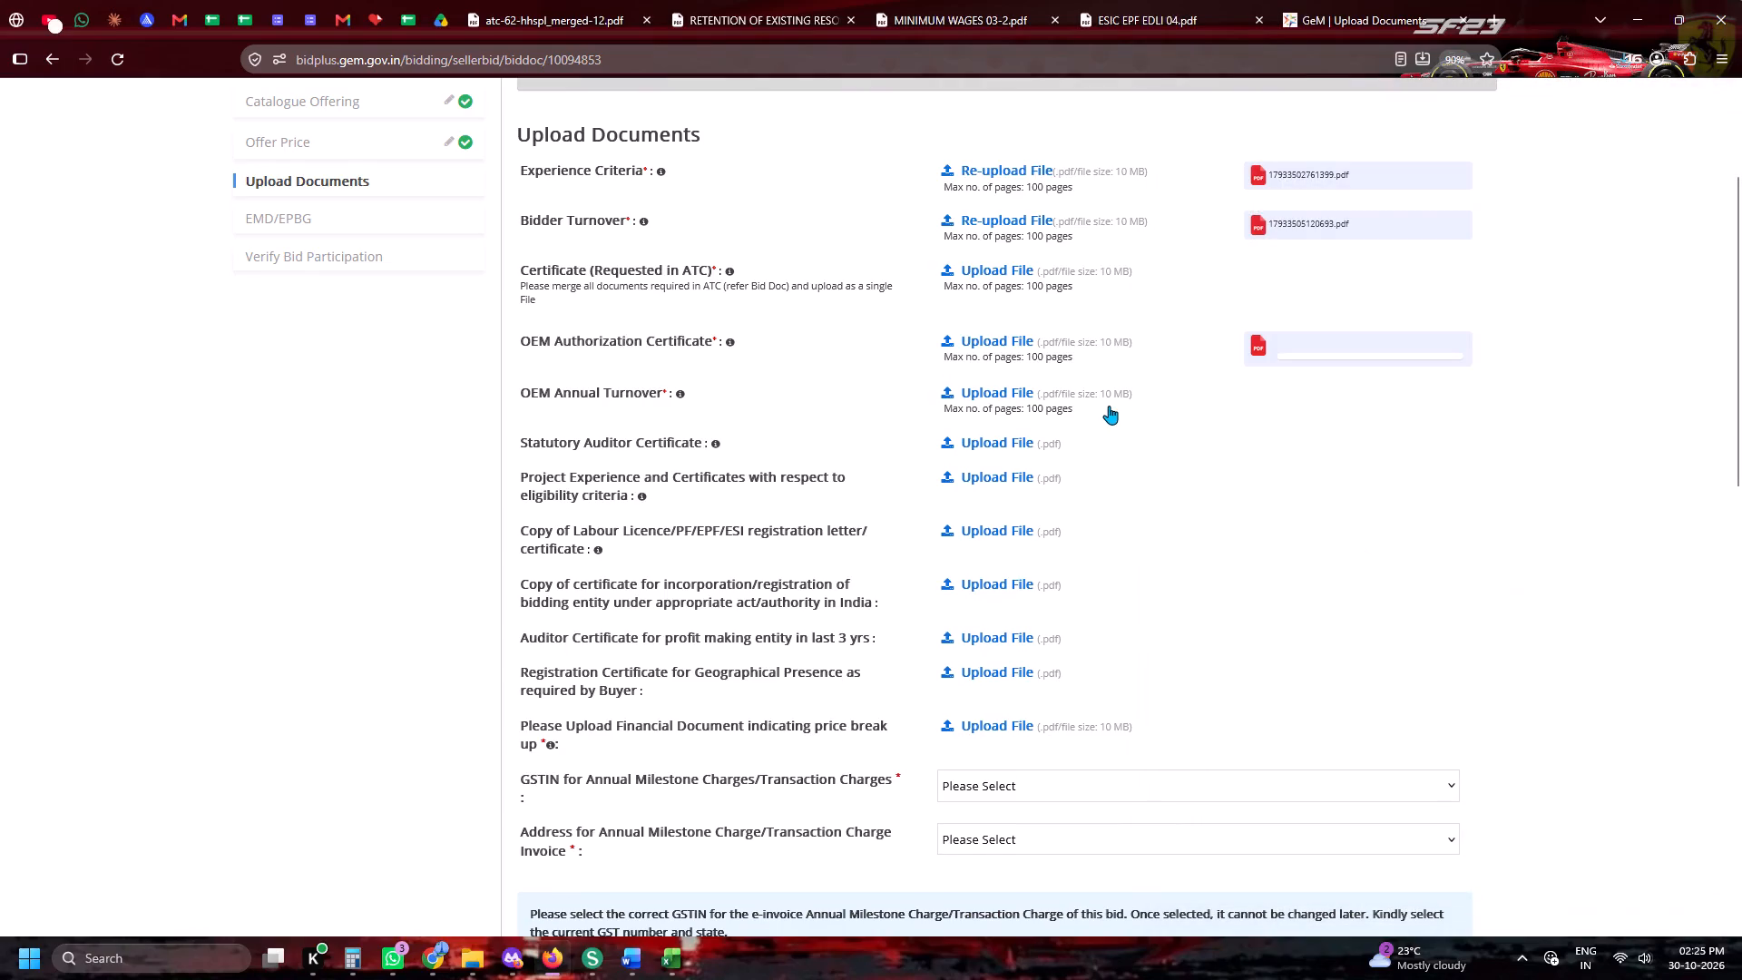
# Upload bidder-turnover-certificate-hhspl from the Gem Bid Documents - HHSPL folder as the OEM Annual Turnover document.
pyautogui.click(1107, 400)
pyautogui.scroll(4, 1184, 403)
pyautogui.scroll(1, 1276, 366)
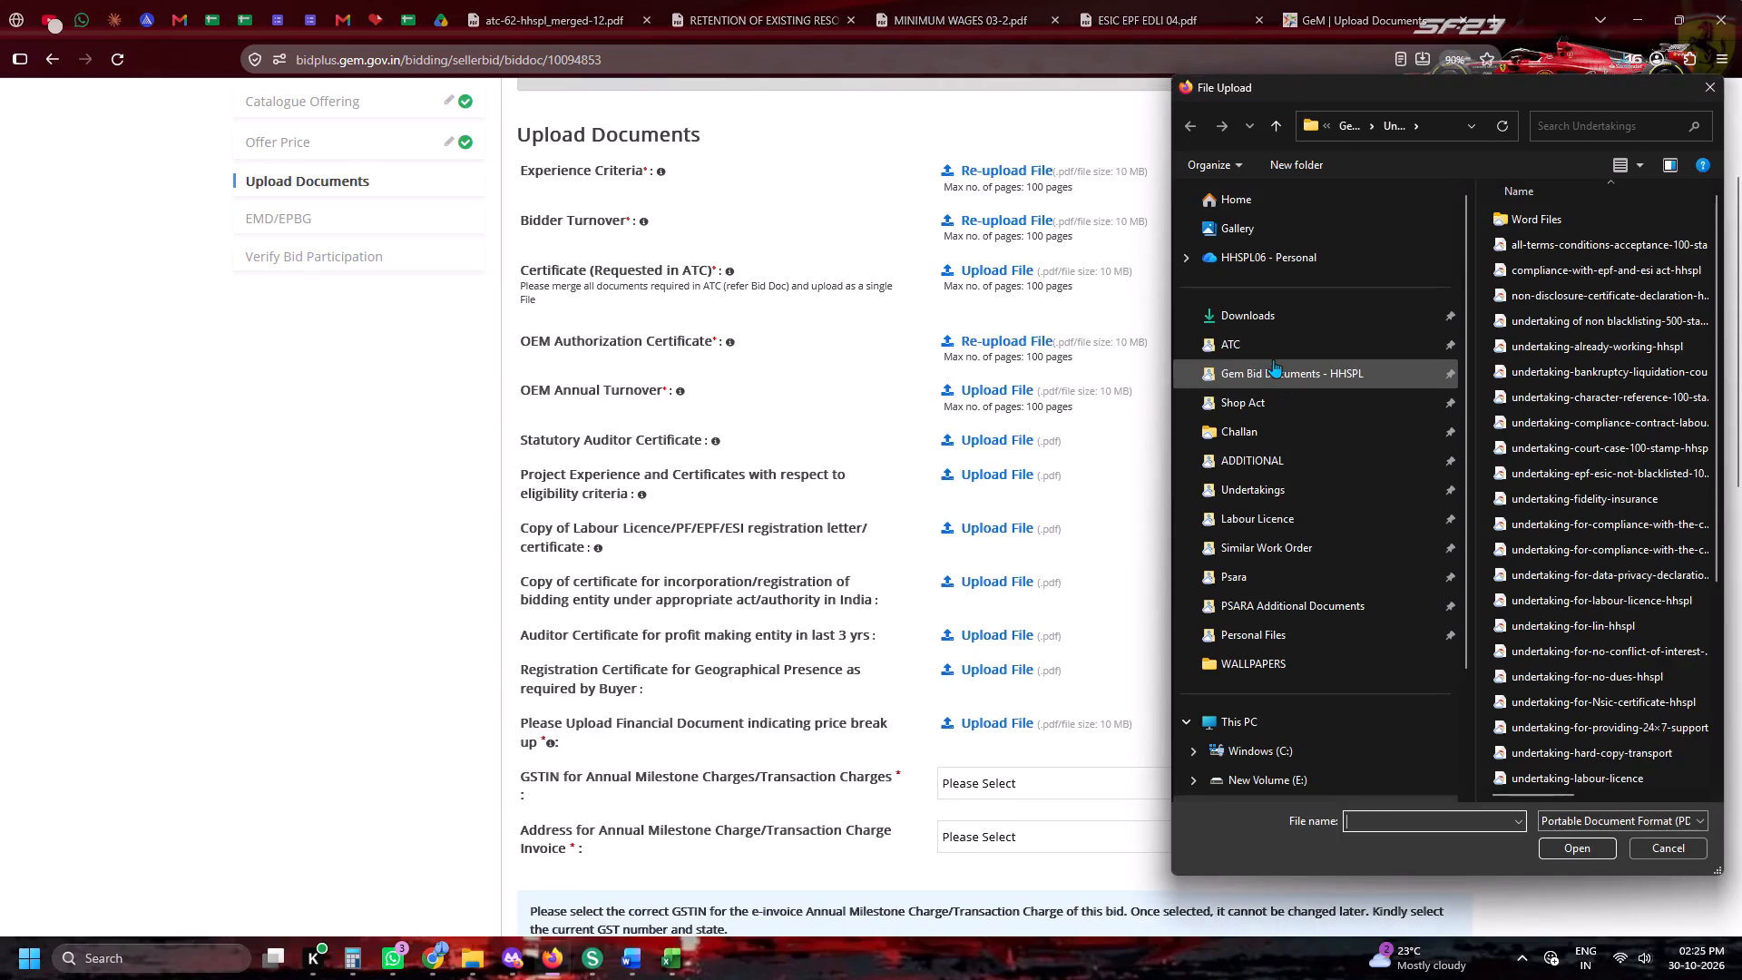
pyautogui.click(1273, 359)
pyautogui.scroll(-4, 1478, 513)
pyautogui.doubleClick(1533, 550)
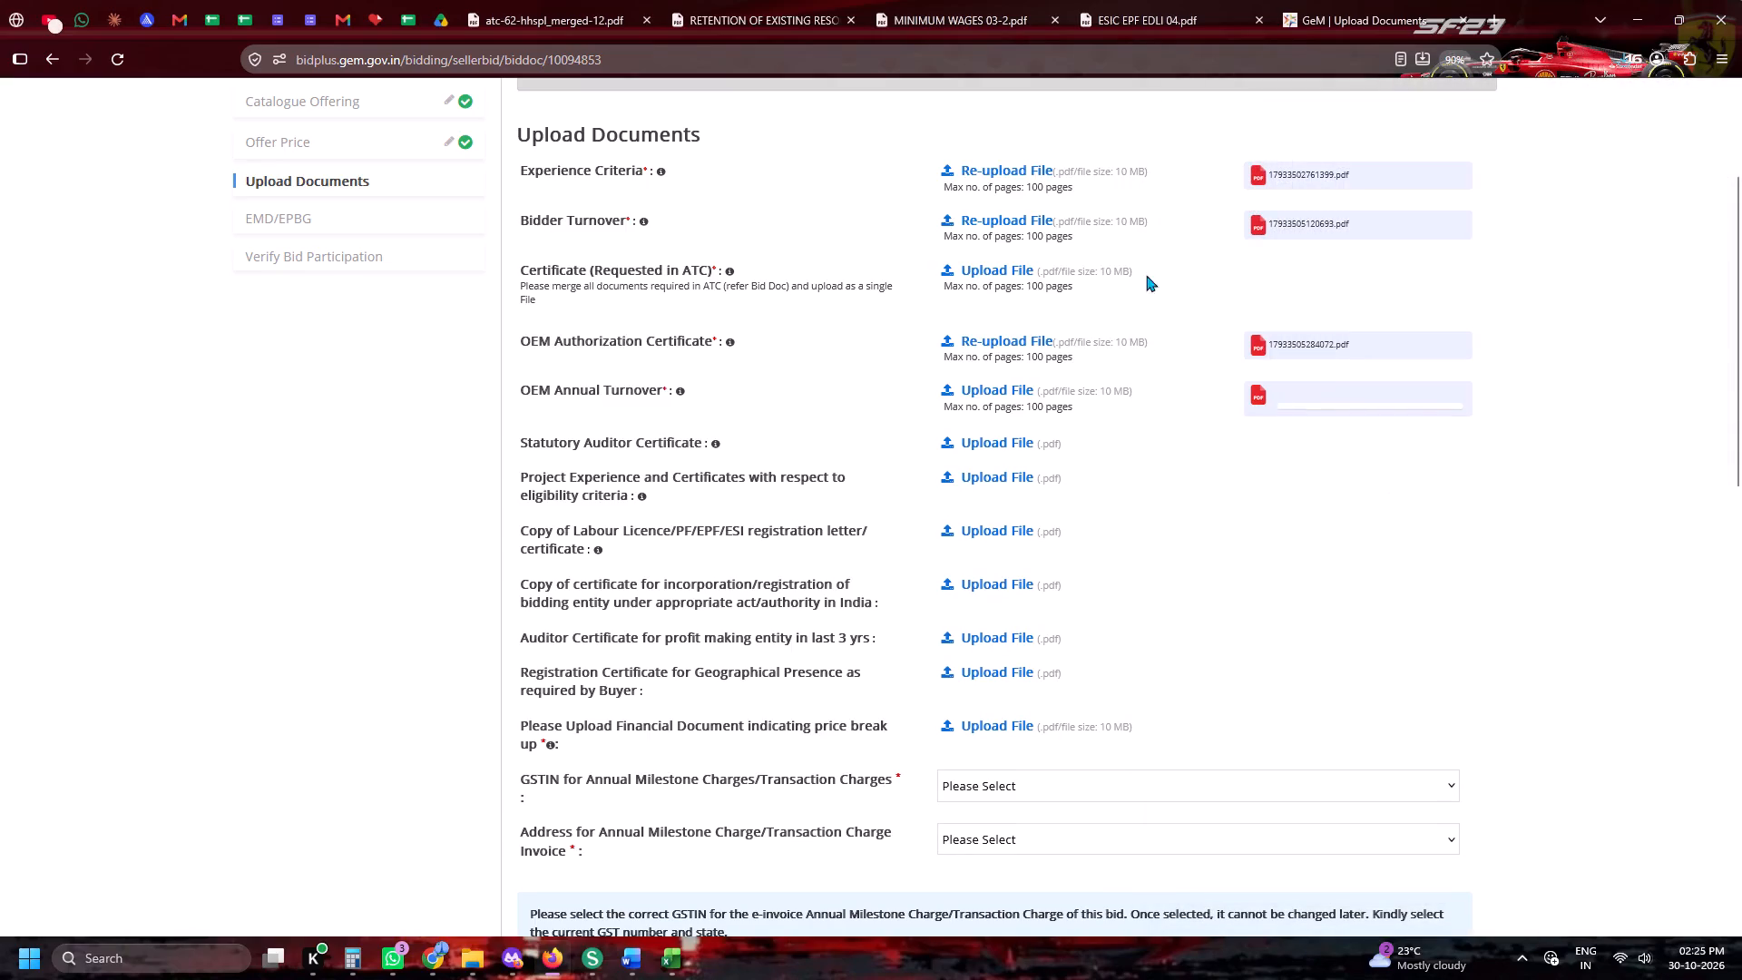
# Upload the merged atc-62-hhspl_merged-12 PDF from Downloads as the Certificate (Requested in ATC).
pyautogui.click(1631, 70)
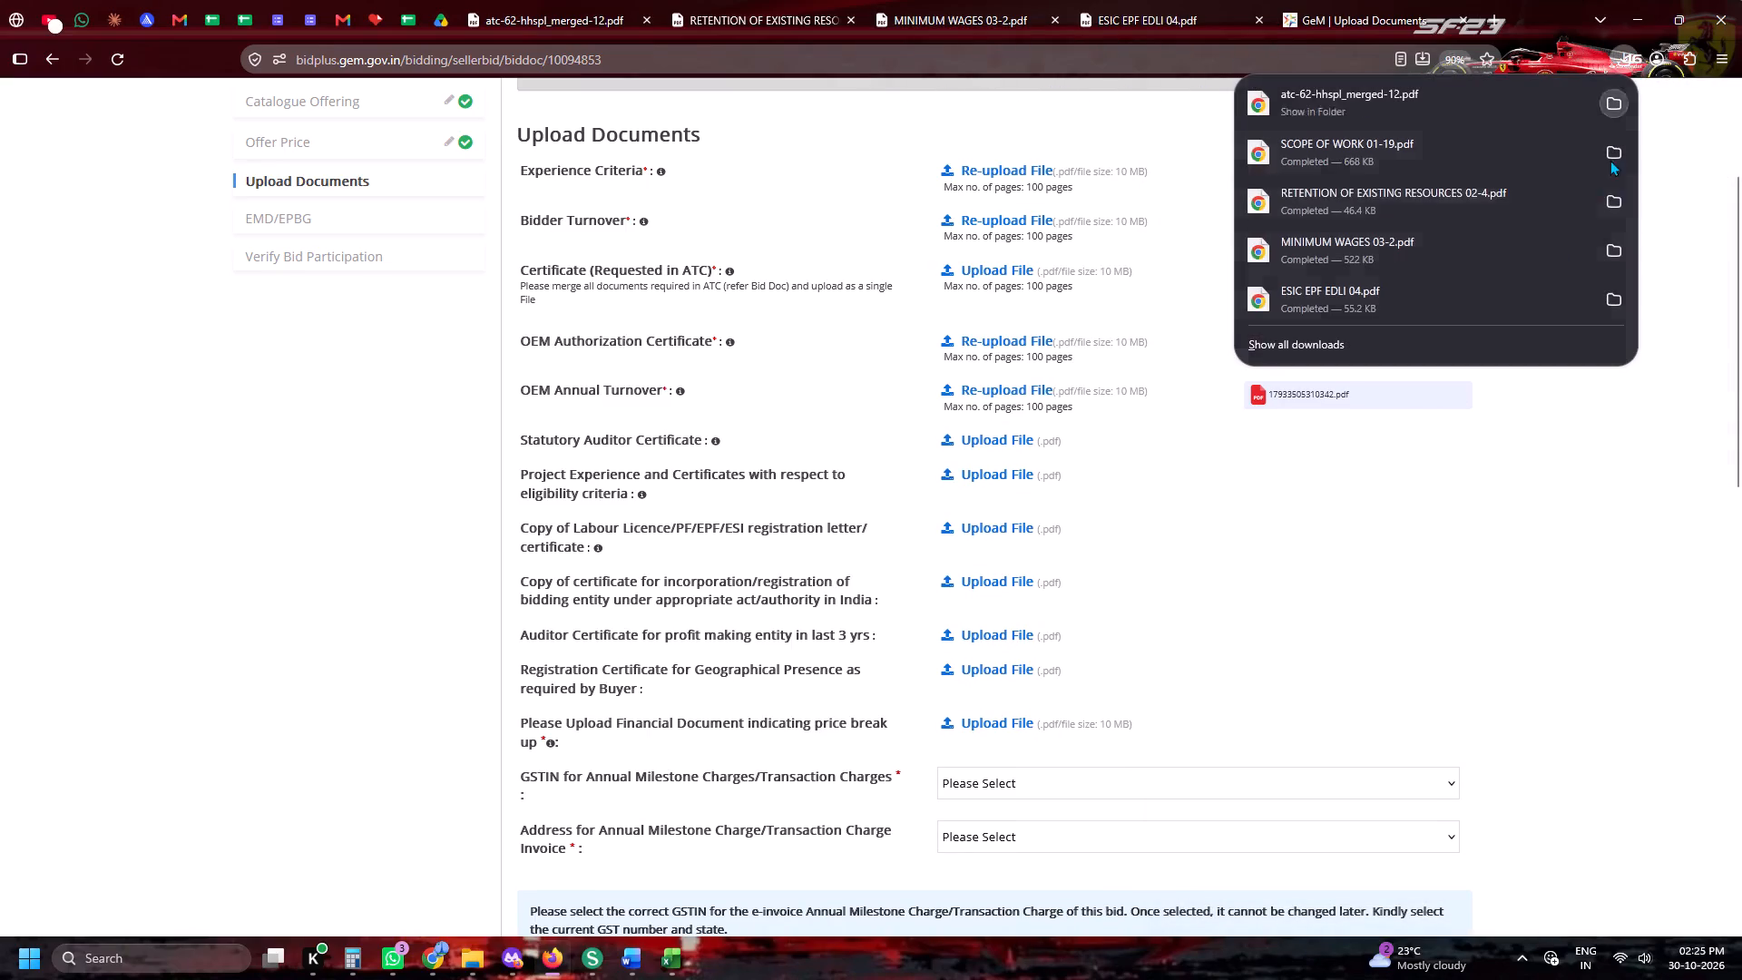
pyautogui.click(1336, 553)
pyautogui.click(1098, 279)
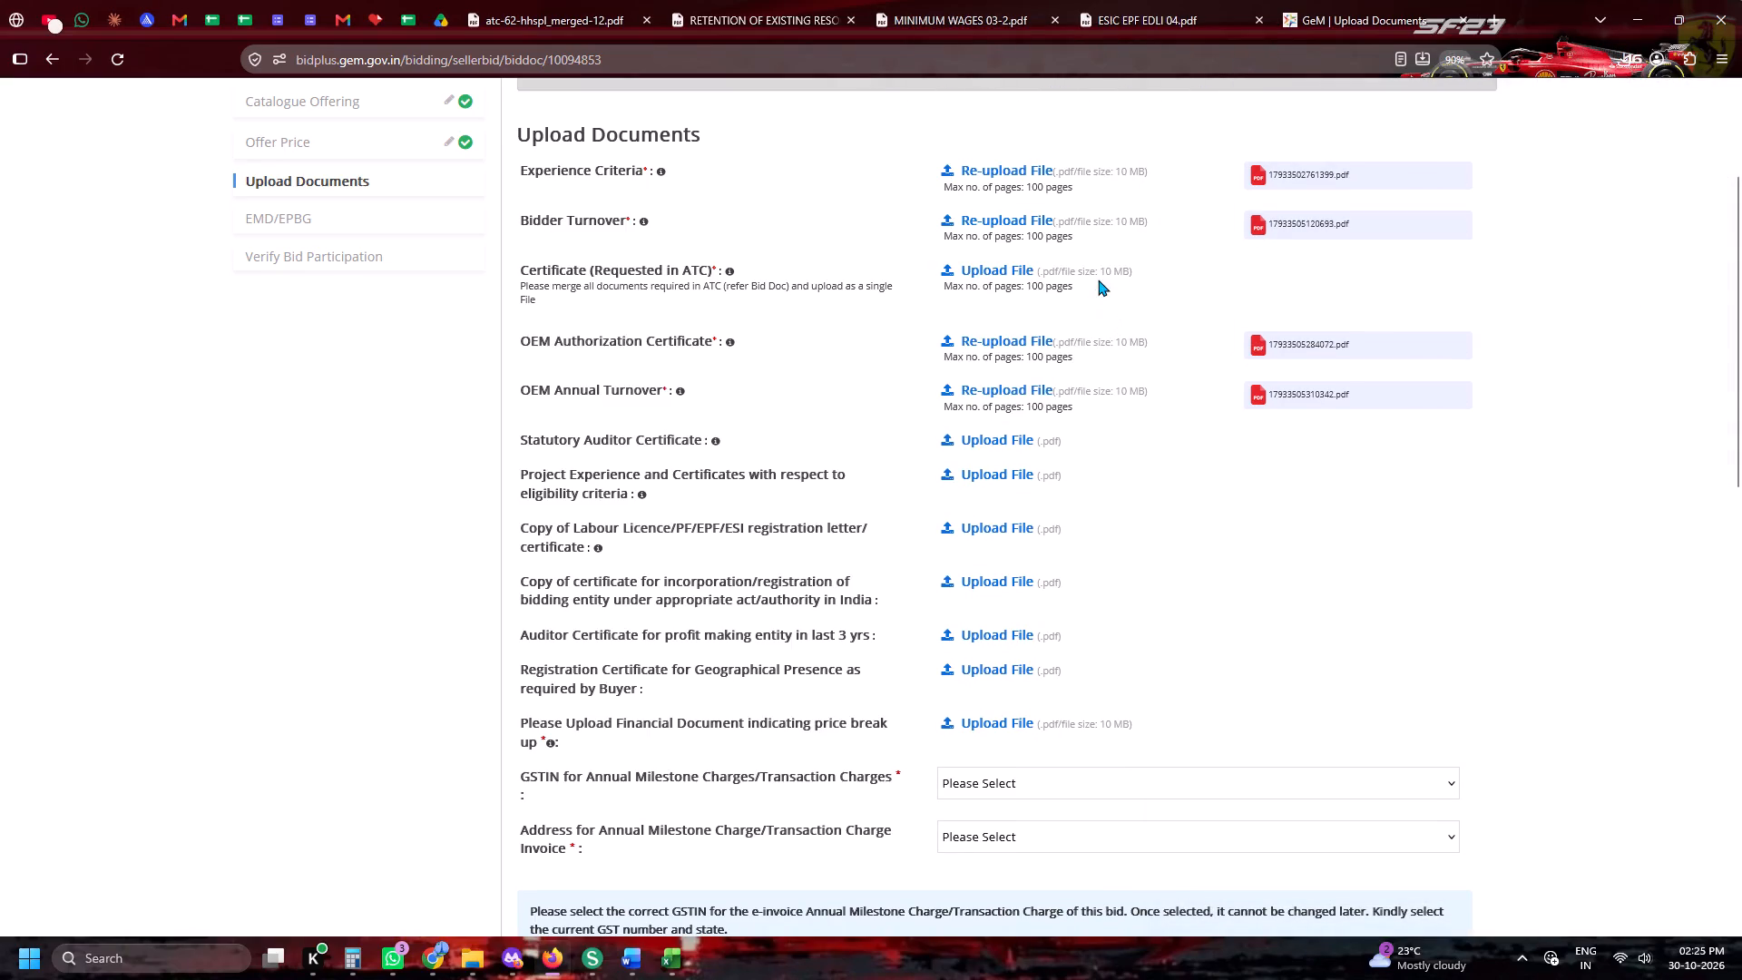
pyautogui.scroll(3, 1264, 372)
pyautogui.click(1249, 325)
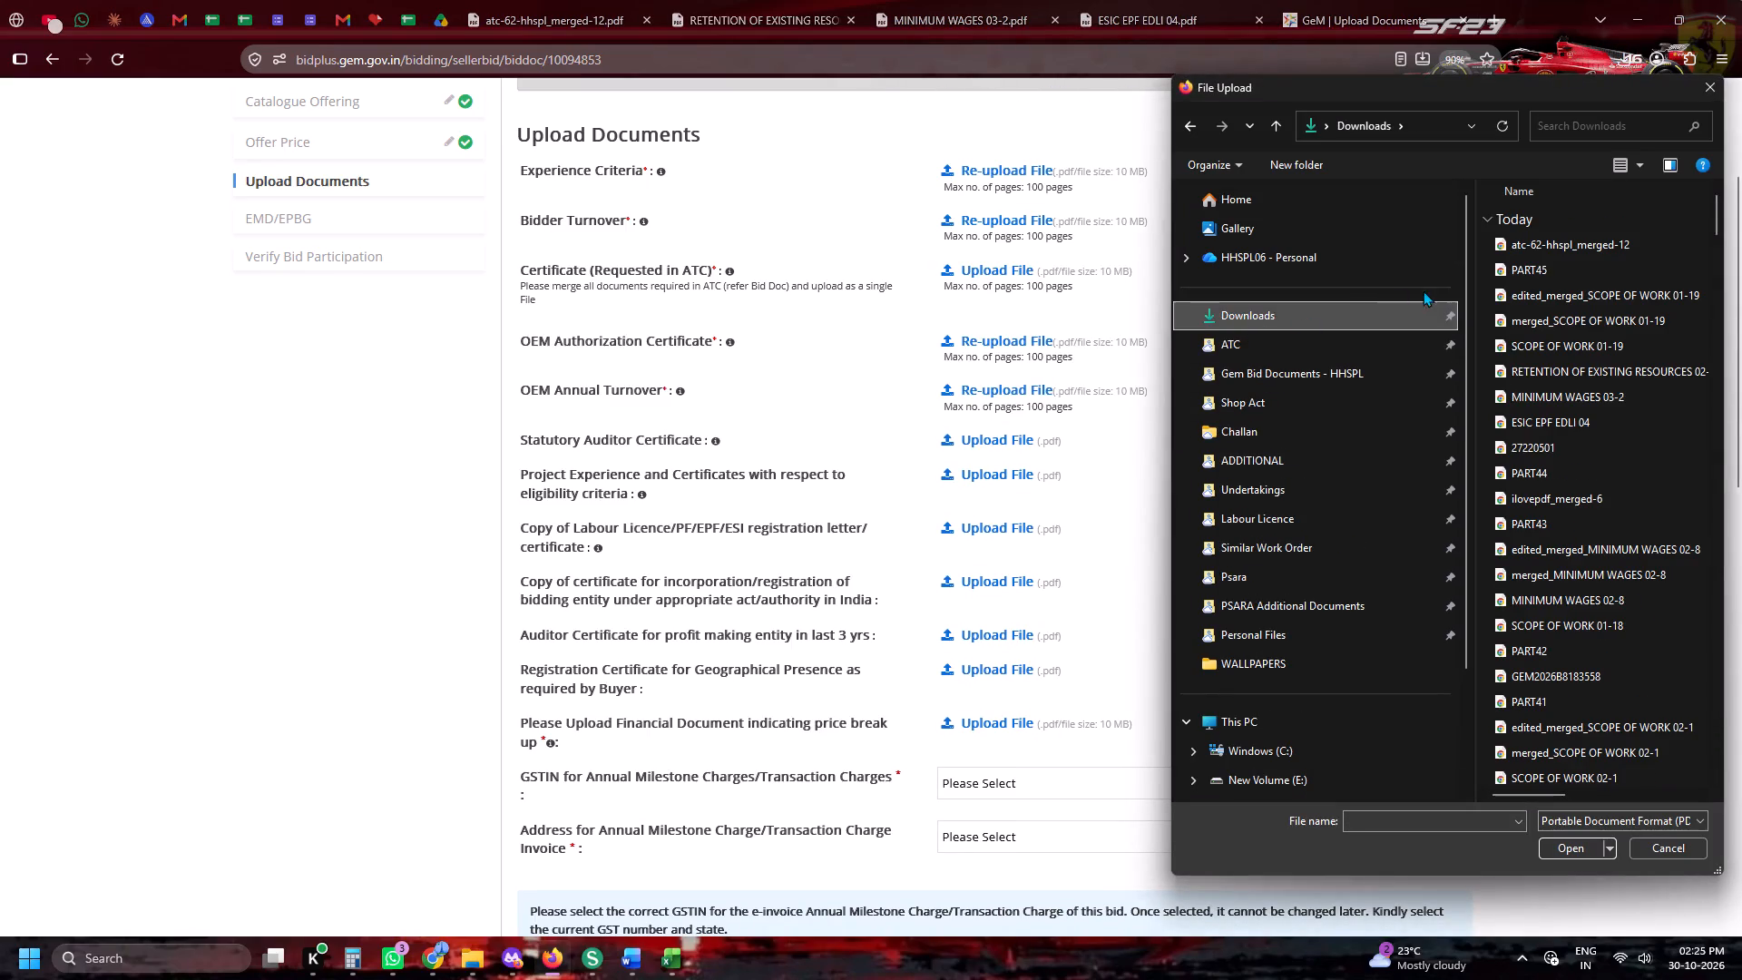
pyautogui.doubleClick(1540, 249)
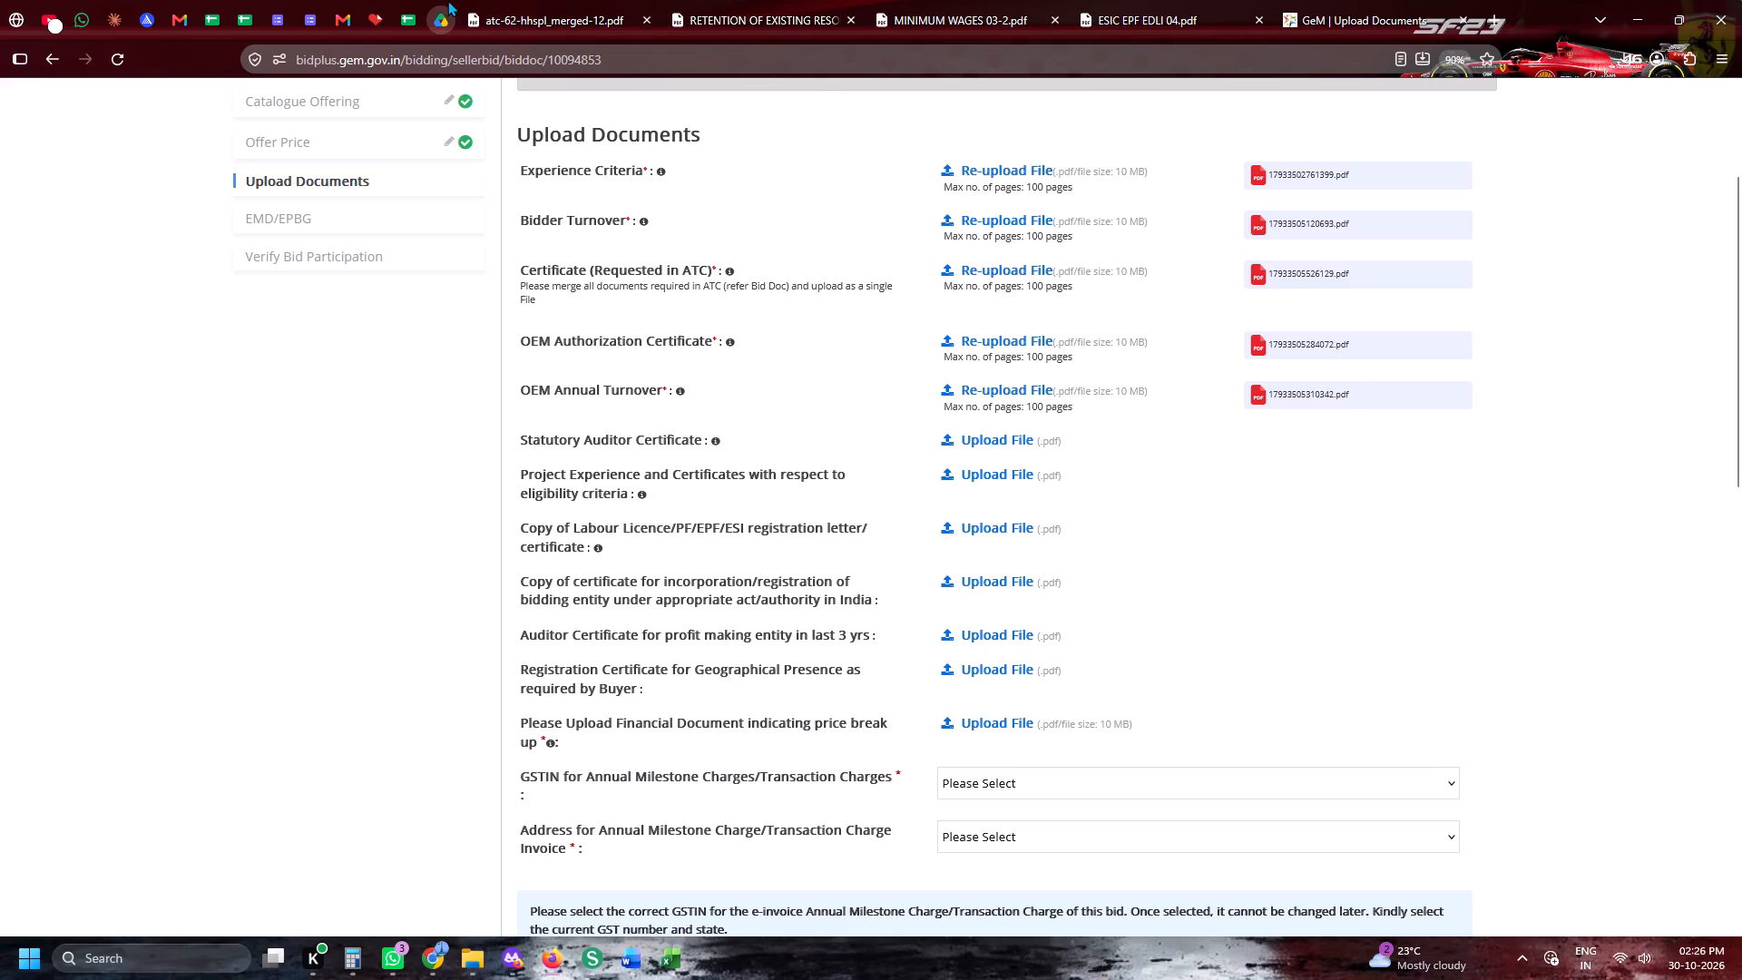
# Upload statutory-auditor-certificate-hhspl from the Gem Bid Documents - HHSPL folder as the Statutory Auditor Certificate.
pyautogui.click(1003, 436)
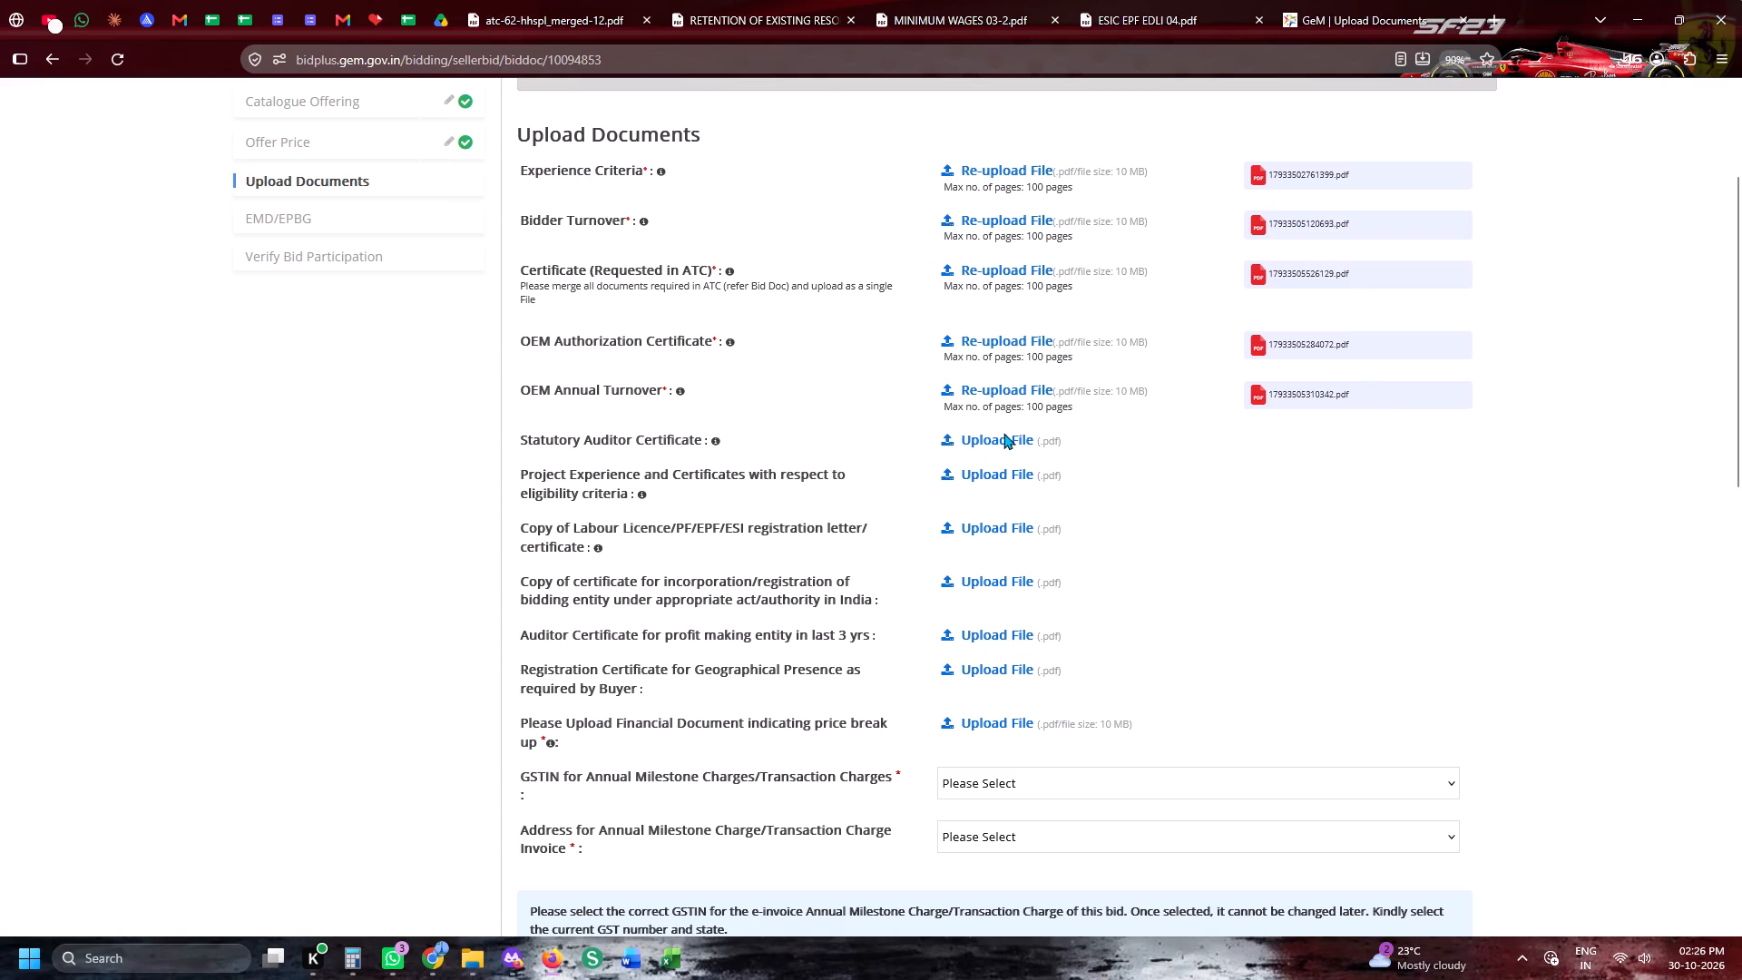
pyautogui.scroll(4, 1533, 551)
pyautogui.click(1398, 364)
pyautogui.scroll(-5, 1590, 540)
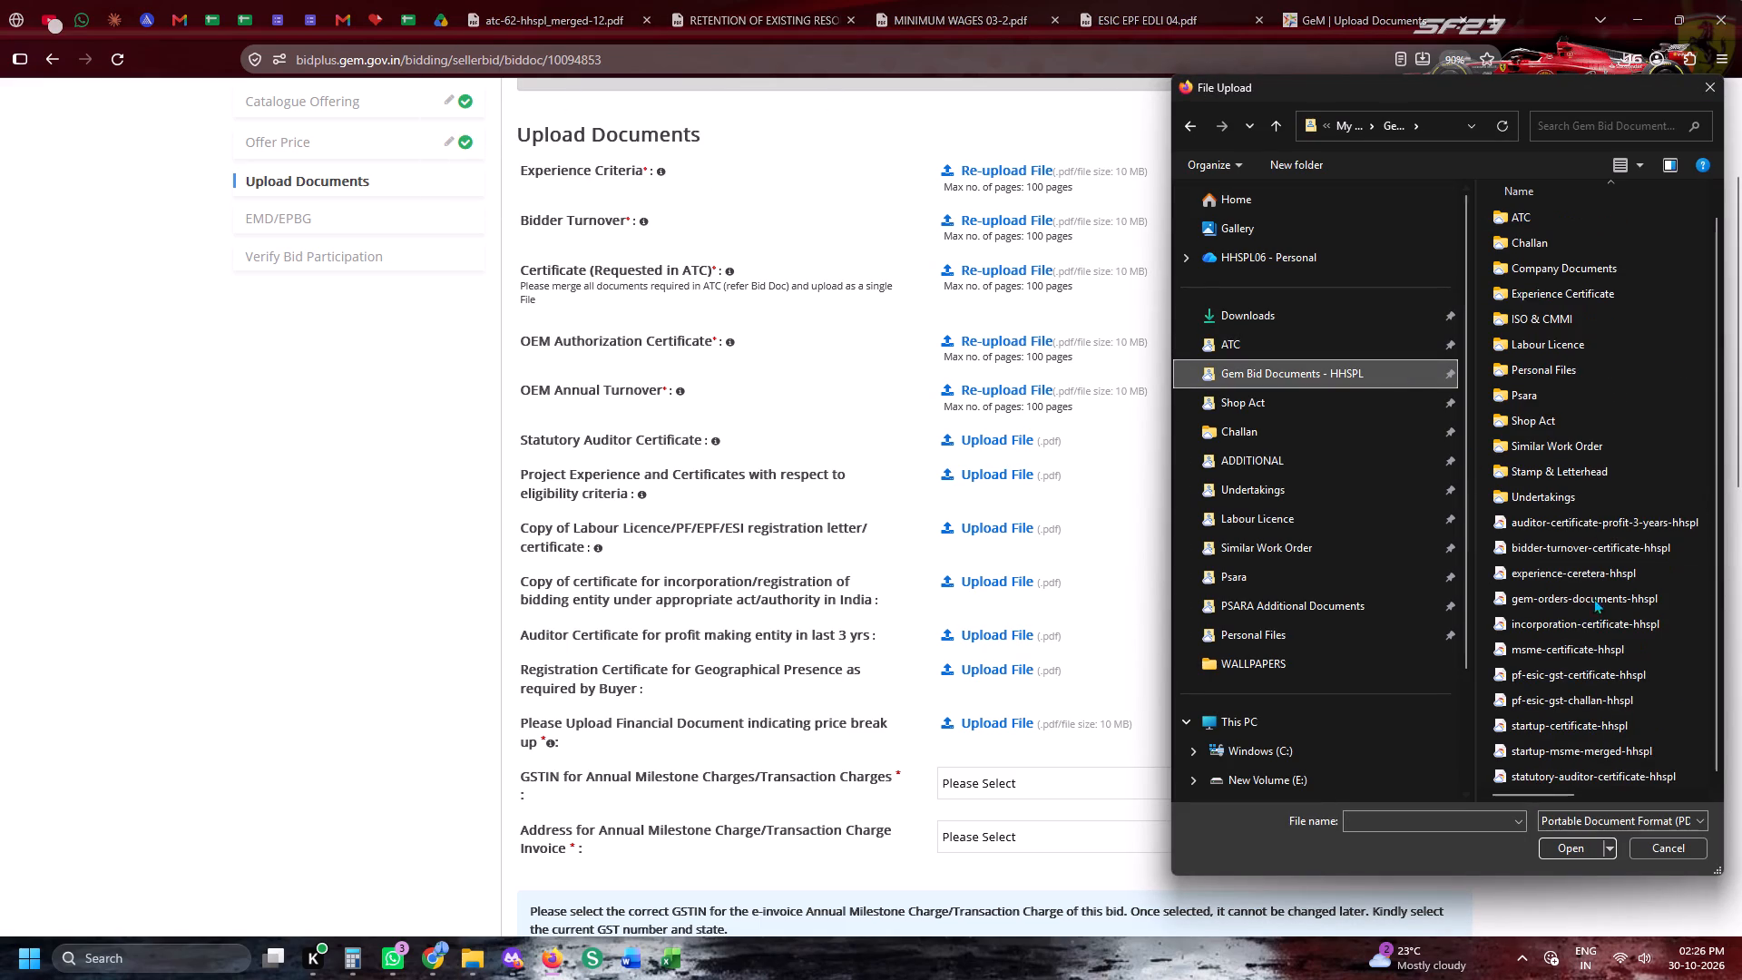
pyautogui.doubleClick(1535, 774)
# Upload gem-orders-documents-hhspl for Project Experience and Certificates with respect to eligibility criteria.
pyautogui.scroll(-1, 1246, 475)
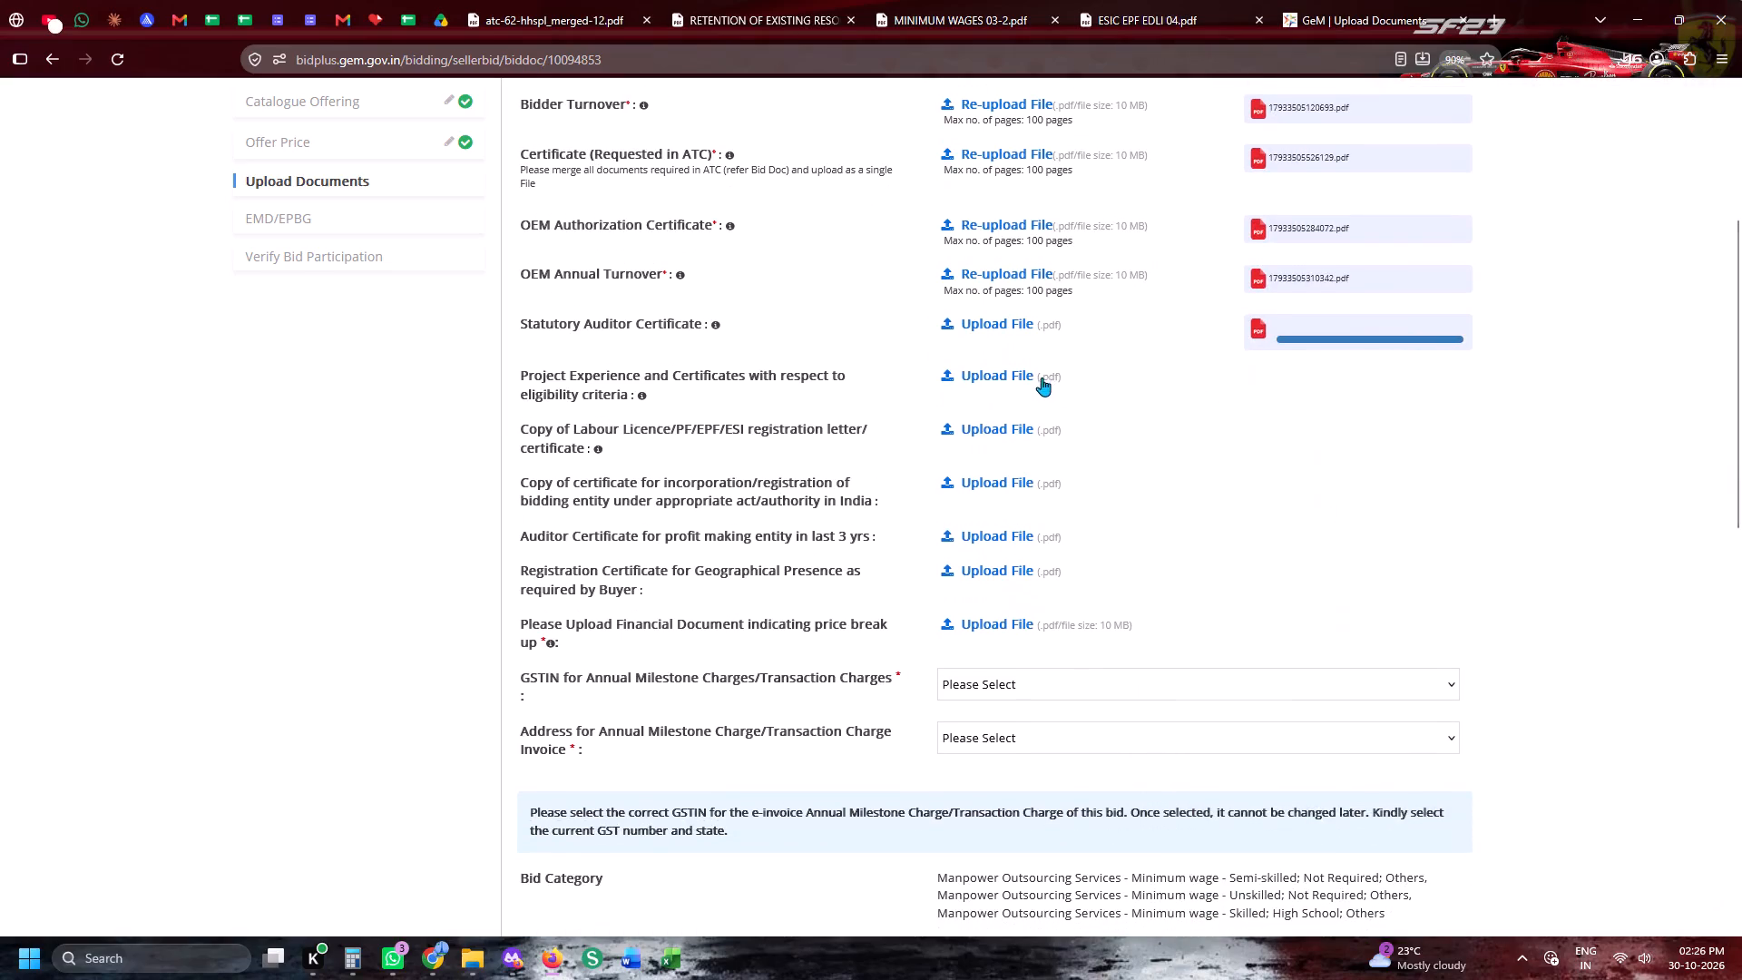
pyautogui.click(1036, 367)
pyautogui.scroll(-5, 1532, 533)
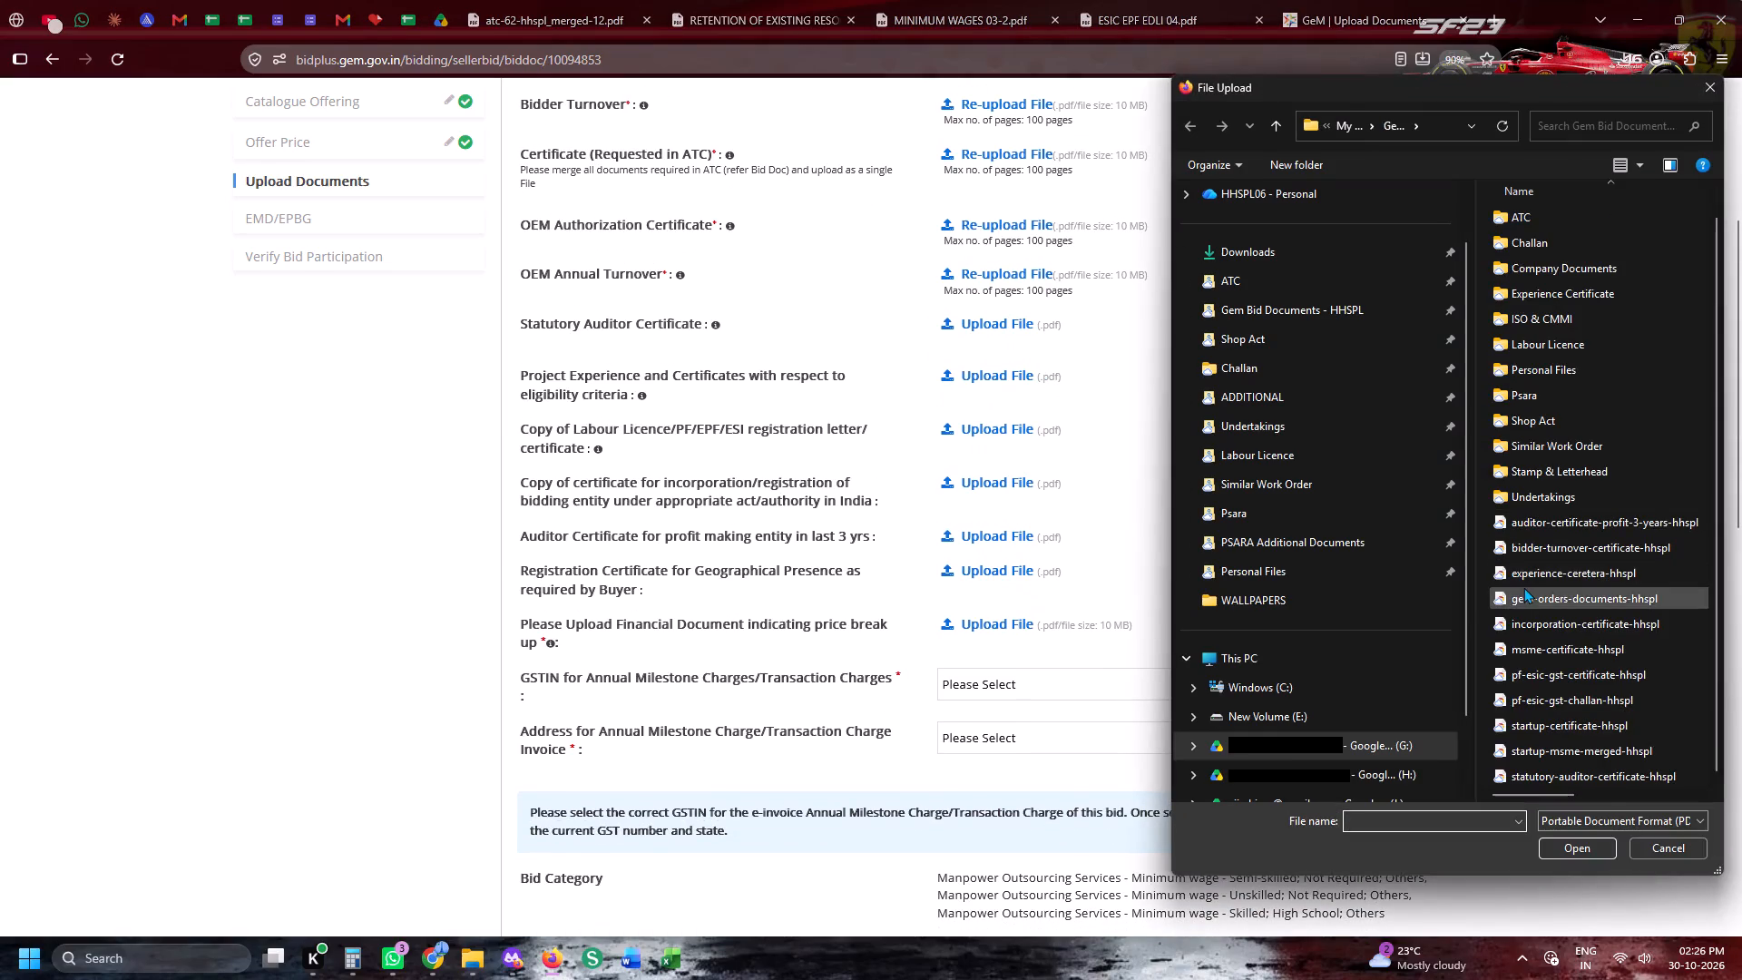
pyautogui.doubleClick(1524, 588)
# Upload pf-esic-gst-certificate-hhspl as the copy of the Labour Licence/PF/EPF/ESI registration letter/certificate.
pyautogui.click(997, 419)
pyautogui.click(1012, 430)
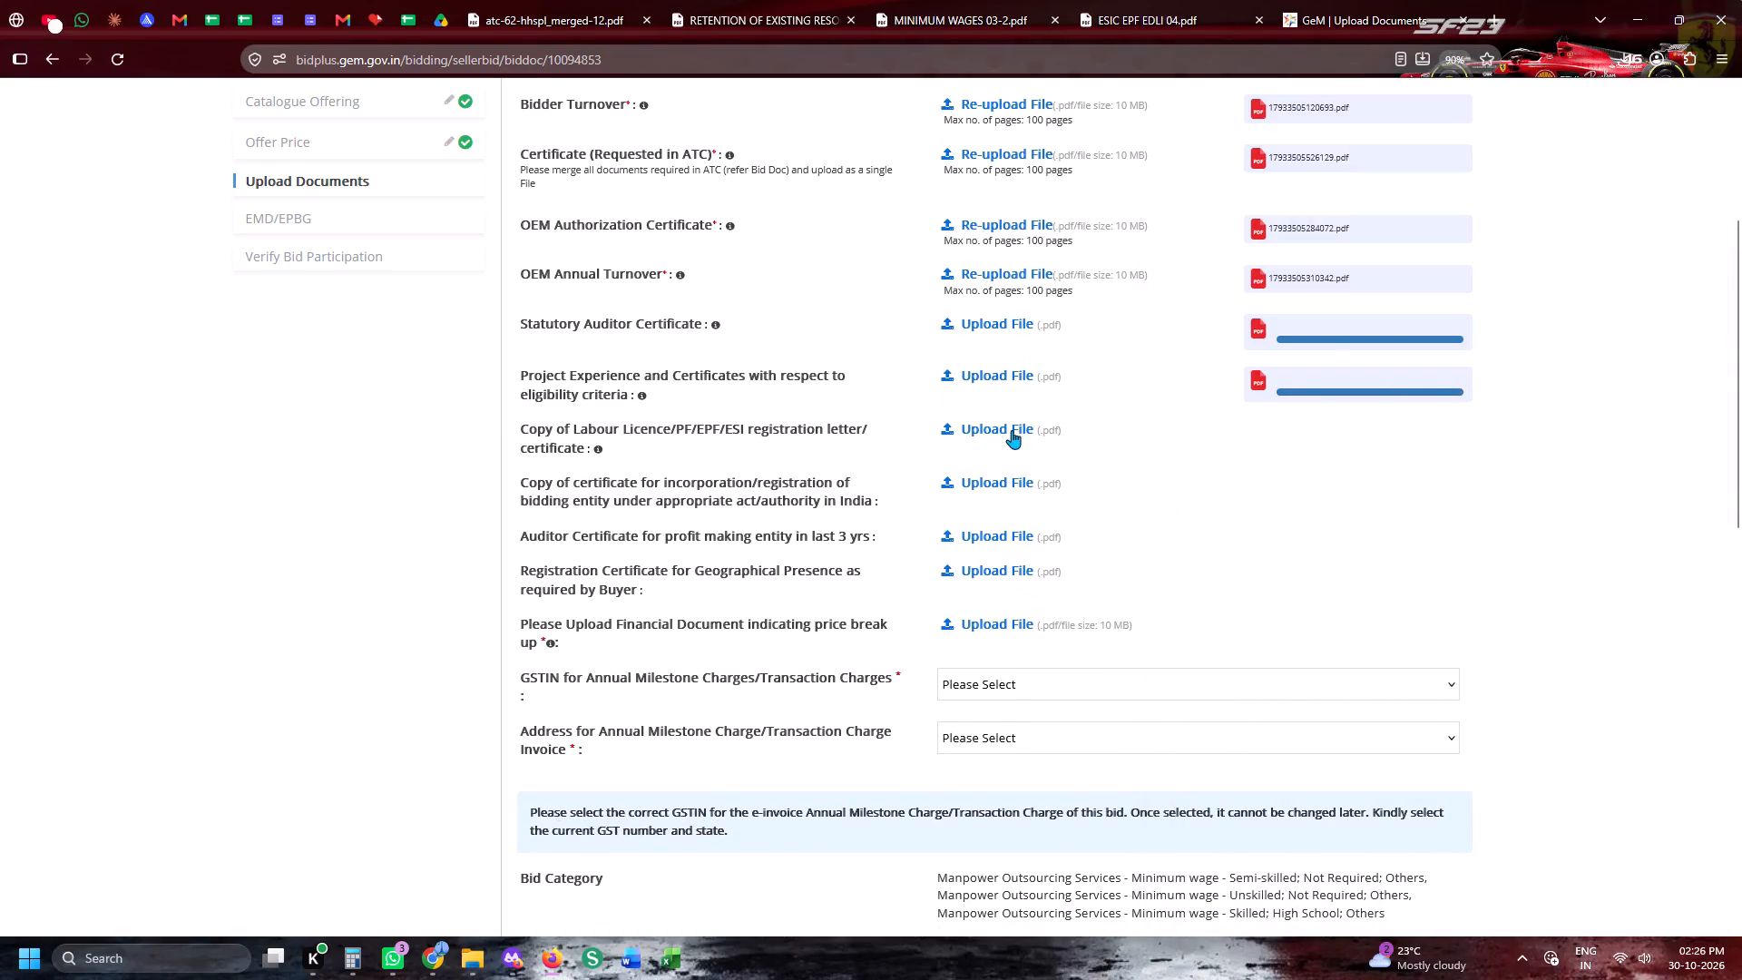
pyautogui.scroll(-5, 1581, 563)
pyautogui.doubleClick(1571, 678)
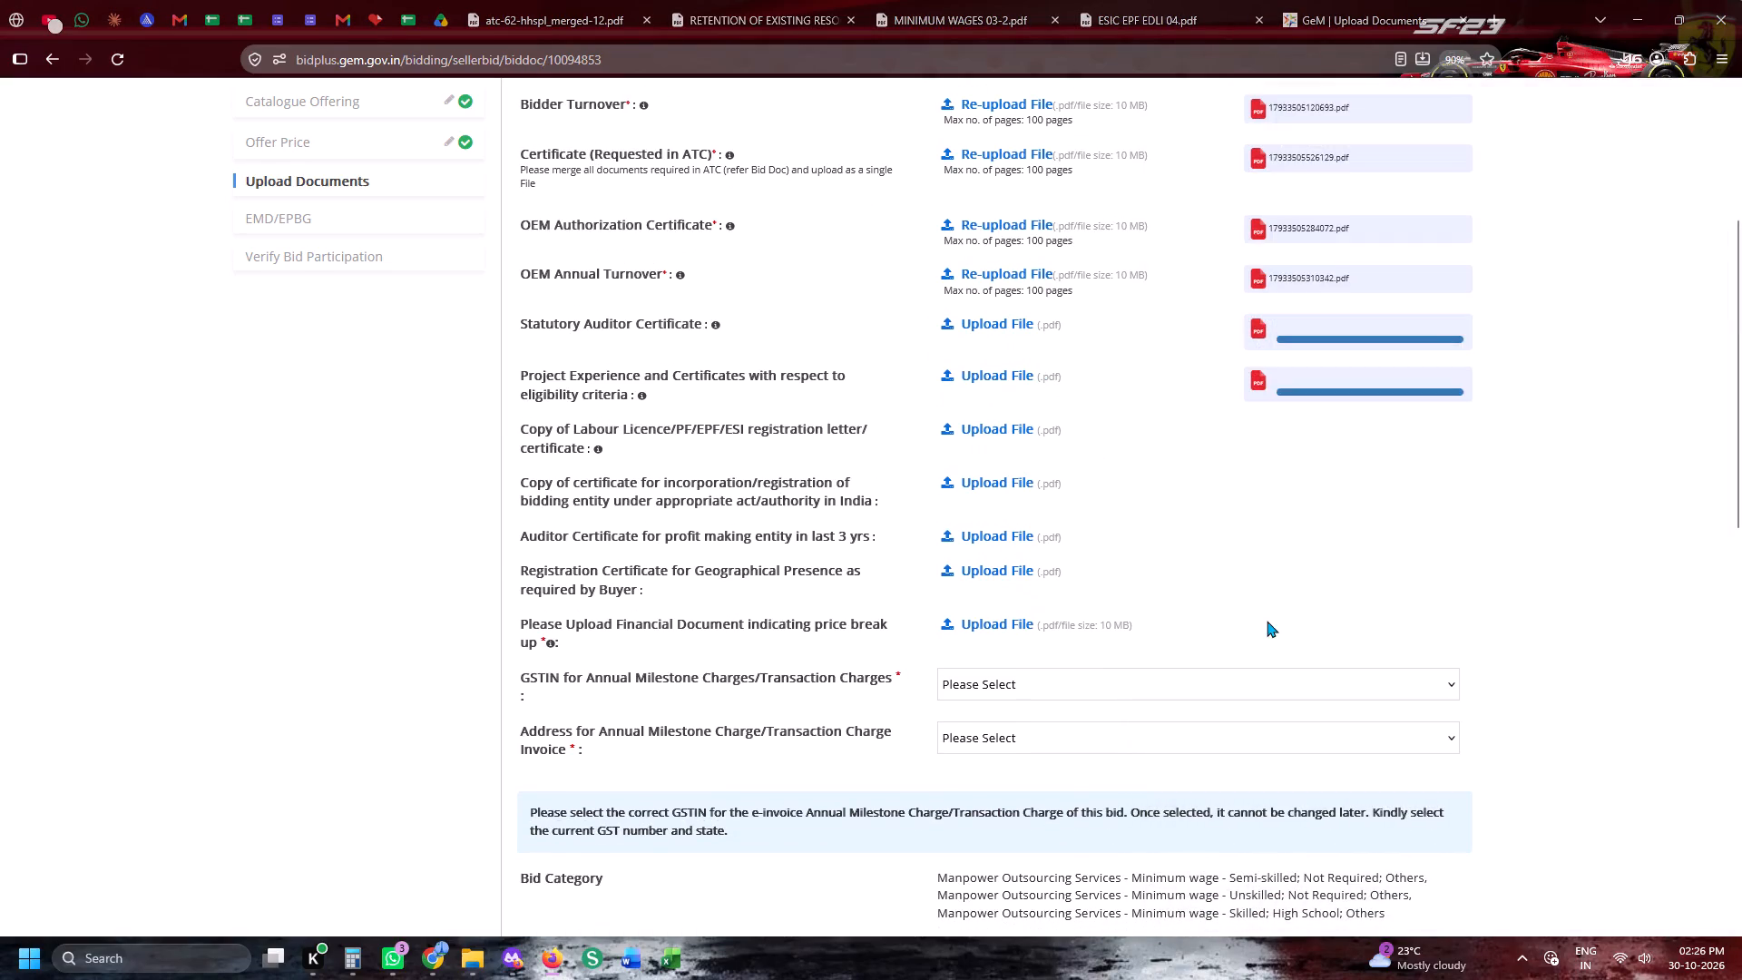
# Upload incorporation-certificate-hhspl as the copy of the bidding entity's incorporation/registration certificate.
pyautogui.click(1030, 483)
pyautogui.scroll(-5, 1672, 480)
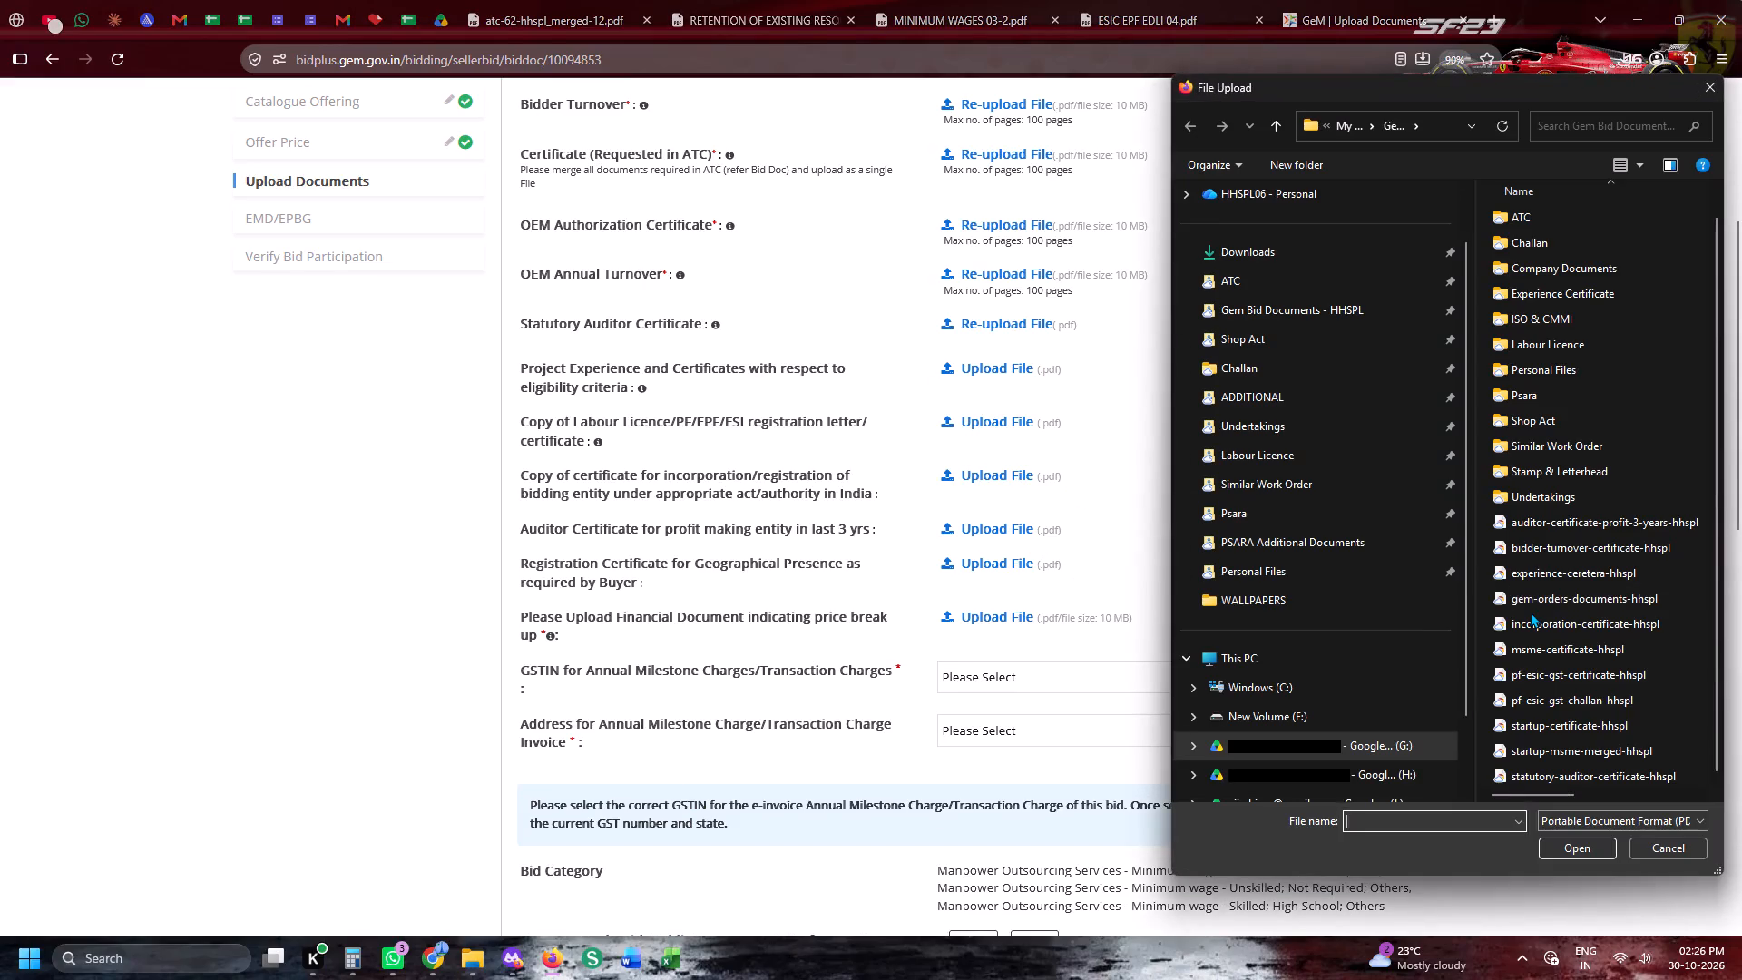
pyautogui.doubleClick(1530, 622)
# Upload bidder-turnover-certificate-hhspl as the Auditor Certificate for profit making entity in last 3 yrs.
pyautogui.click(985, 530)
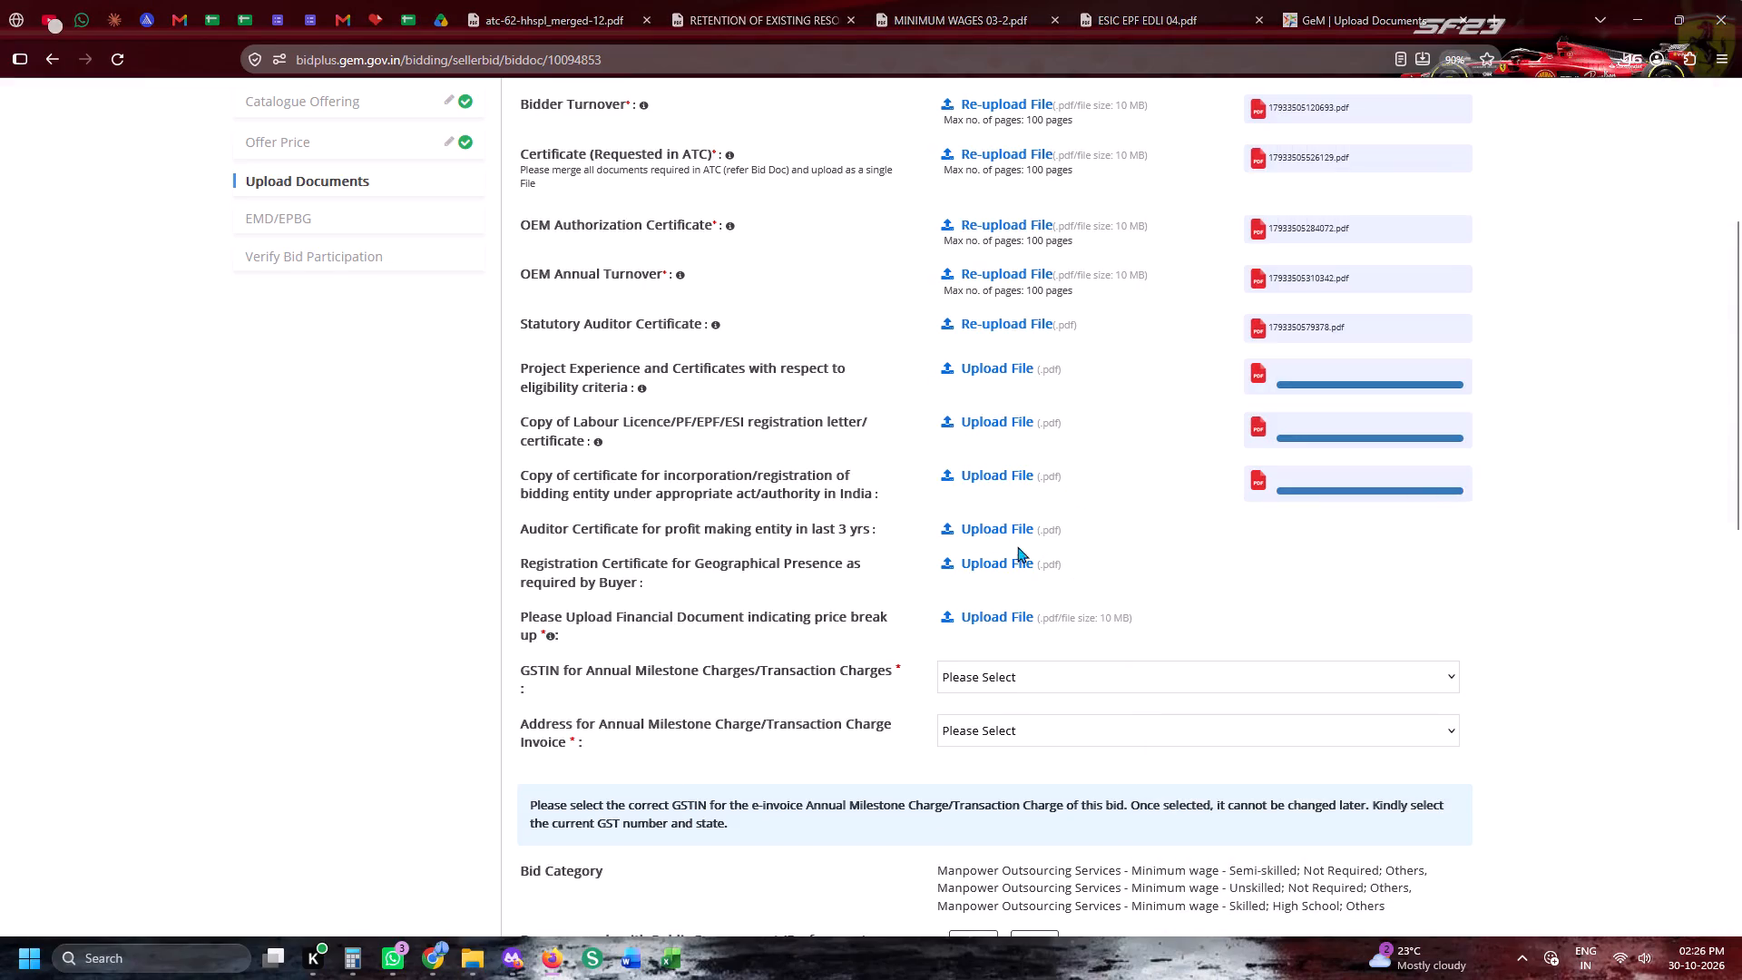
pyautogui.doubleClick(1520, 546)
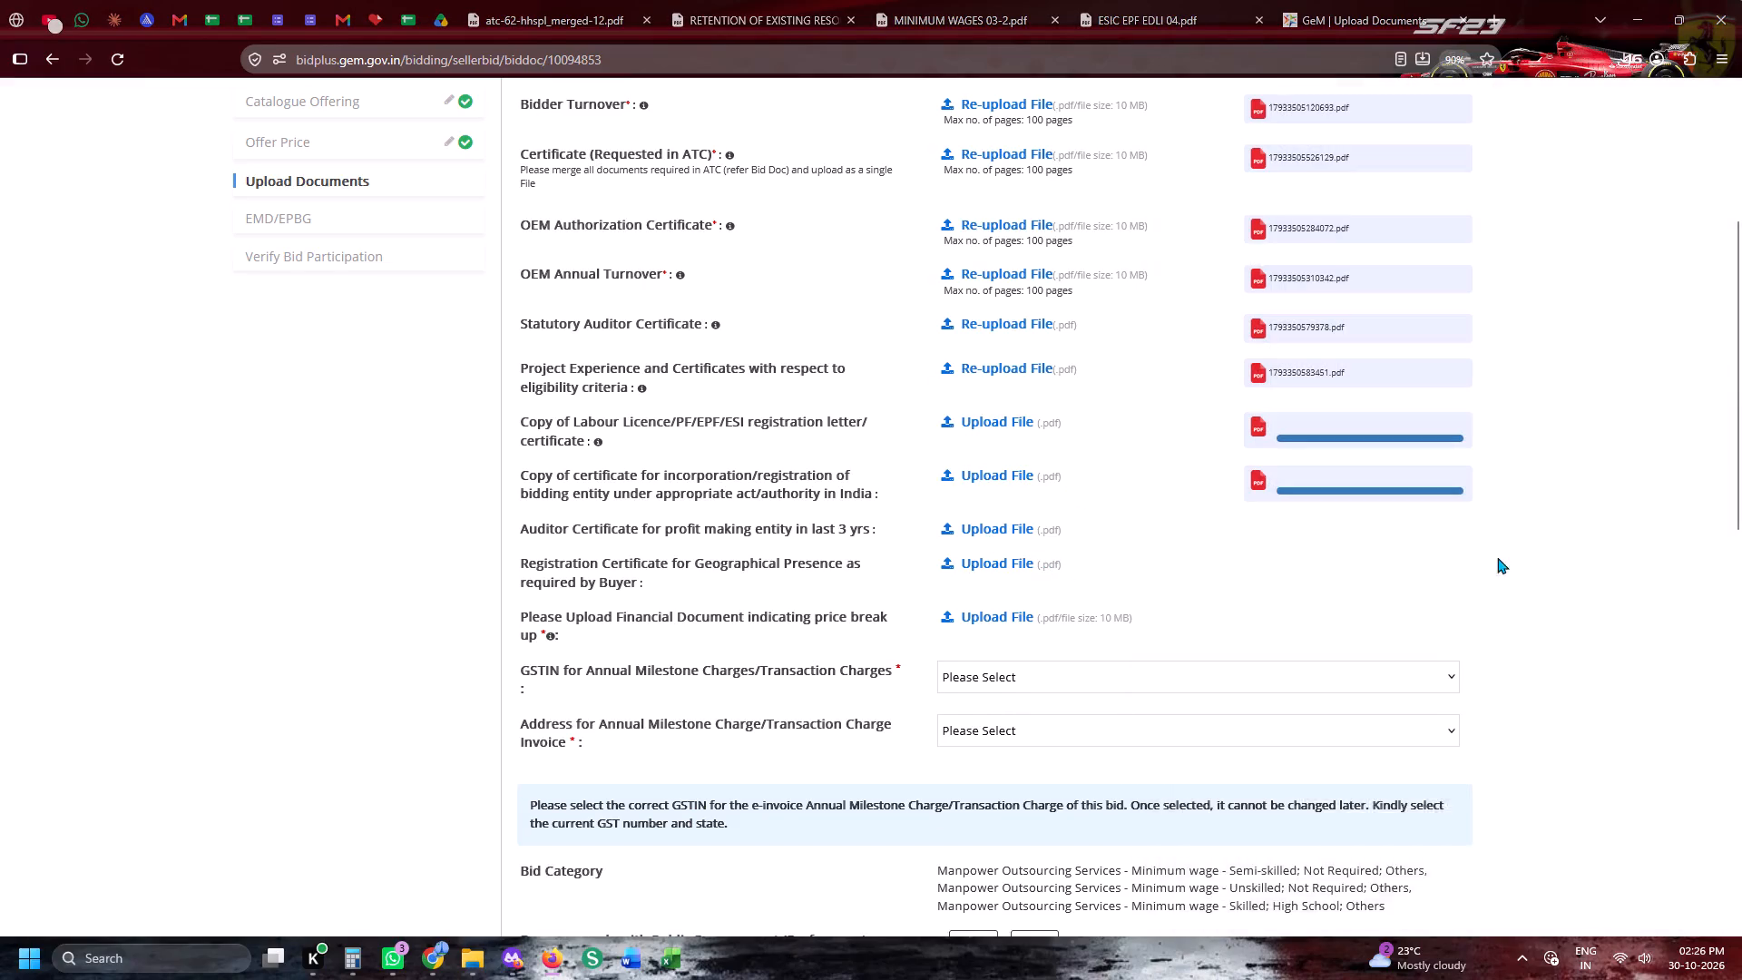
# Check the tender's location in the Daily Tender Sheet and upload rajasthan-jhunjhunu-shopact-hhspl from the Shop Act folder as the Registration Certificate for Geographical Presence.
pyautogui.click(426, 3)
pyautogui.click(410, 0)
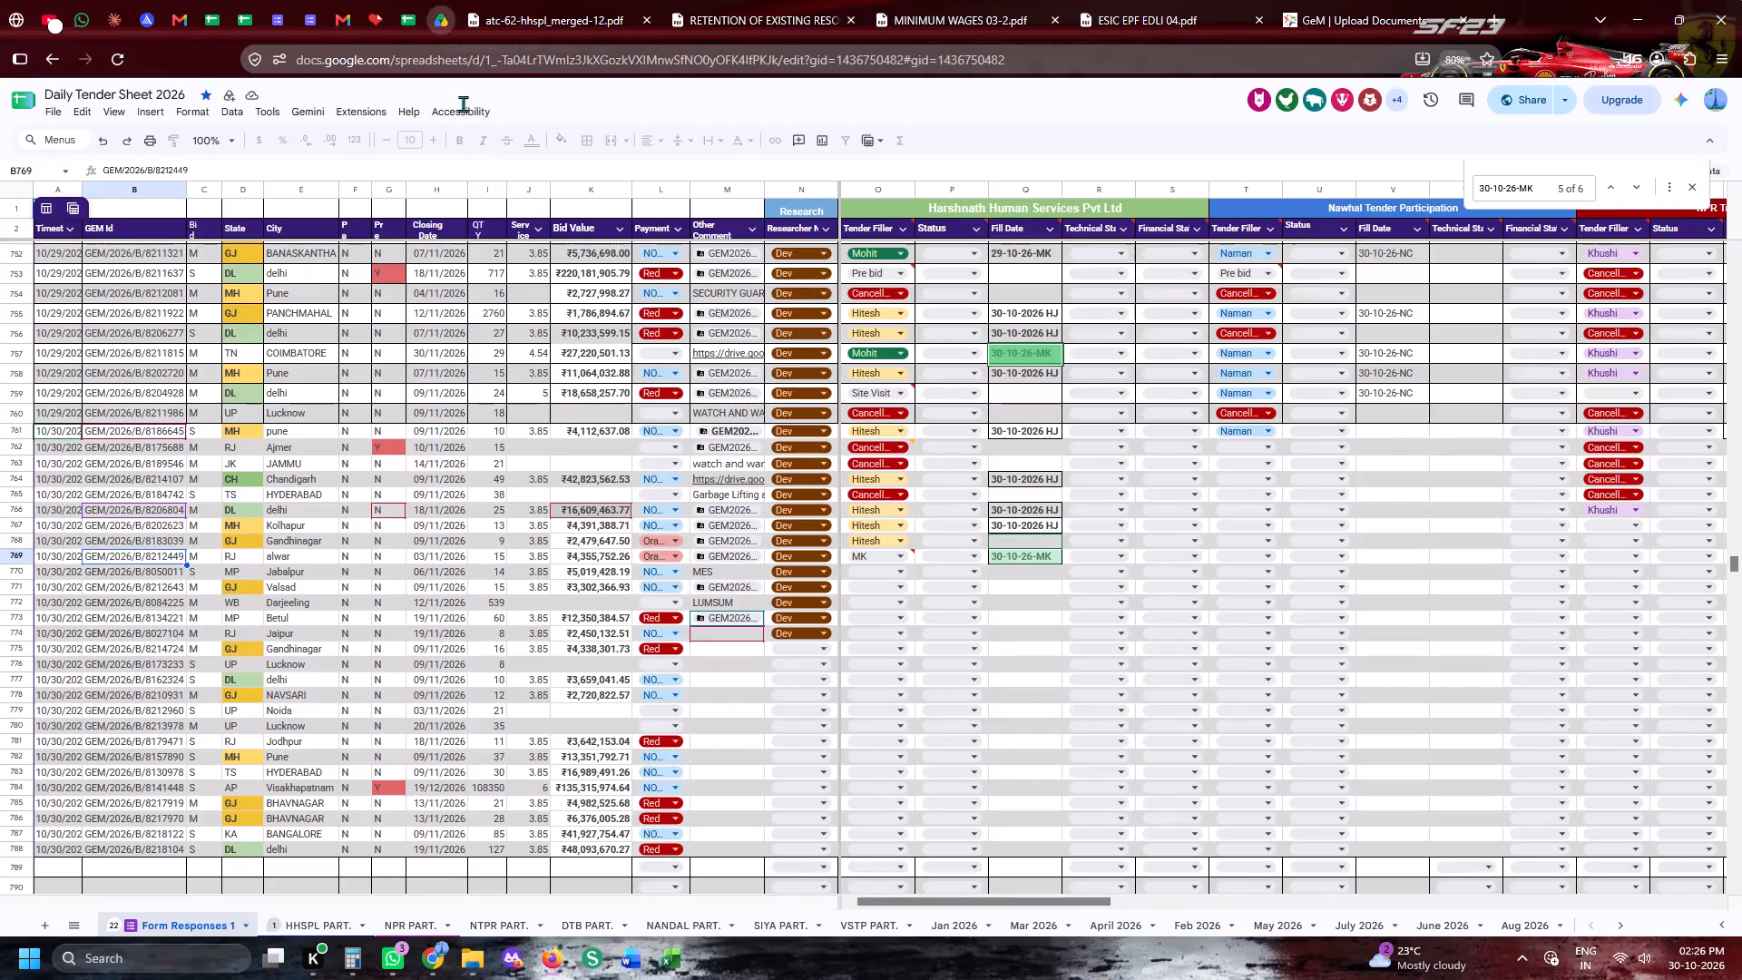
pyautogui.click(1326, 0)
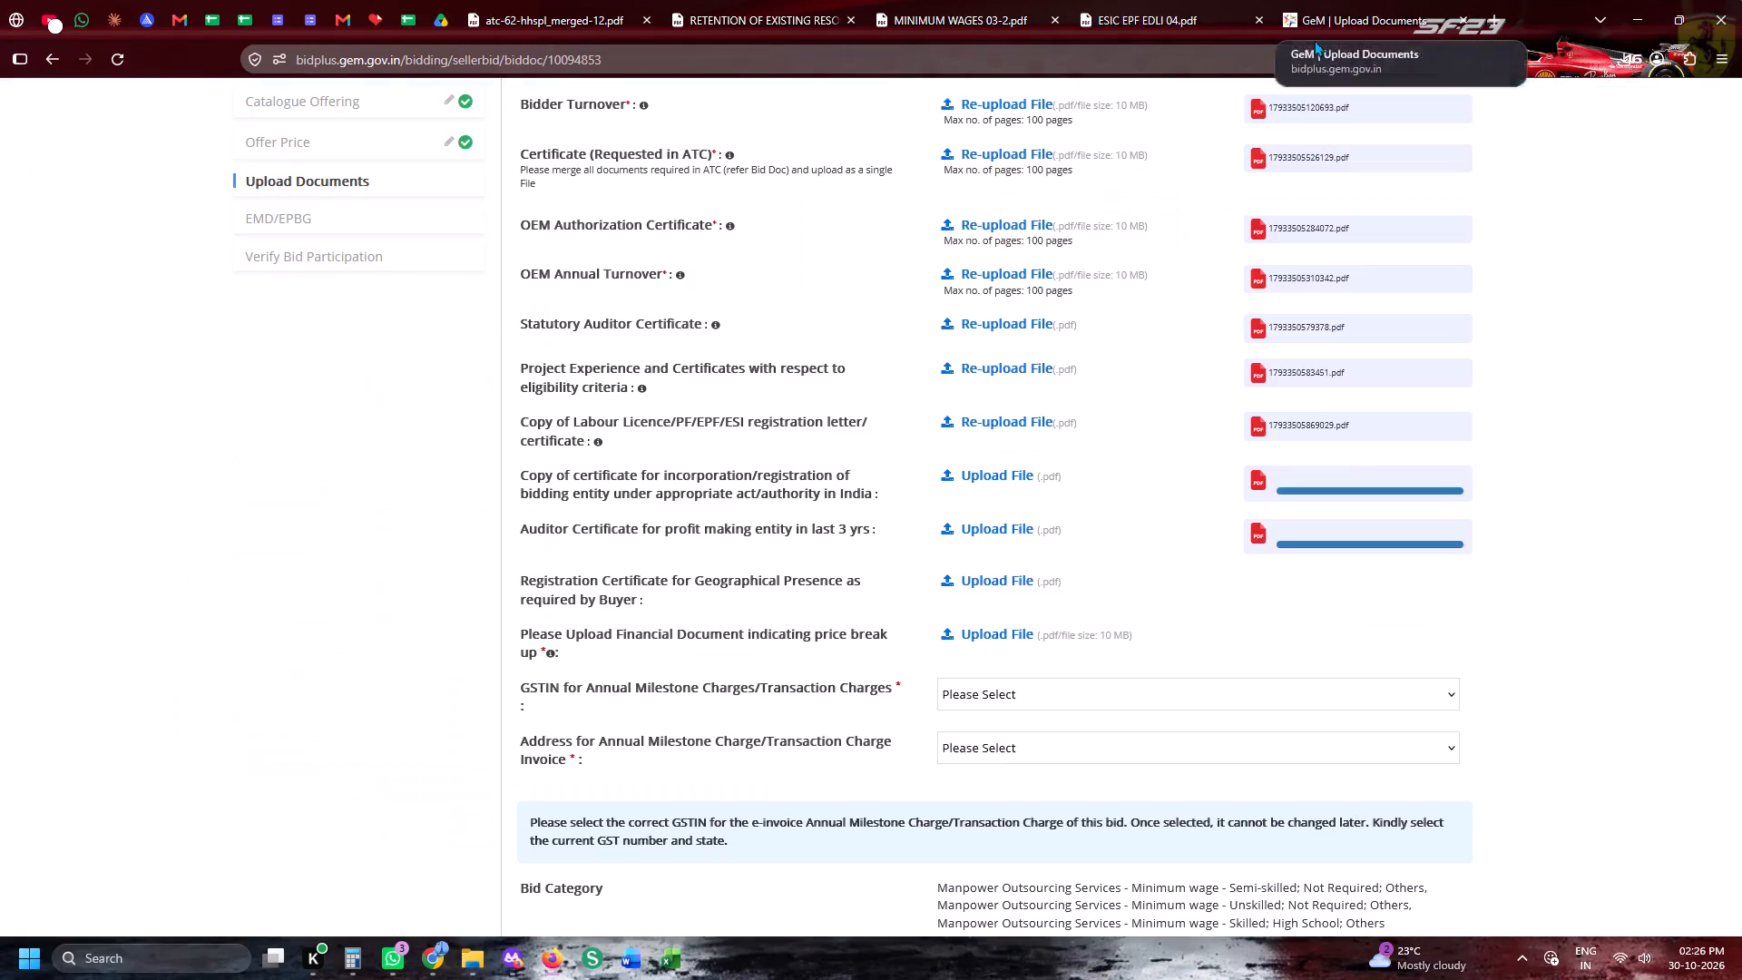
pyautogui.click(1002, 610)
pyautogui.click(1014, 581)
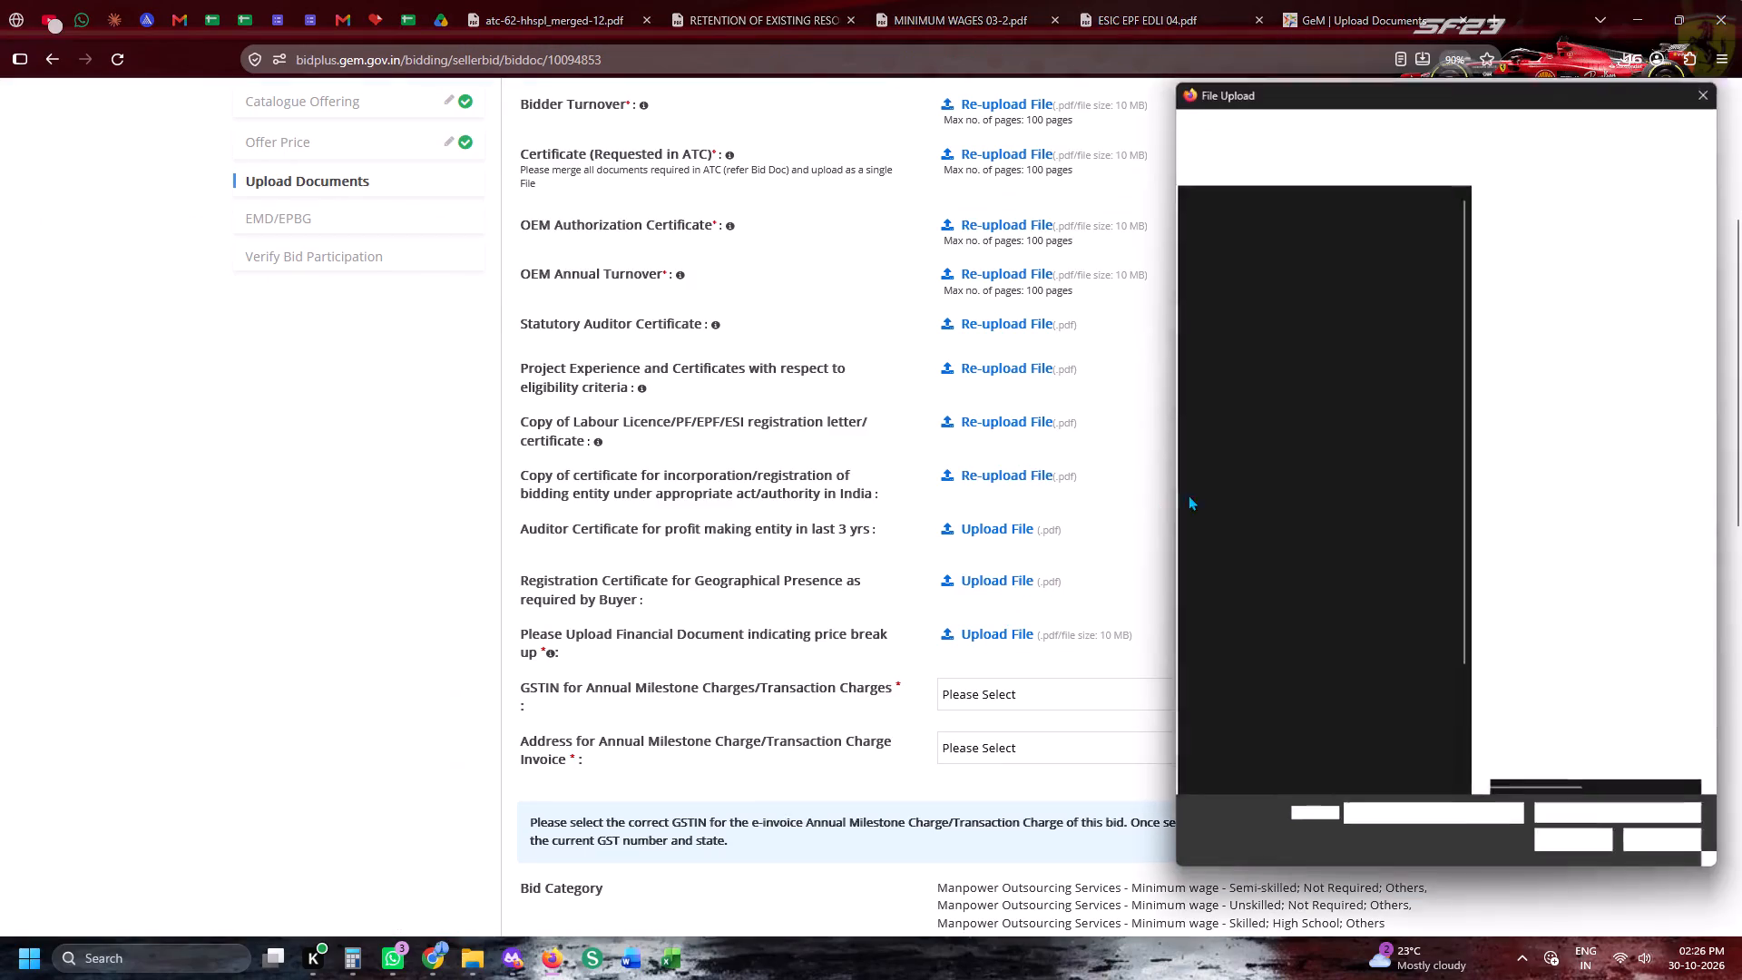
pyautogui.scroll(3, 1355, 400)
pyautogui.click(1301, 407)
pyautogui.scroll(-3, 1569, 490)
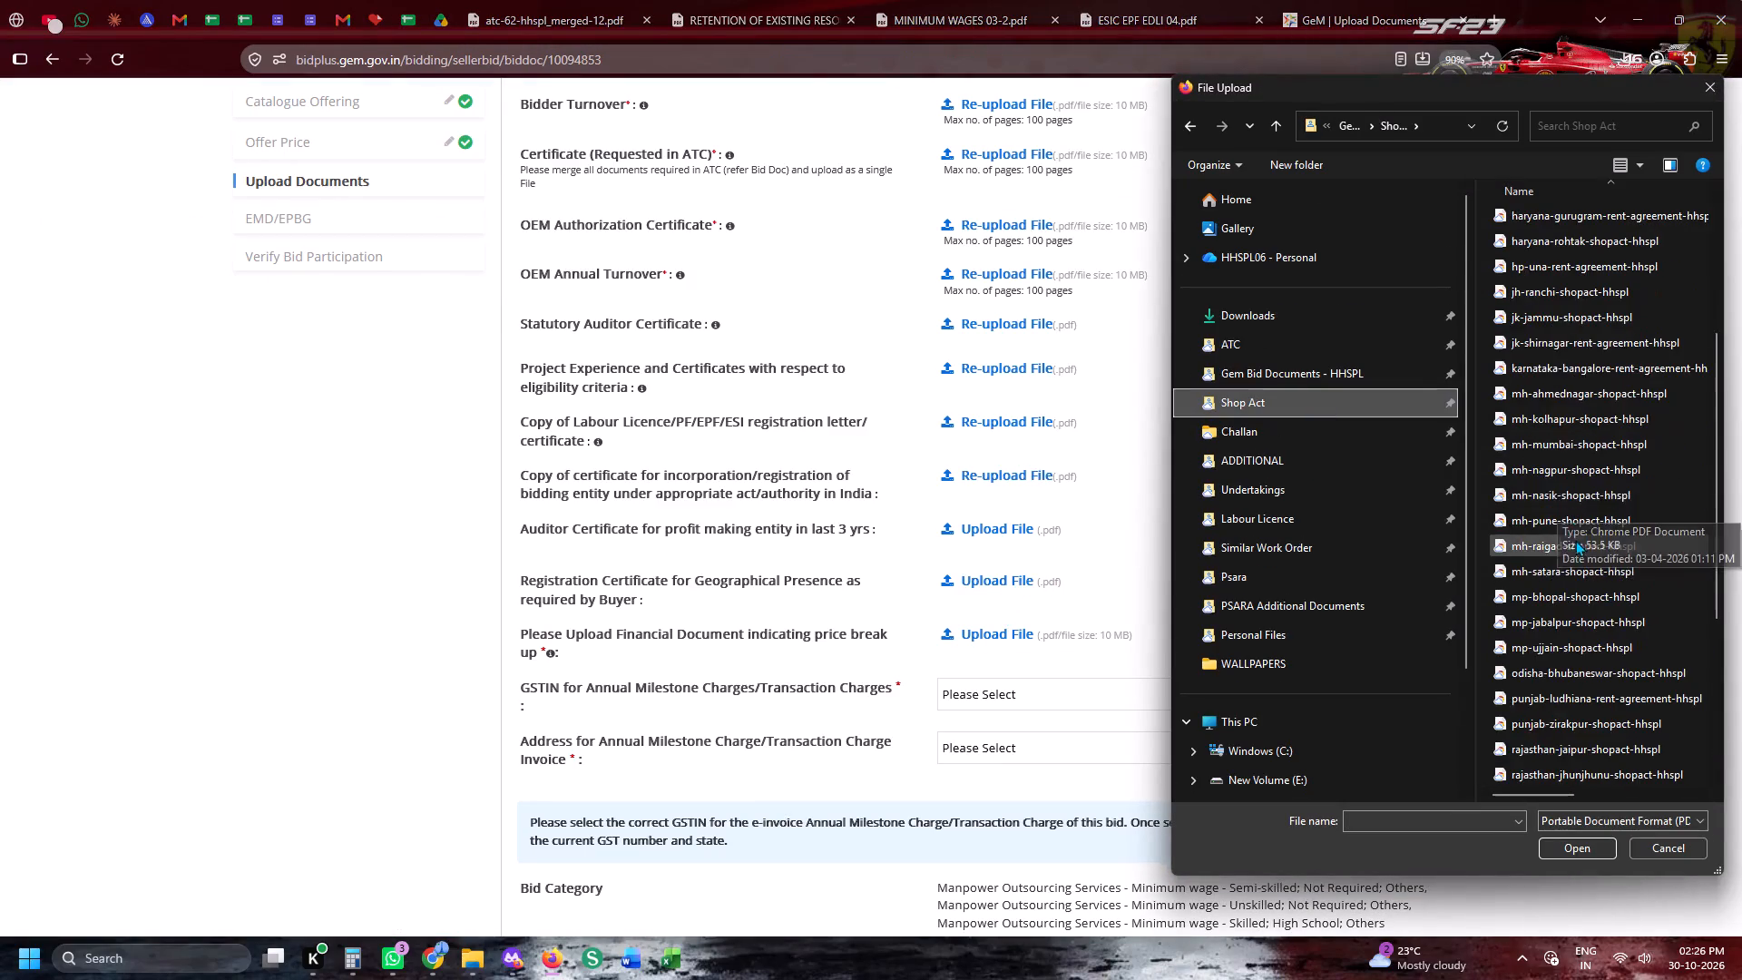
pyautogui.scroll(-1, 1575, 541)
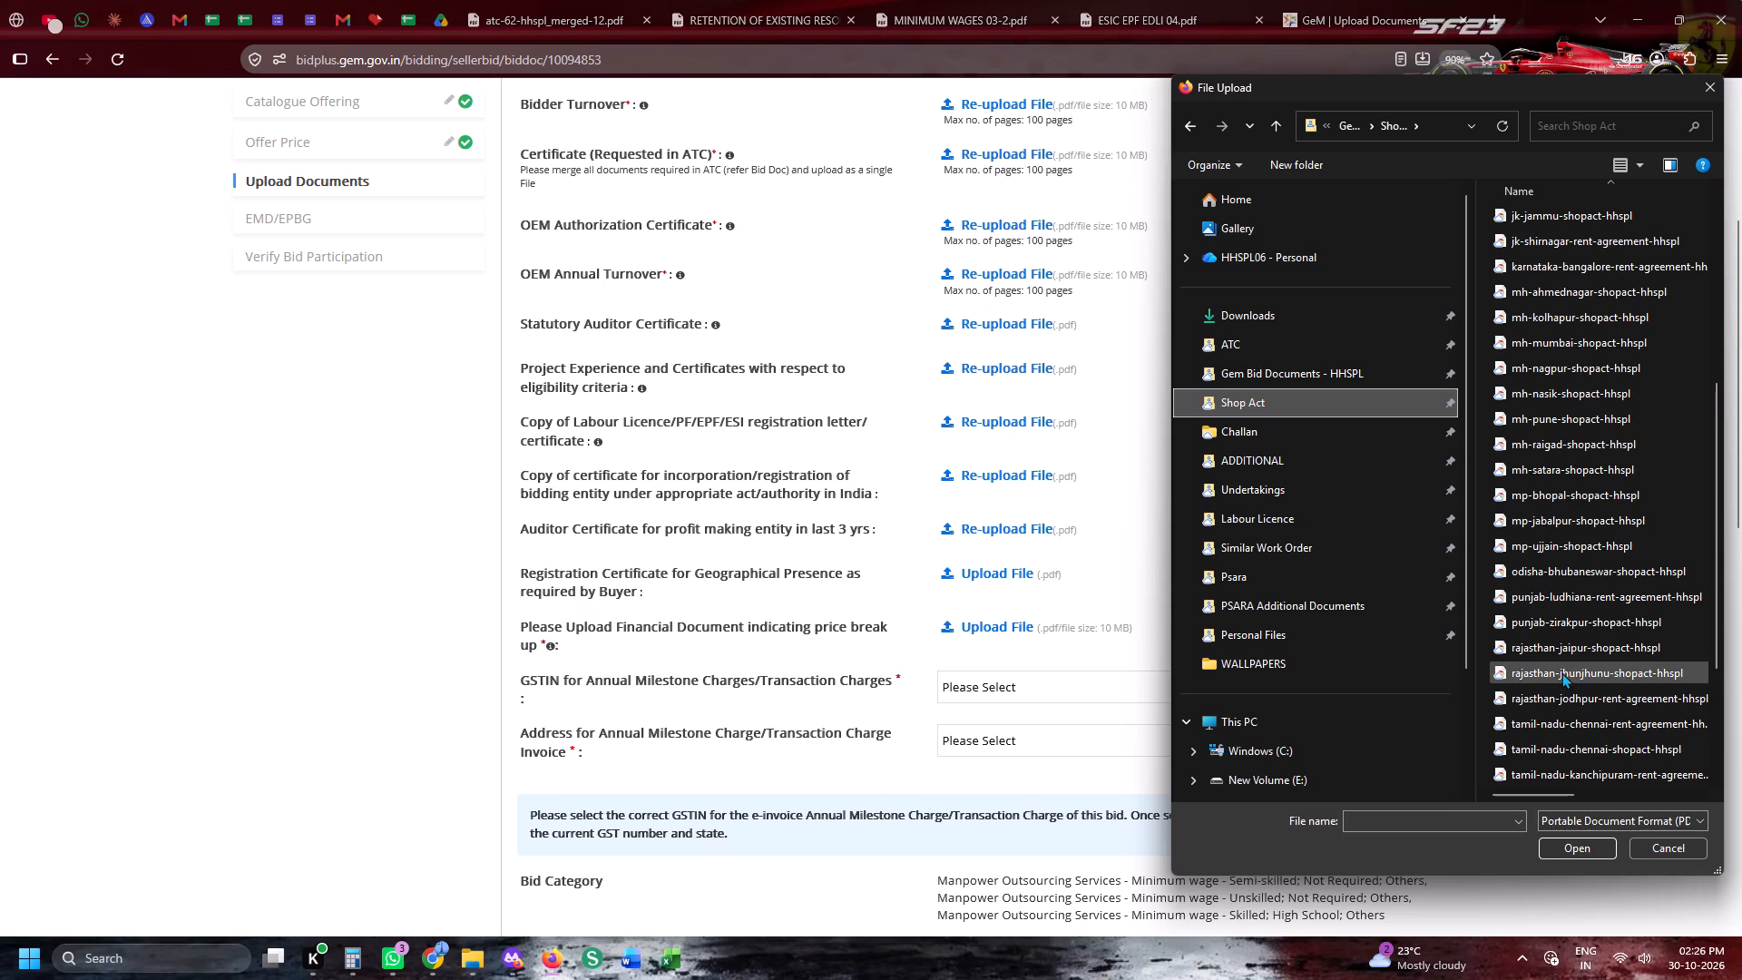
pyautogui.doubleClick(1561, 675)
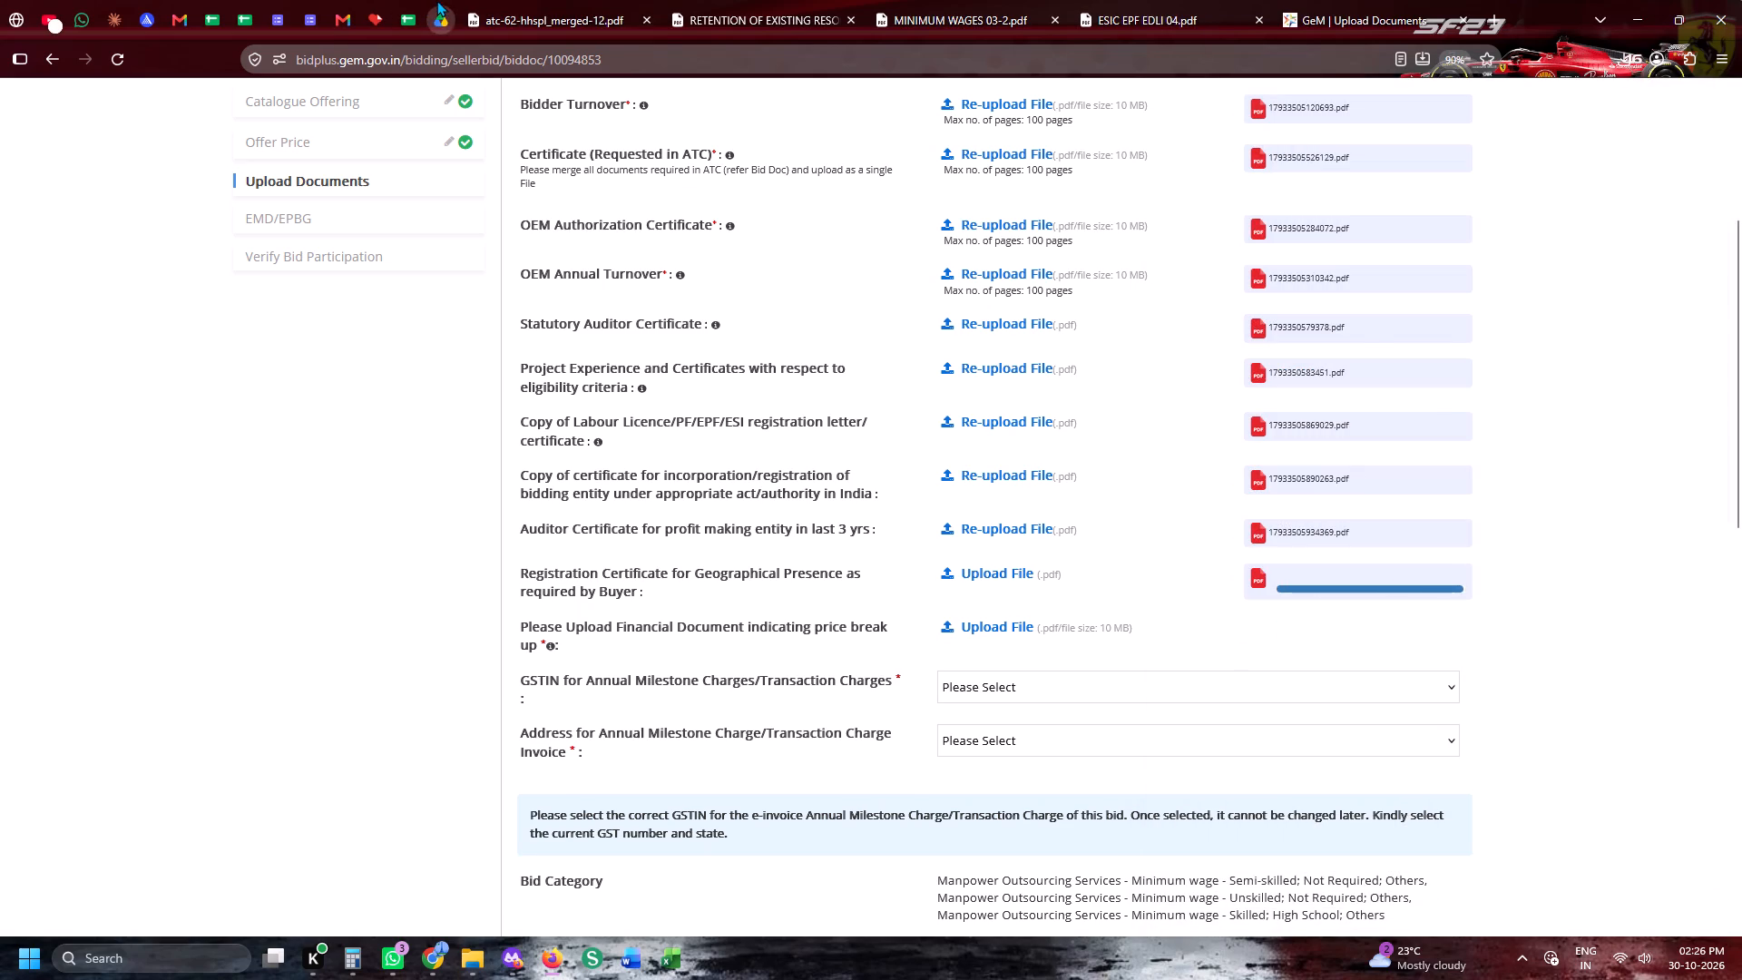
# Unpin the Google Drive browser tab that shows REQUIRED DOCUMENTS.pdf.
pyautogui.click(440, 0)
pyautogui.rightClick(440, 12)
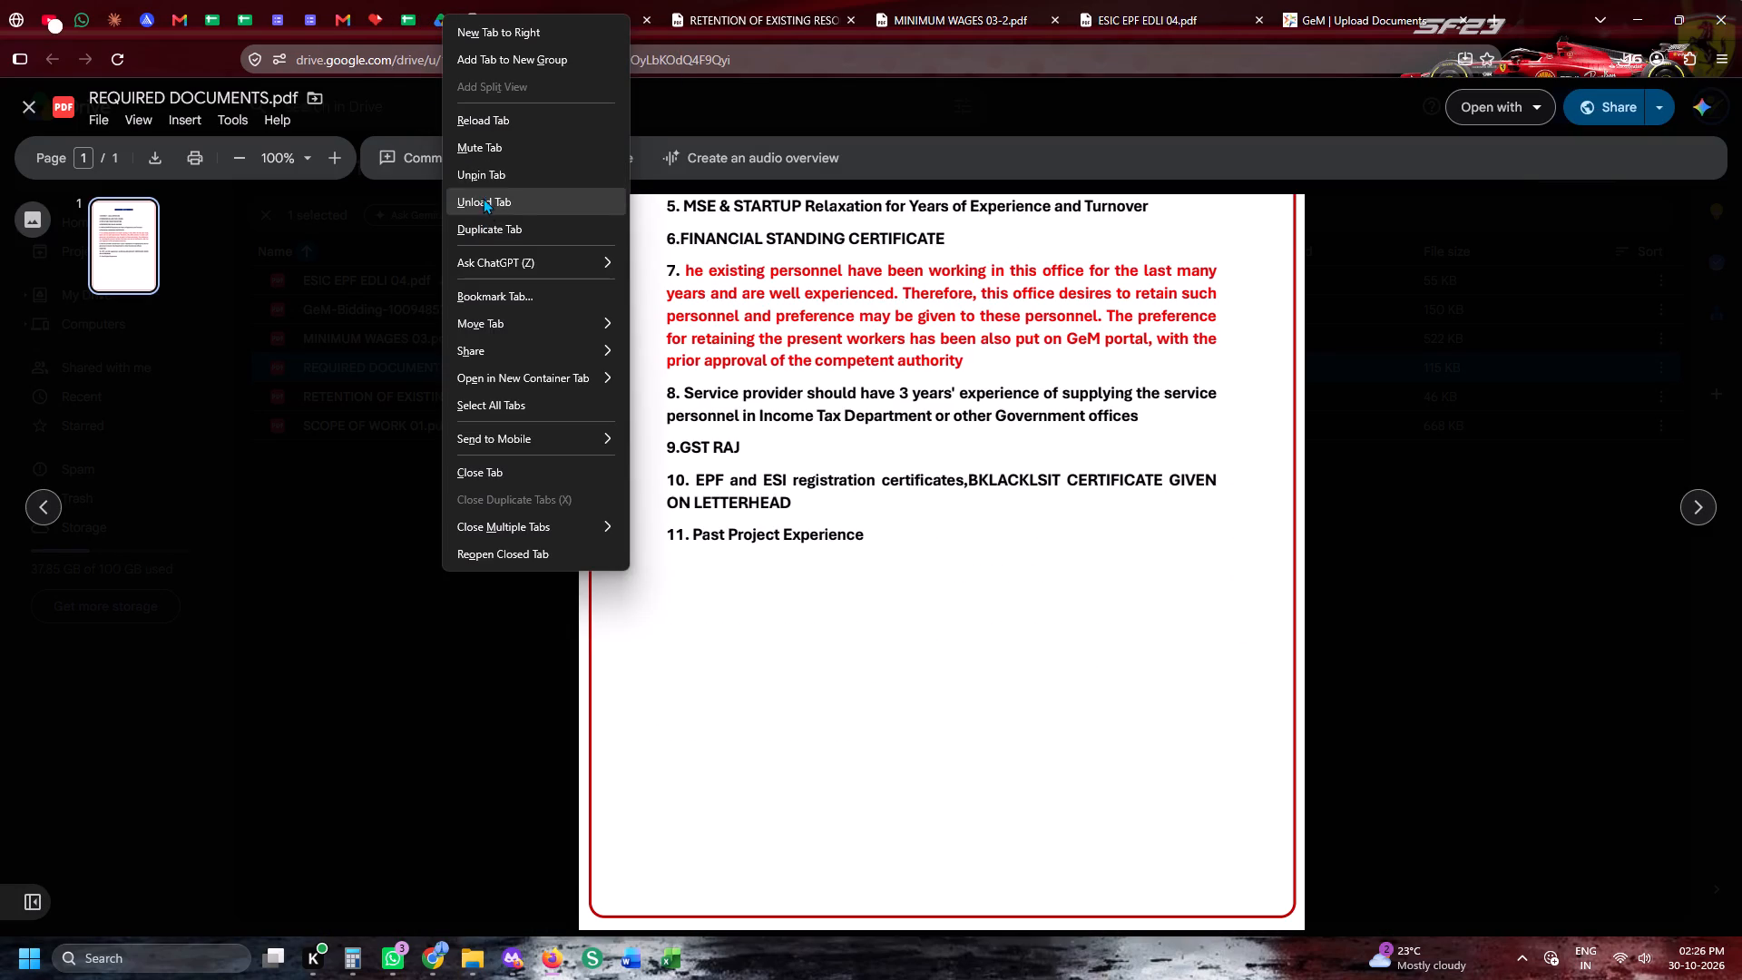
pyautogui.click(481, 180)
# In the Daily Tender Sheet, set the Harshnath Human Services Tender Filler to Cancelled for the Darjeeling tender (row 772) and the Jabalpur tender (row 770).
pyautogui.click(409, 0)
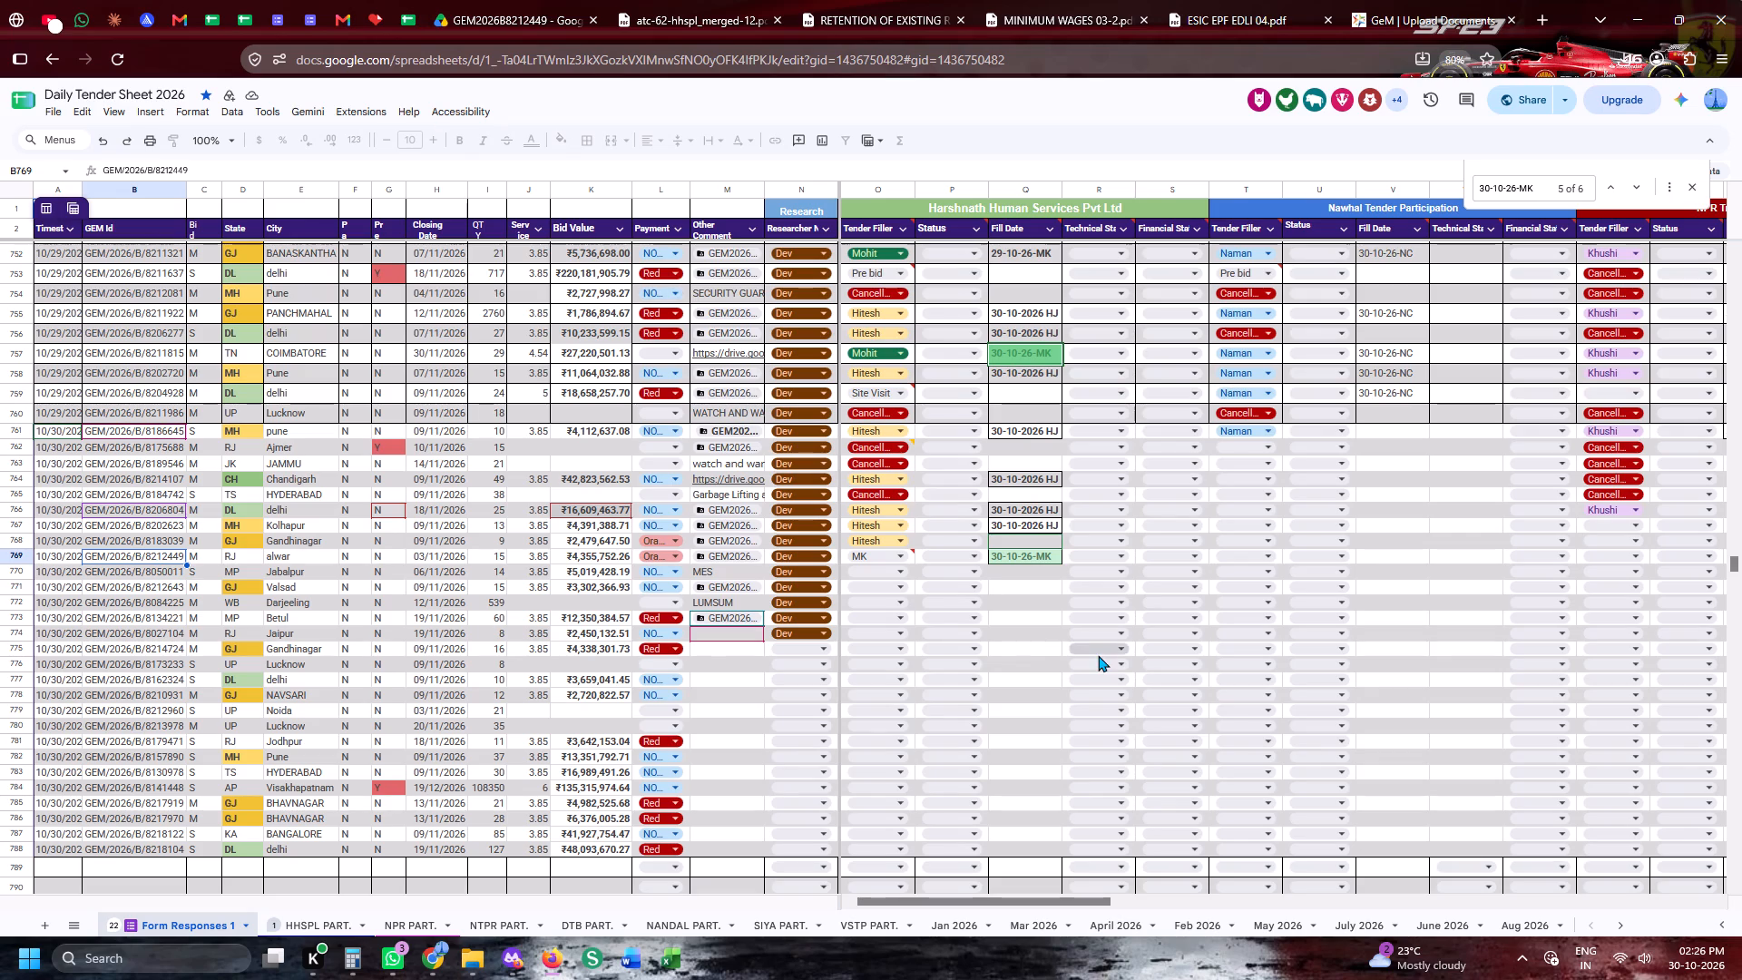
pyautogui.click(868, 607)
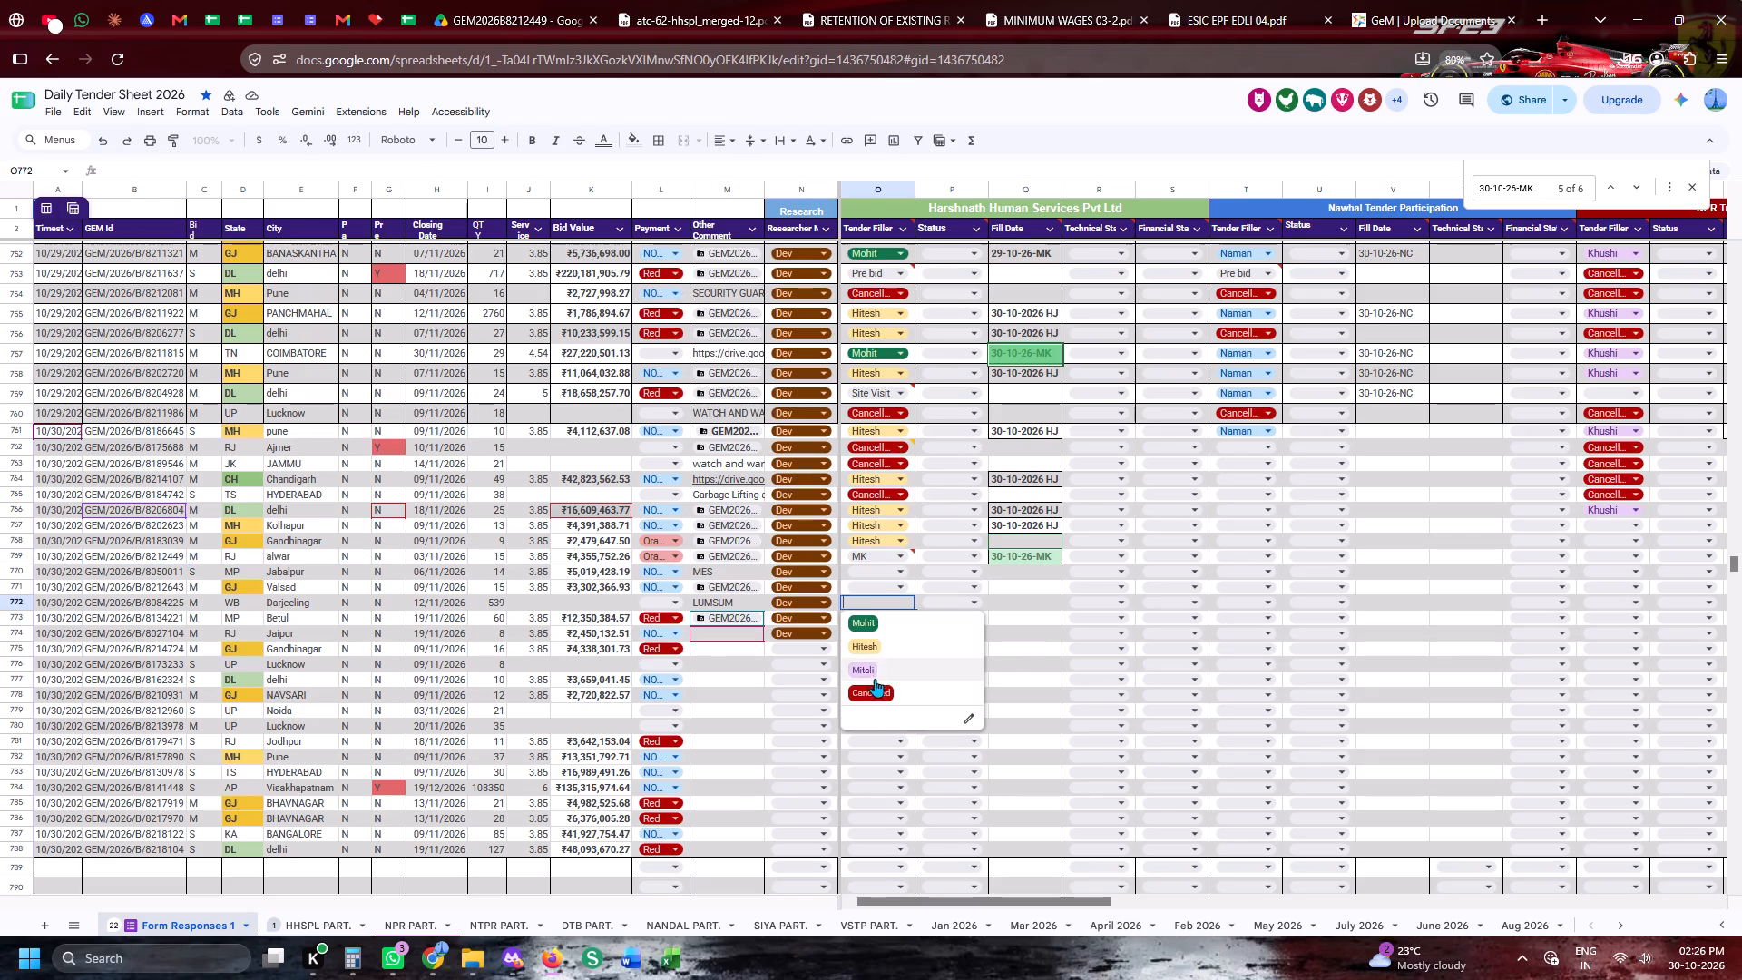
pyautogui.click(876, 686)
pyautogui.click(735, 718)
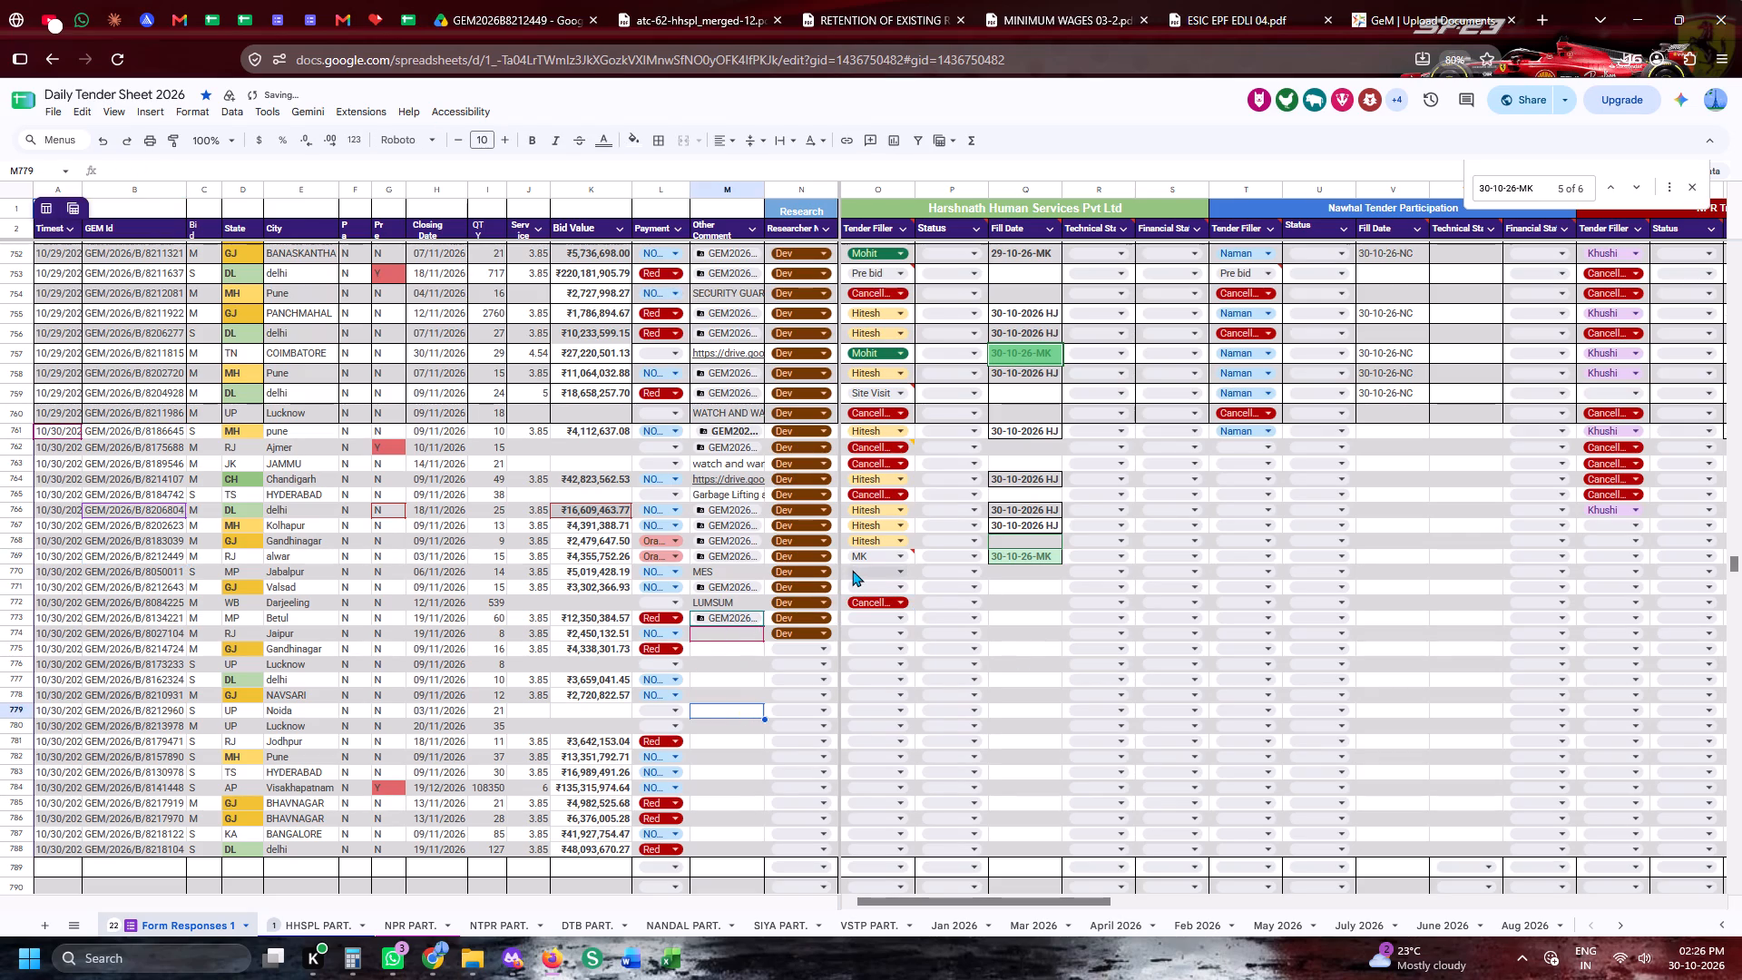
pyautogui.click(861, 570)
pyautogui.click(895, 661)
pyautogui.click(1008, 675)
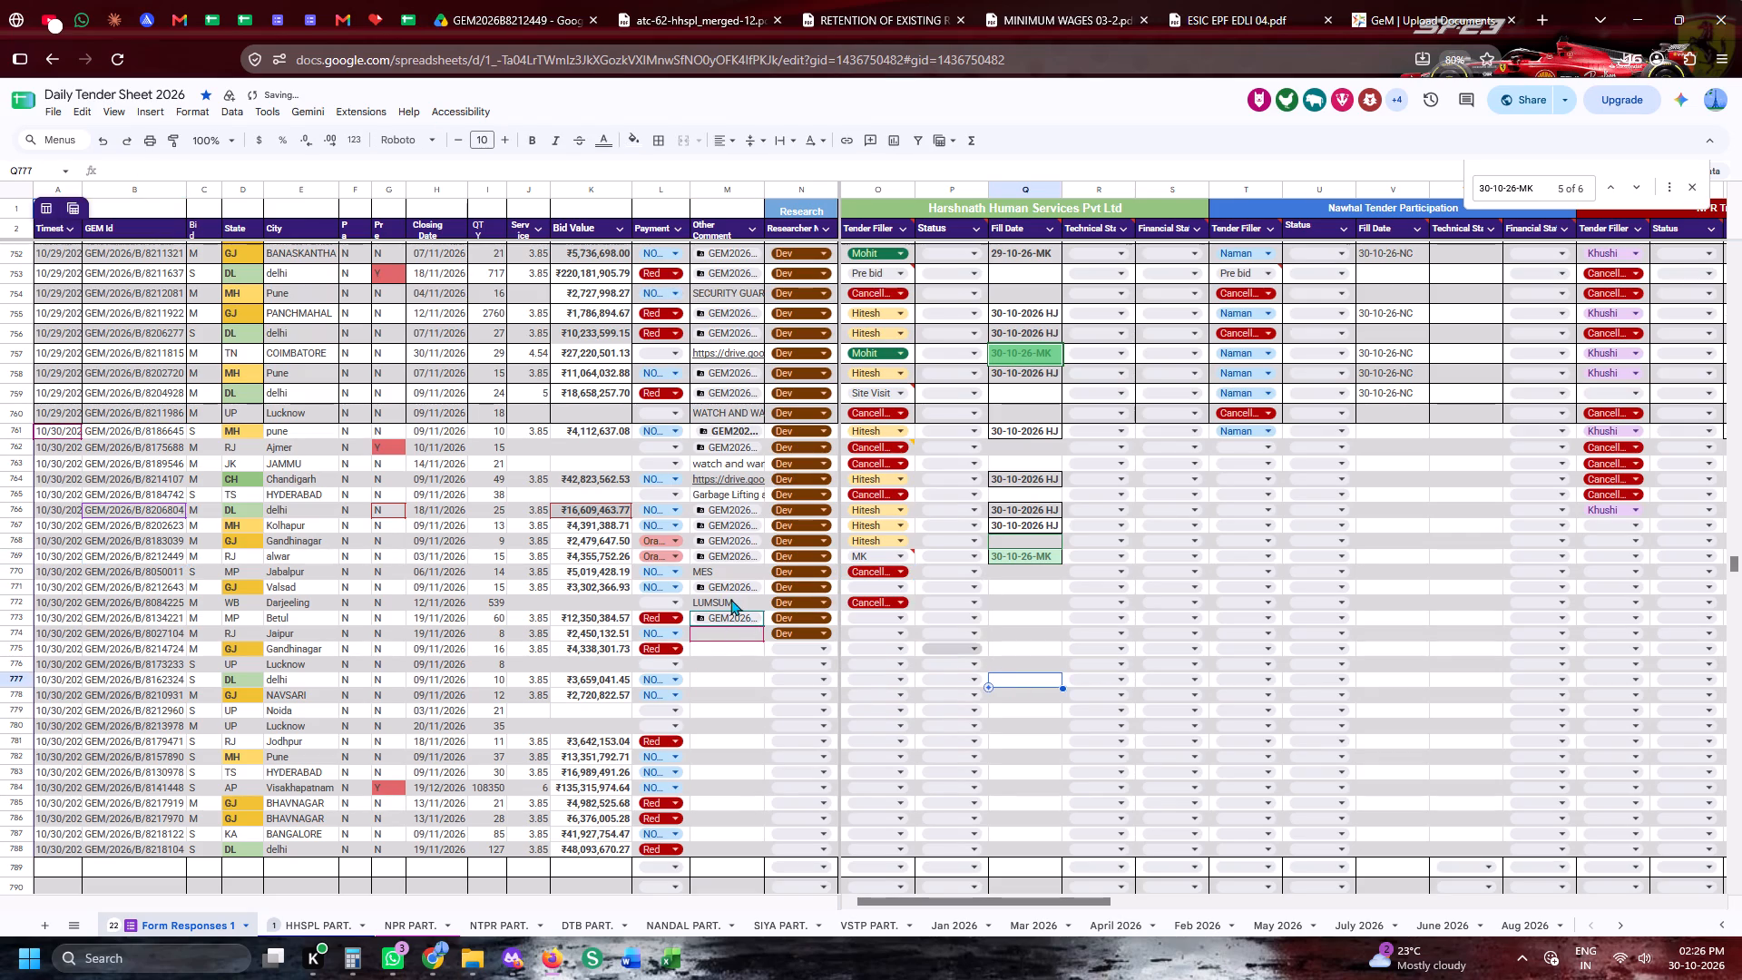
# Open the linked Drive folder GEM2026B8212643 for the Valsad tender in row 771.
pyautogui.doubleClick(713, 593)
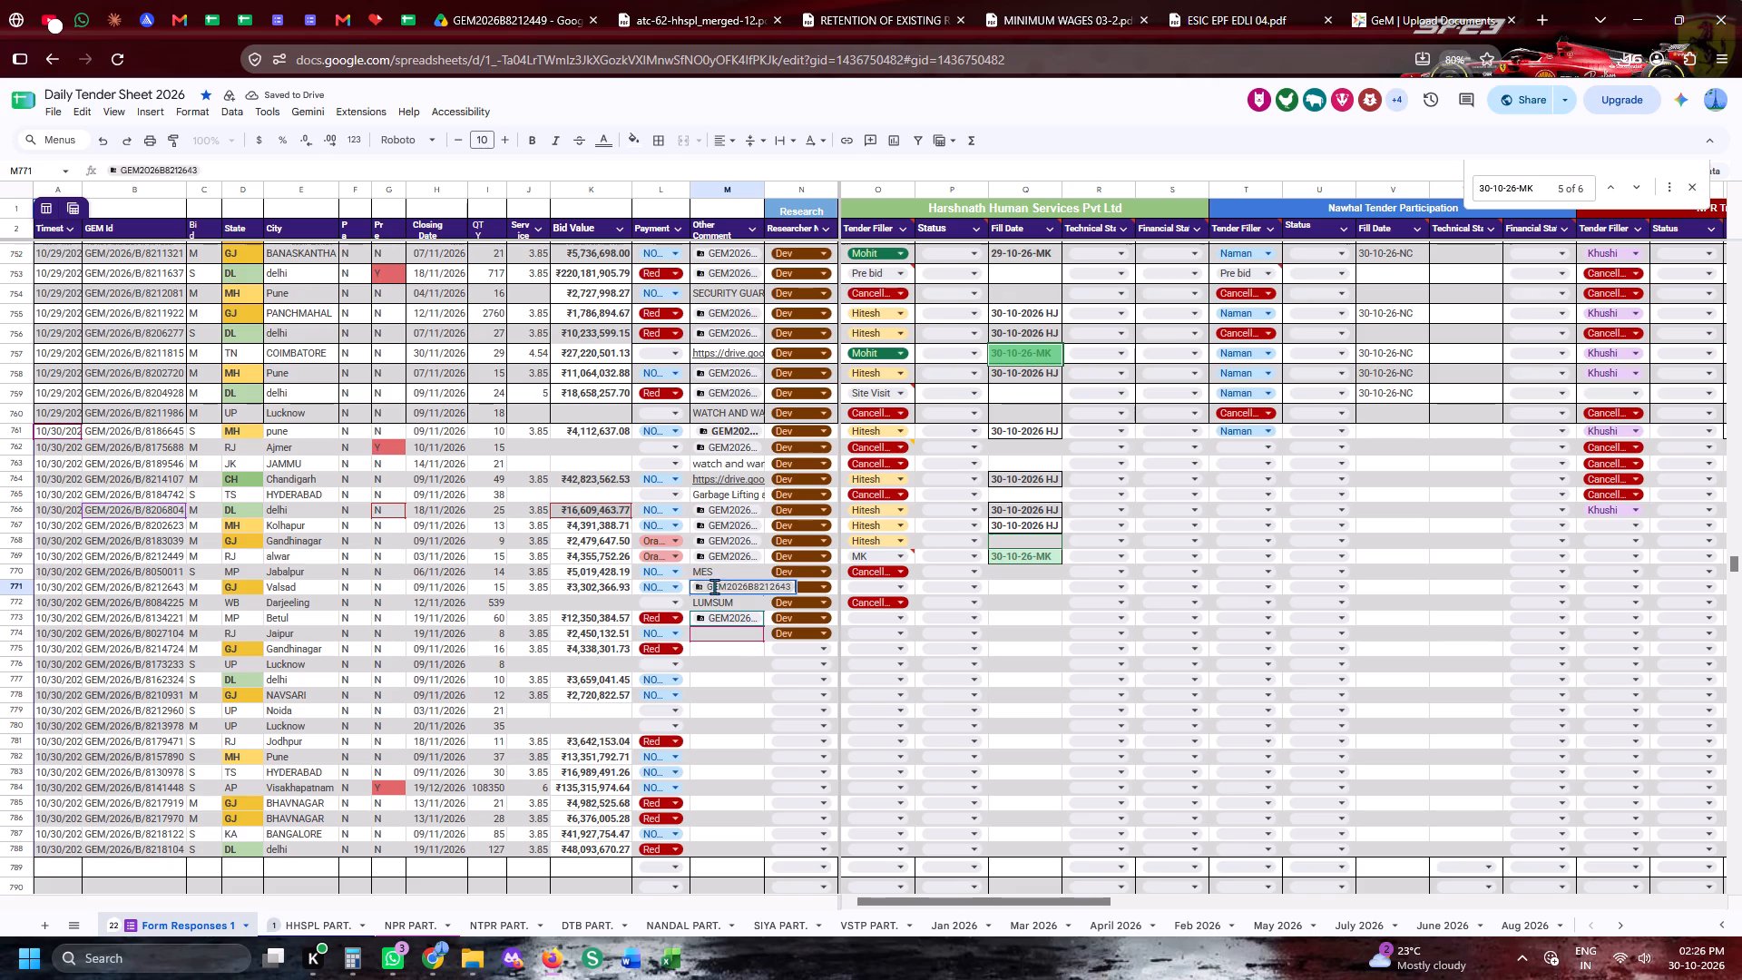
pyautogui.click(723, 642)
pyautogui.click(720, 591)
pyautogui.click(738, 619)
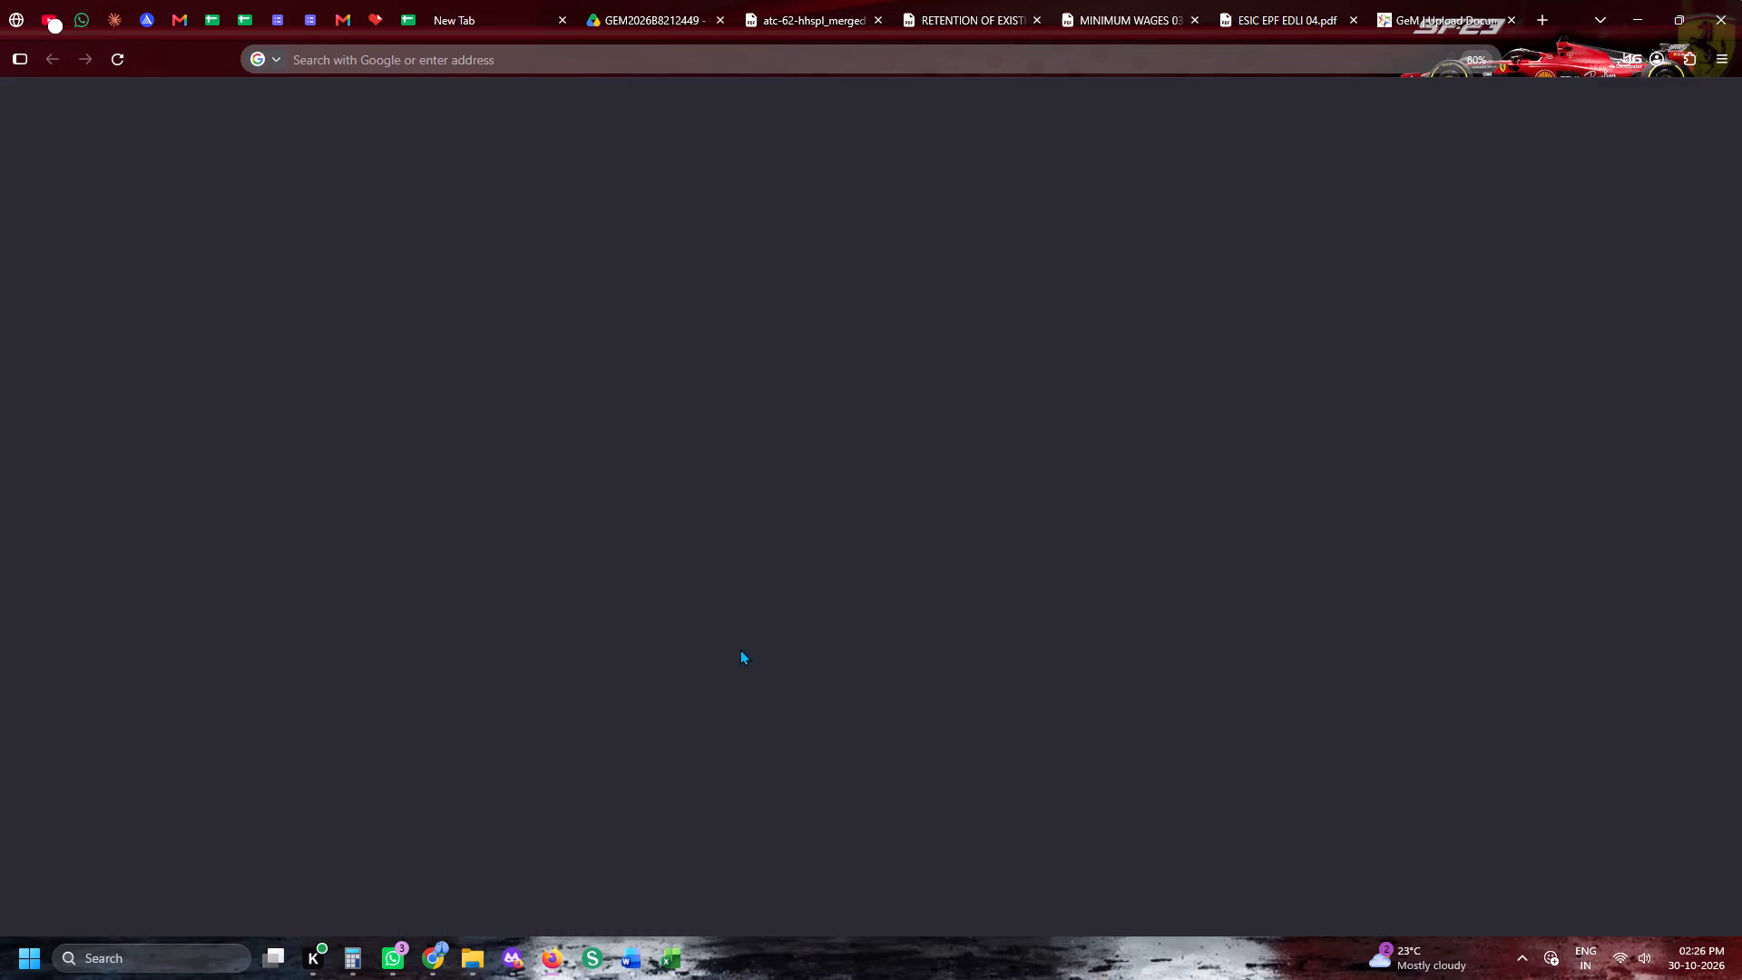
# Check the bid's document uploads, and select the Bid Value of tender GEM/2026/B/8212449 in the Daily Tender Sheet.
pyautogui.click(1392, 0)
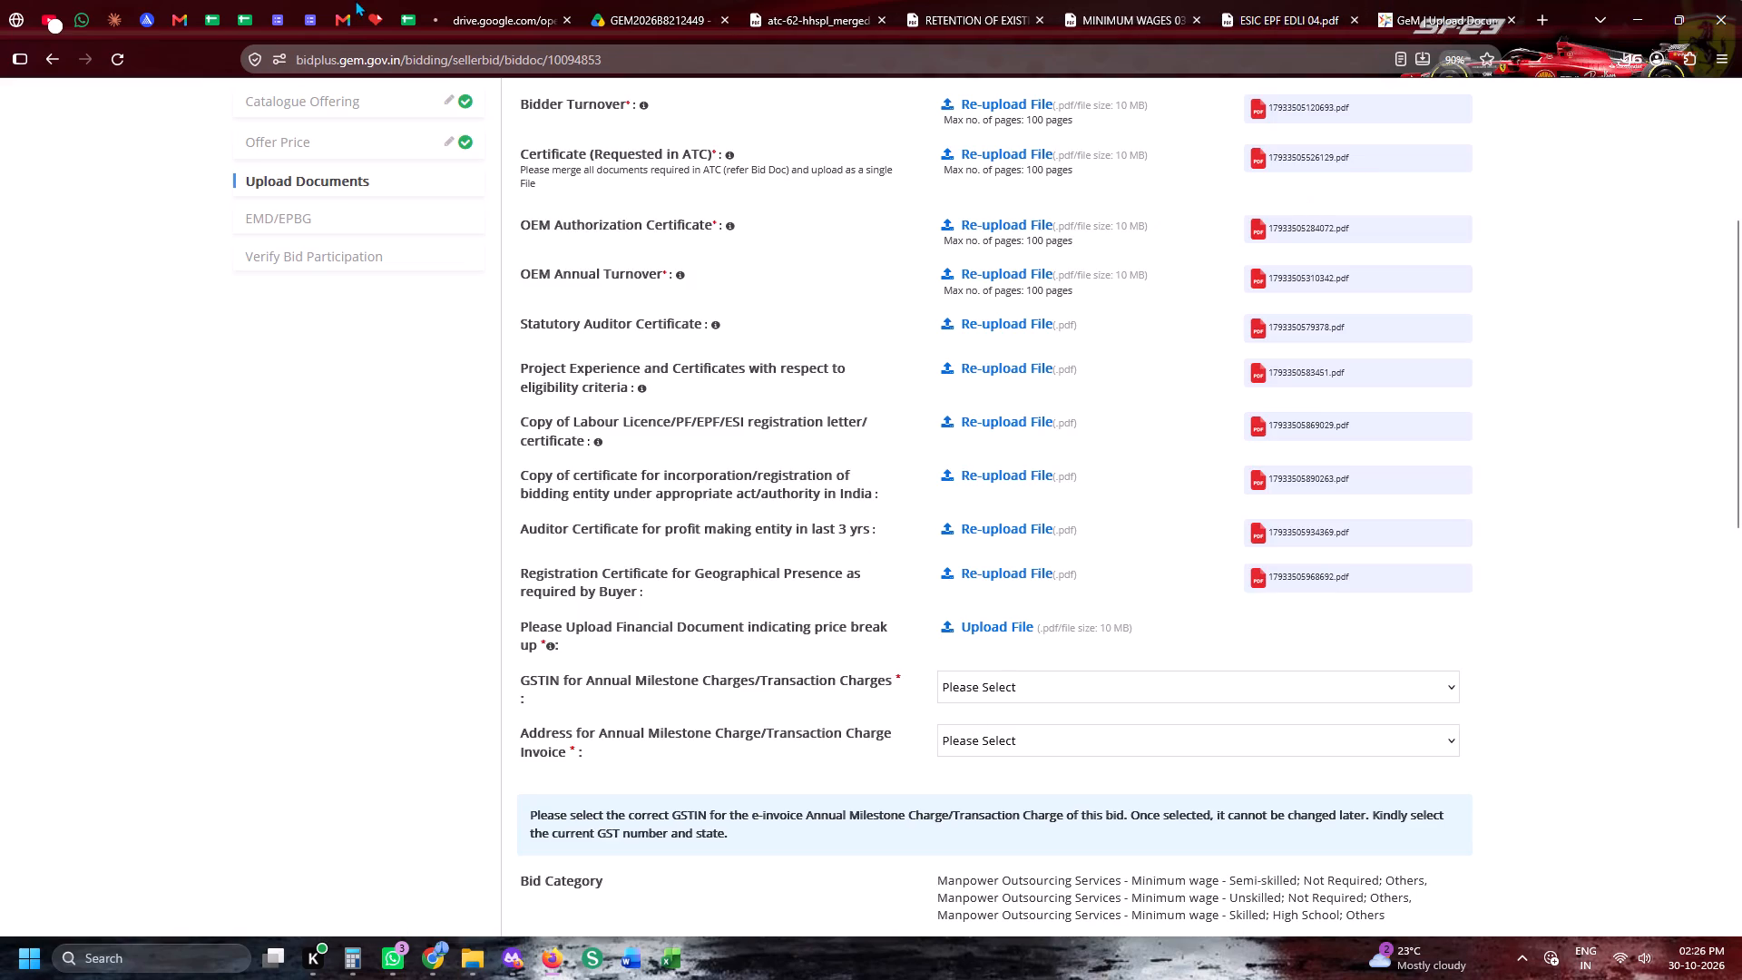
pyautogui.click(397, 9)
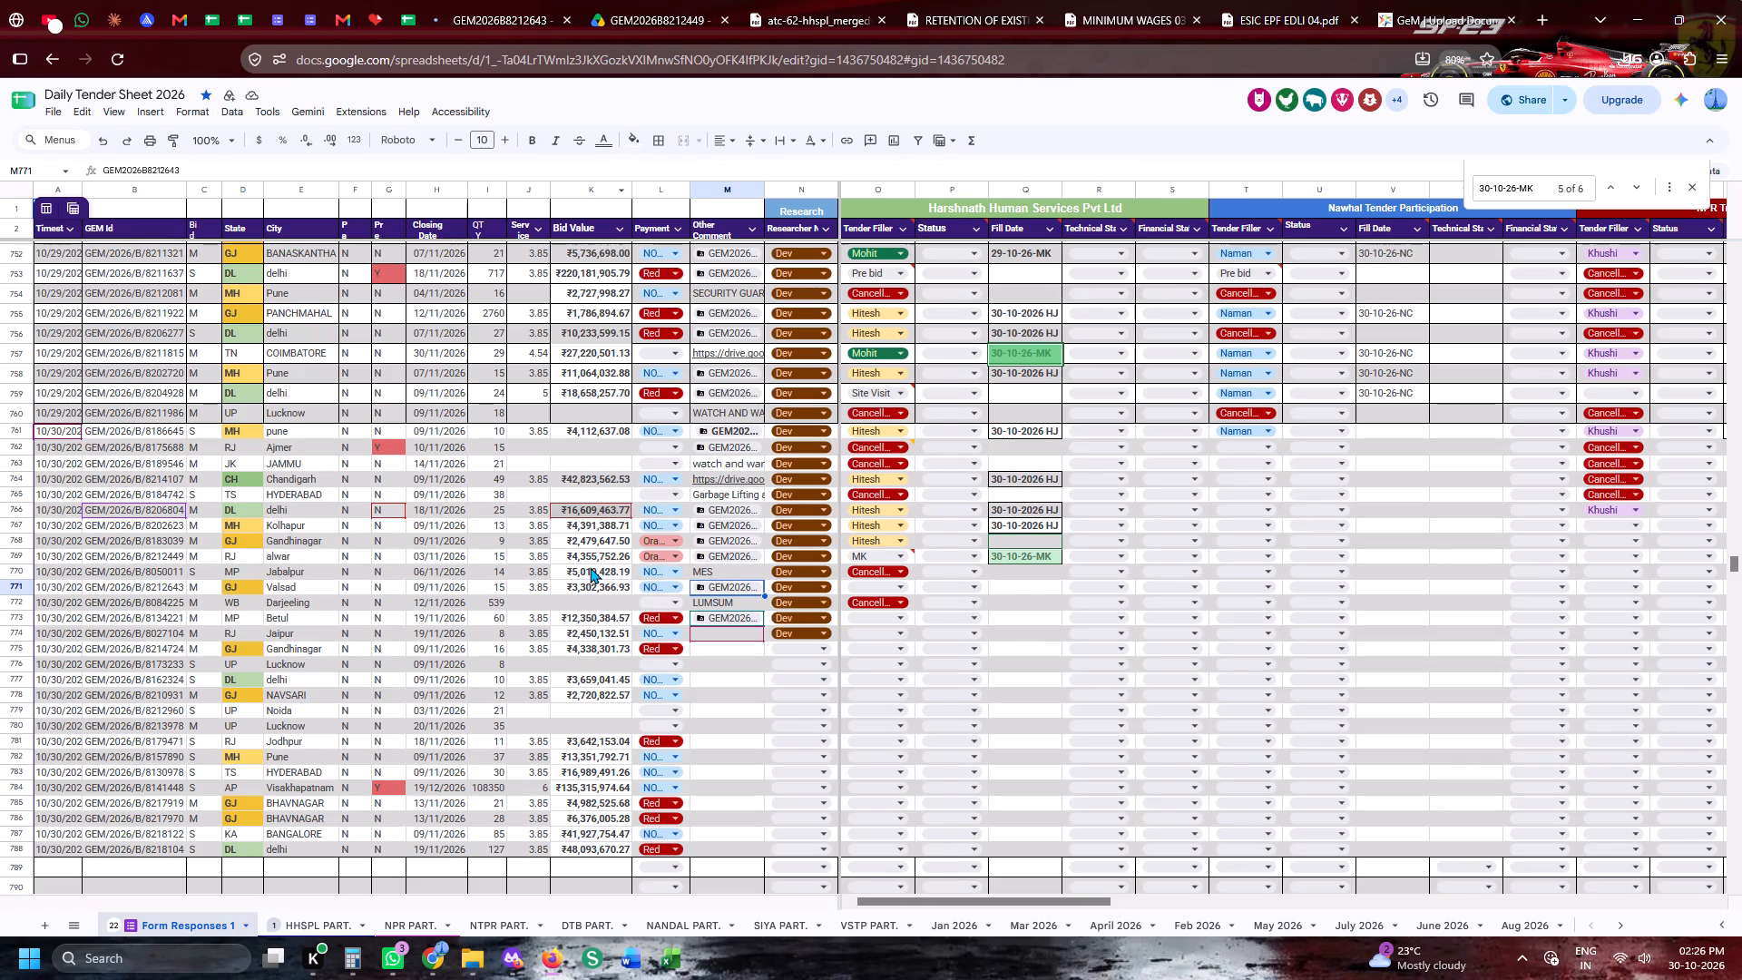
pyautogui.click(590, 561)
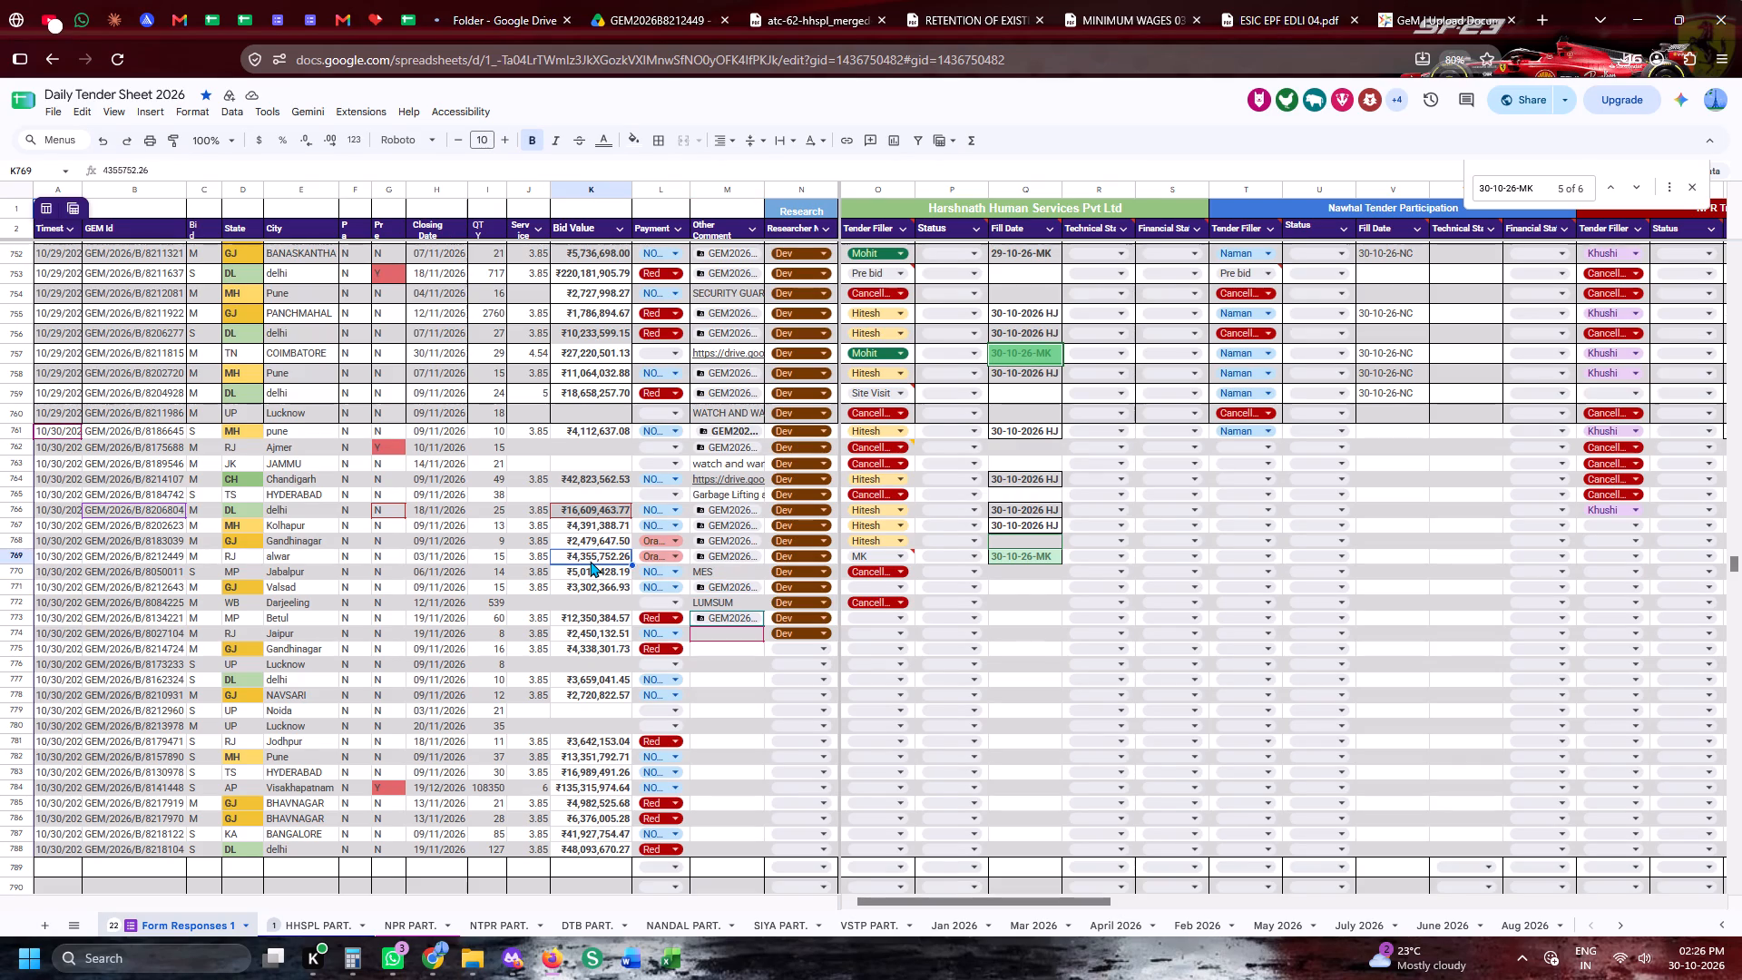
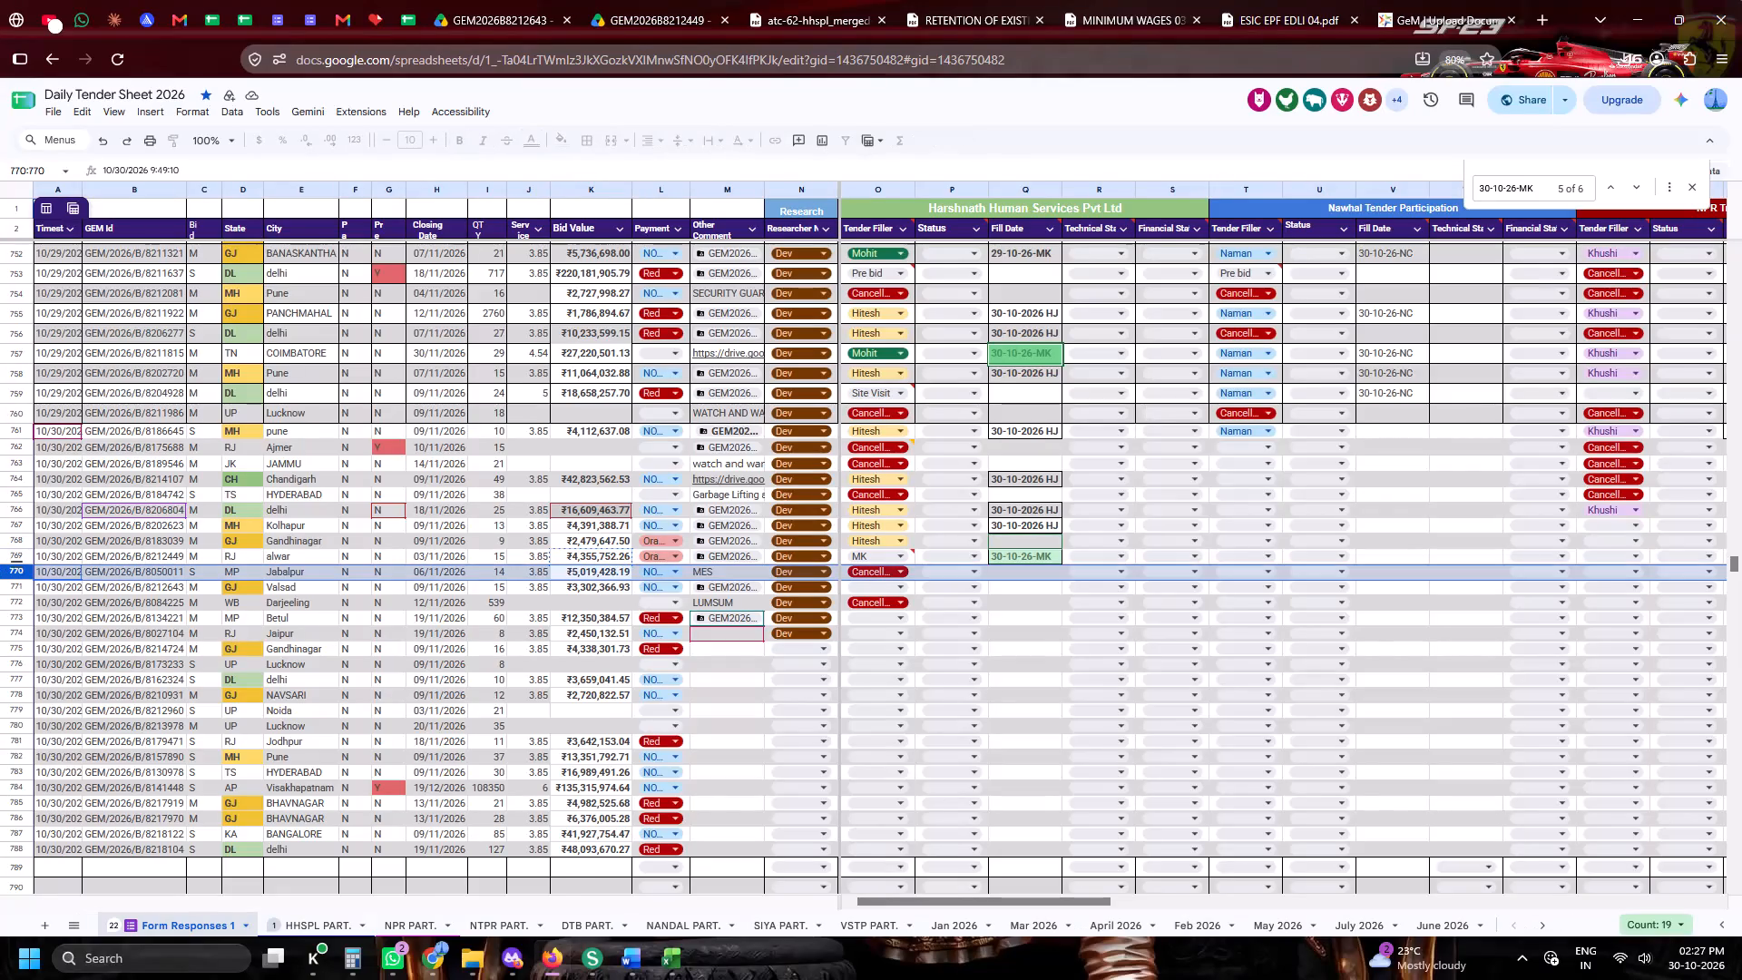
# Select row 769 for tender GEM/2026/B/8212449 and check its entries across the other companies' participation columns.
pyautogui.click(0, 571)
pyautogui.click(6, 554)
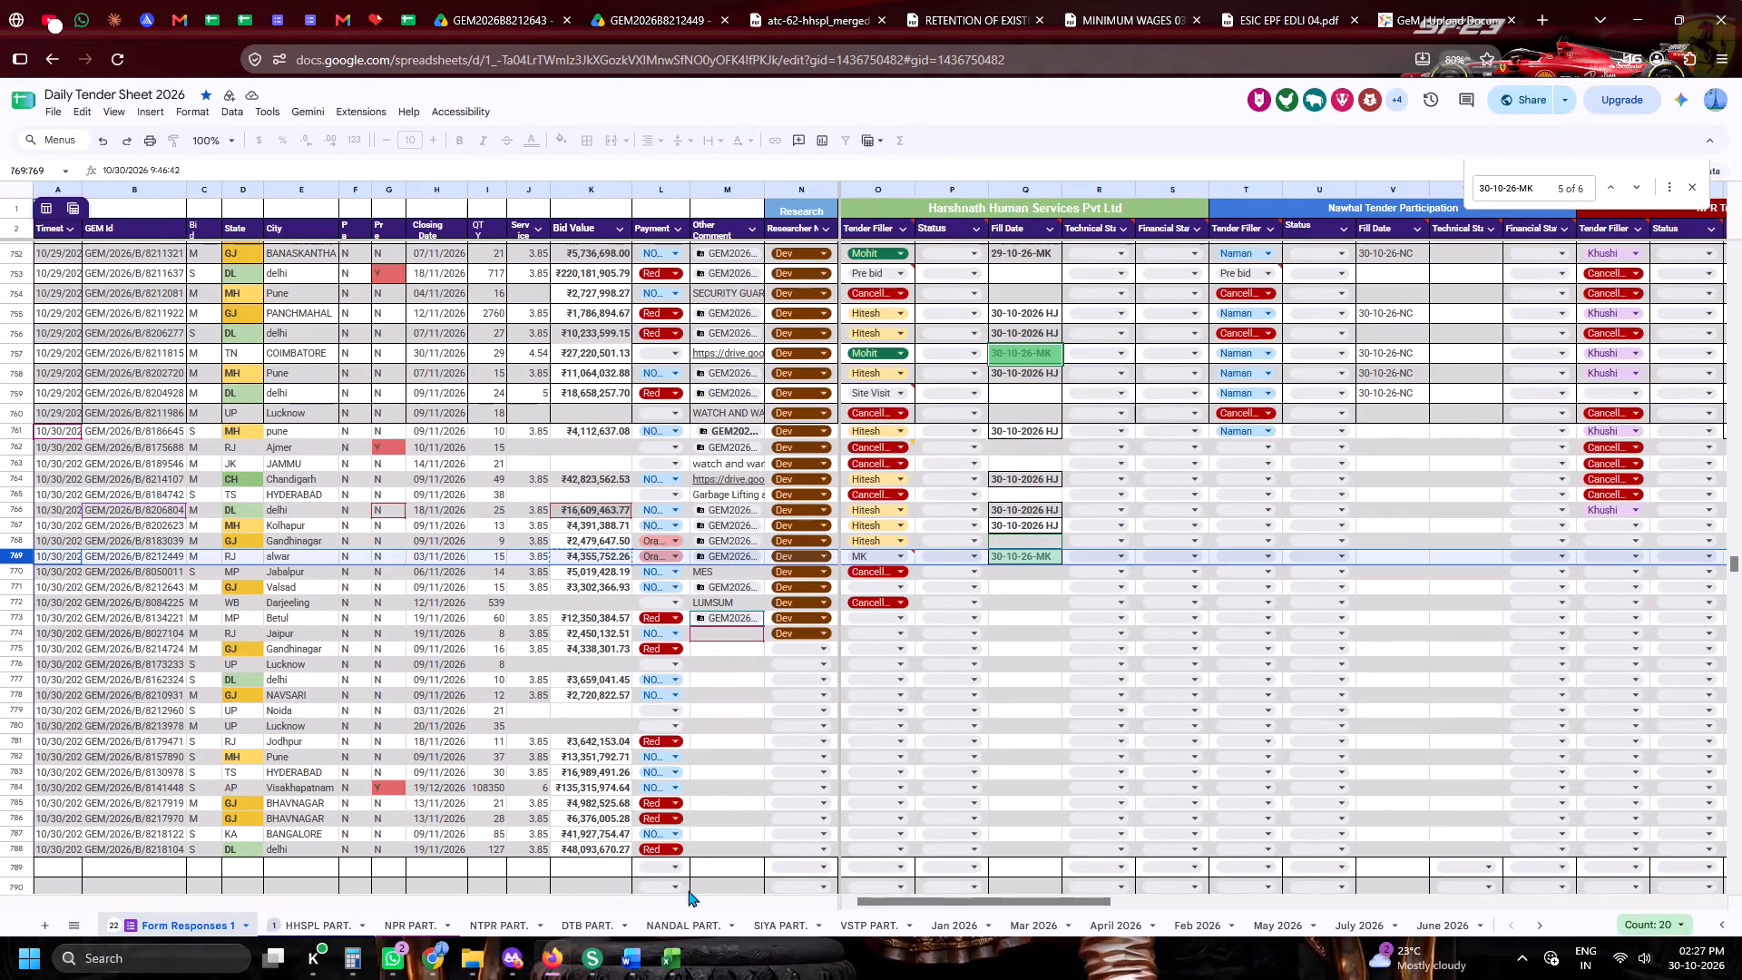
pyautogui.moveTo(941, 897); pyautogui.dragTo(1248, 898)
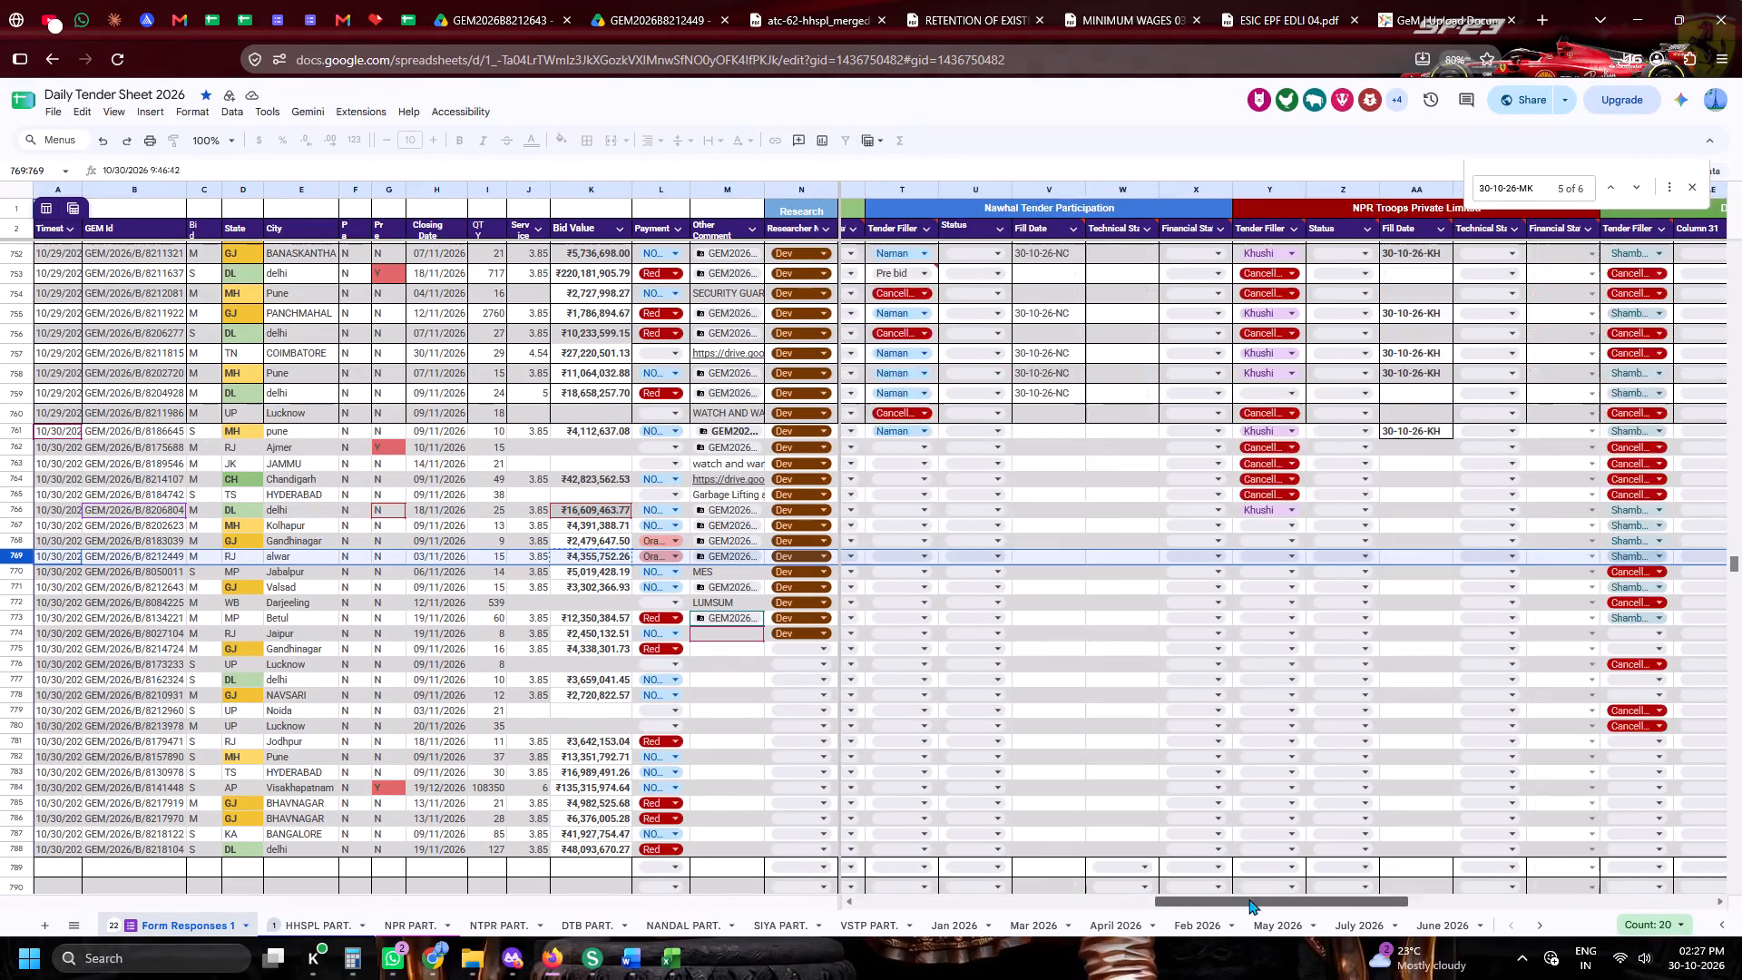
pyautogui.moveTo(1248, 898); pyautogui.dragTo(1224, 870)
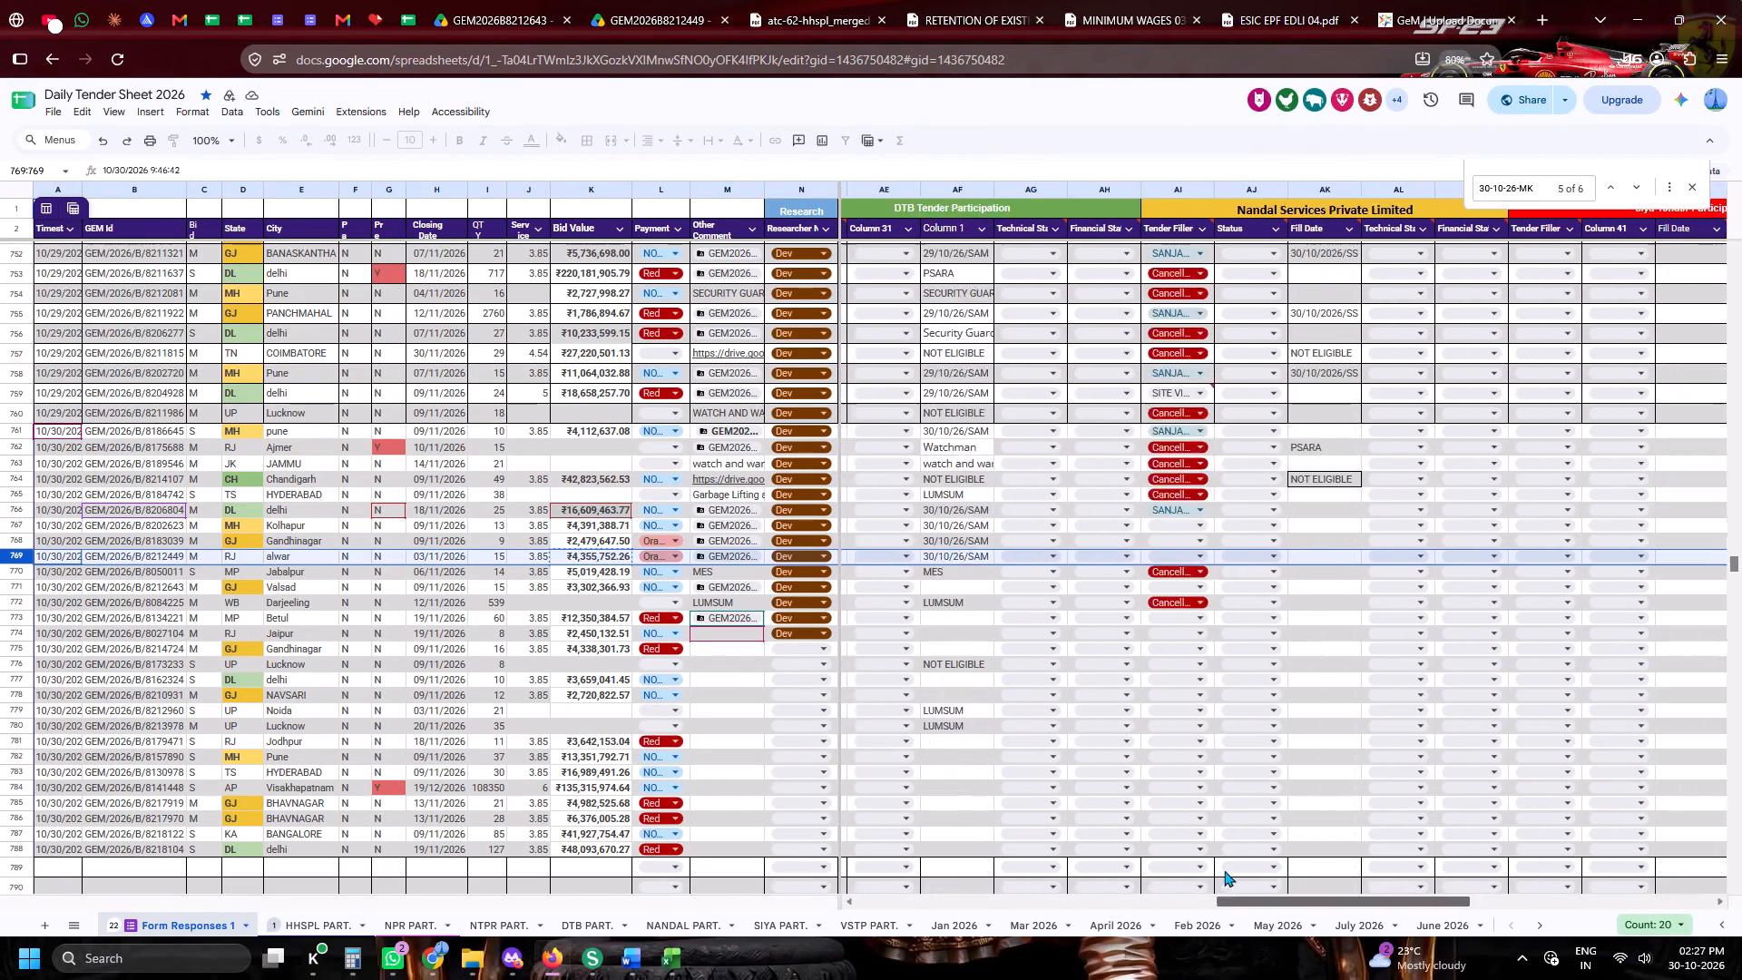
pyautogui.moveTo(1224, 870); pyautogui.dragTo(124, 806)
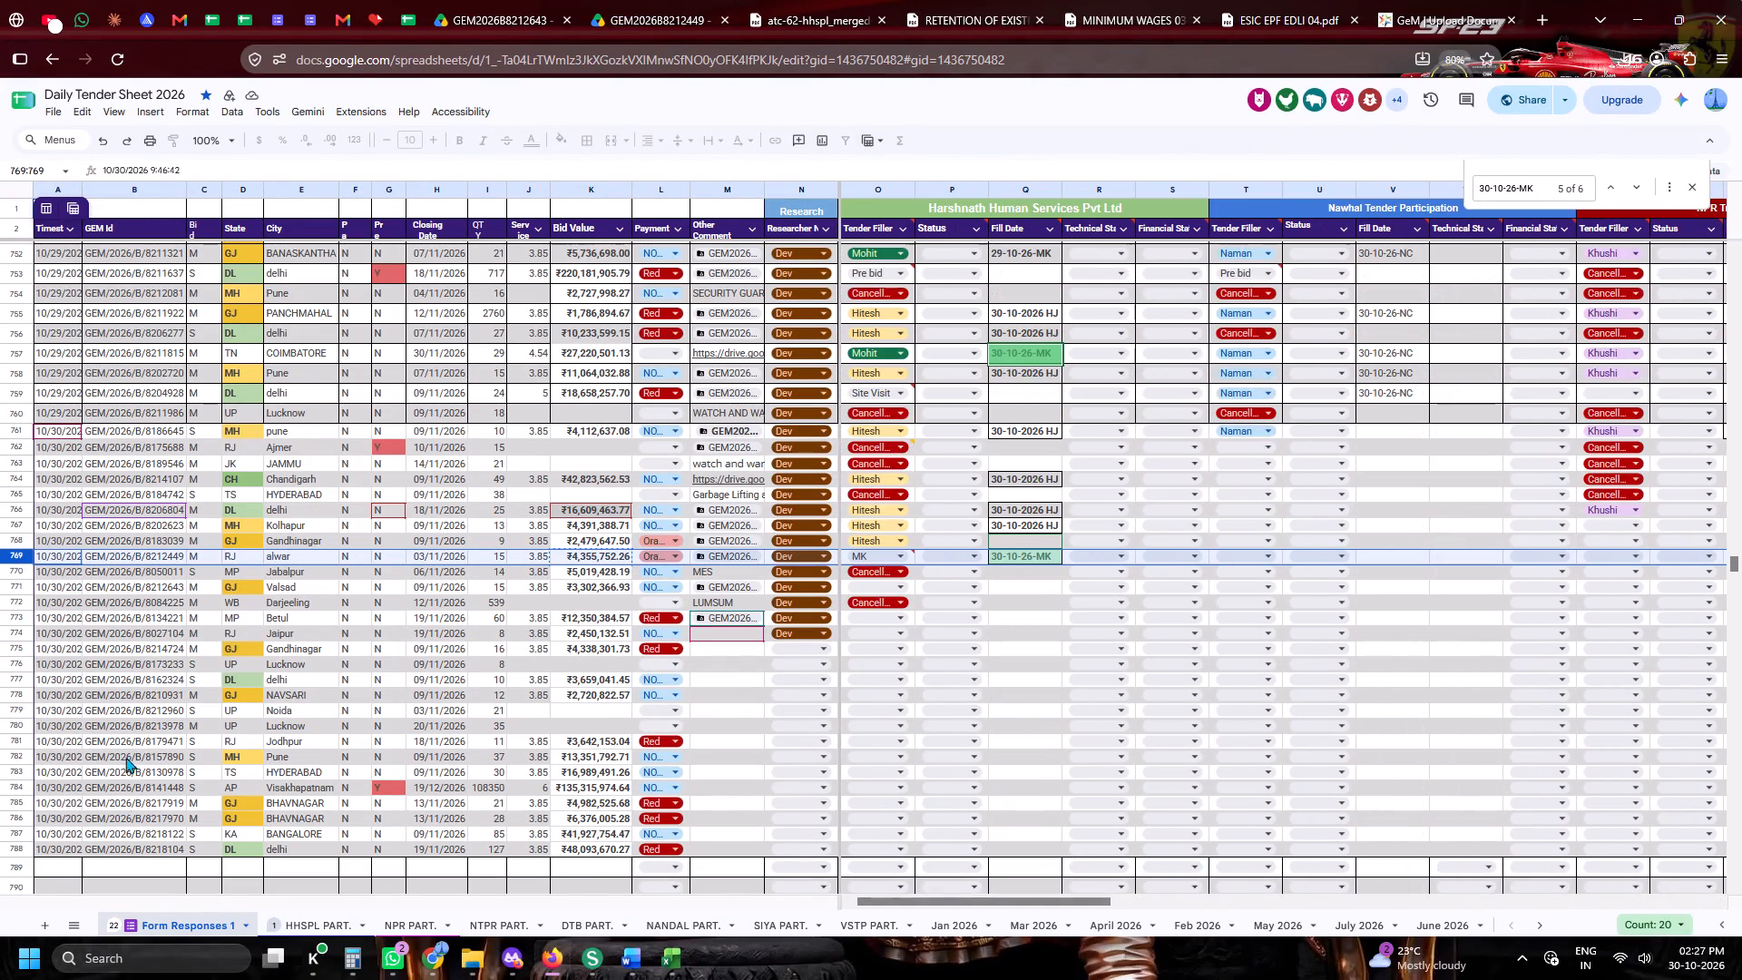